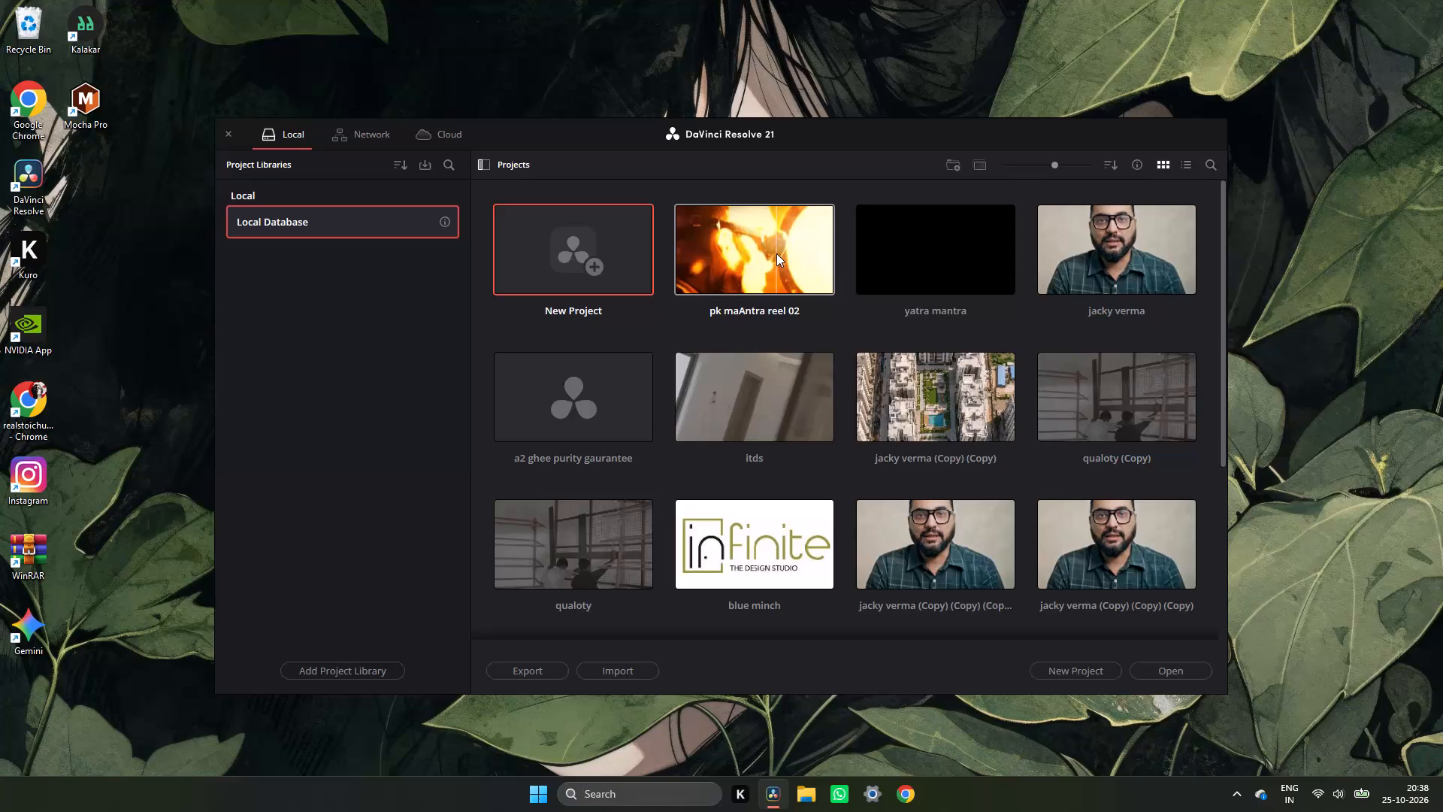
Open the project pk maAntra reel 02 and bring up Timeline 1 on the Edit page.
double_click(774, 265)
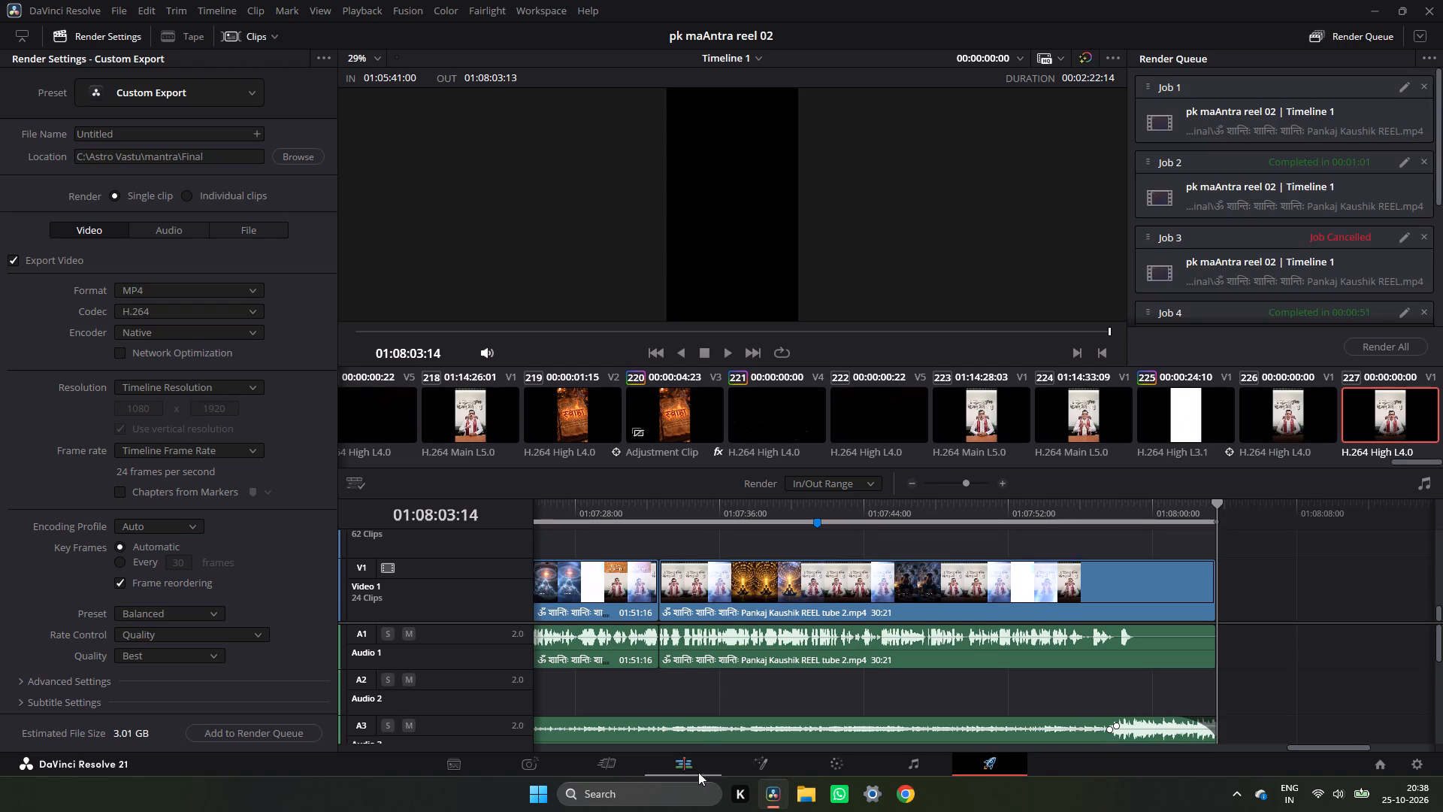
click(693, 772)
click(911, 755)
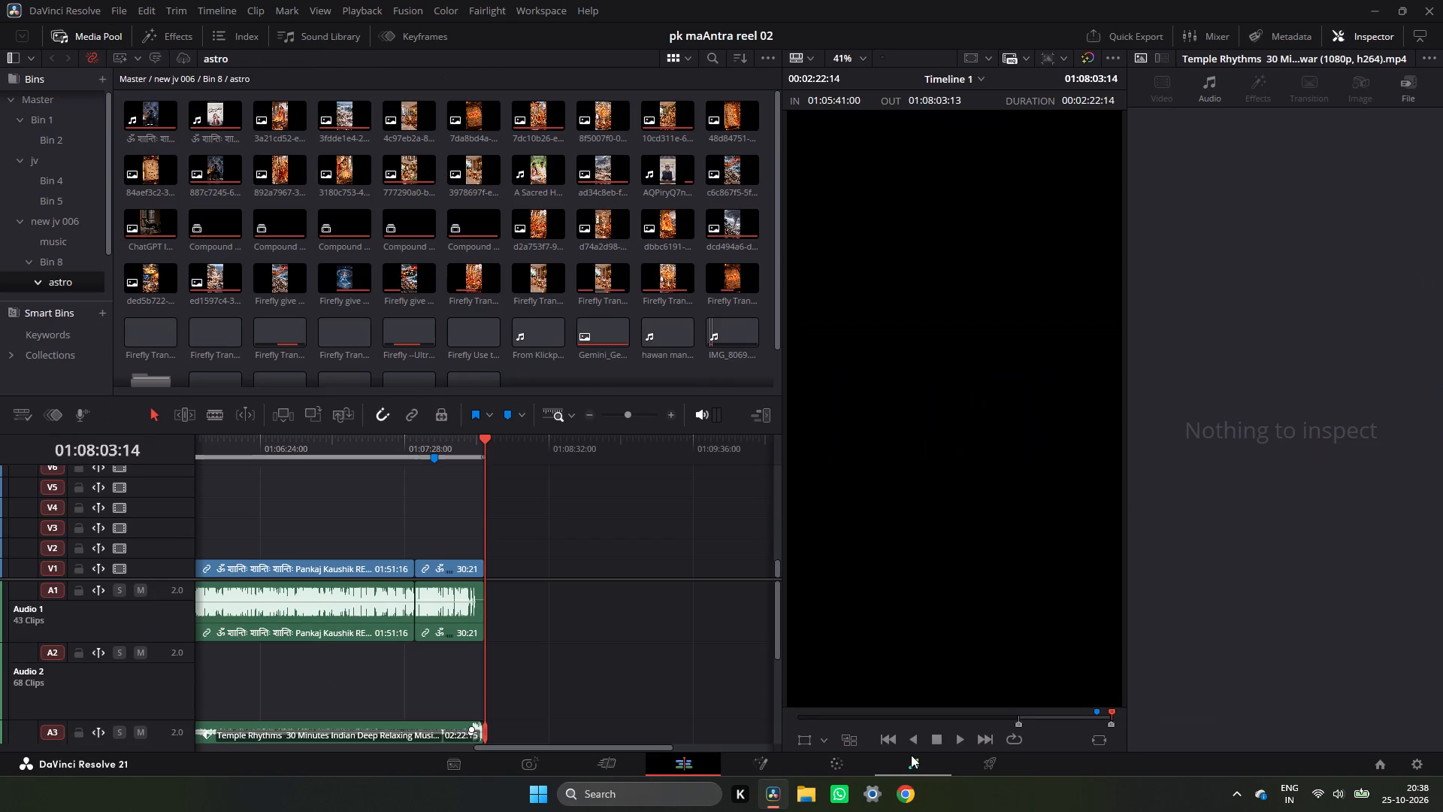
click(736, 765)
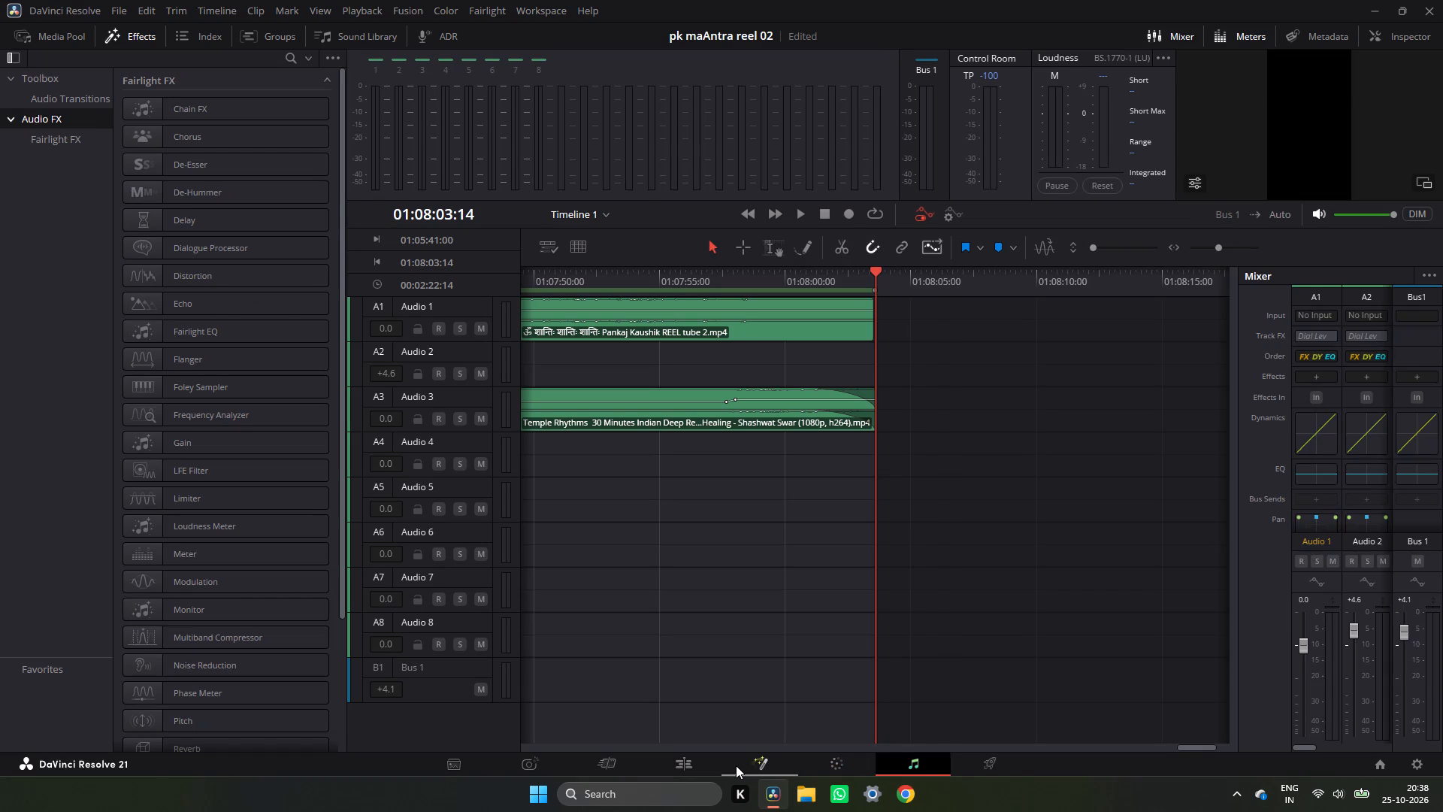
click(683, 772)
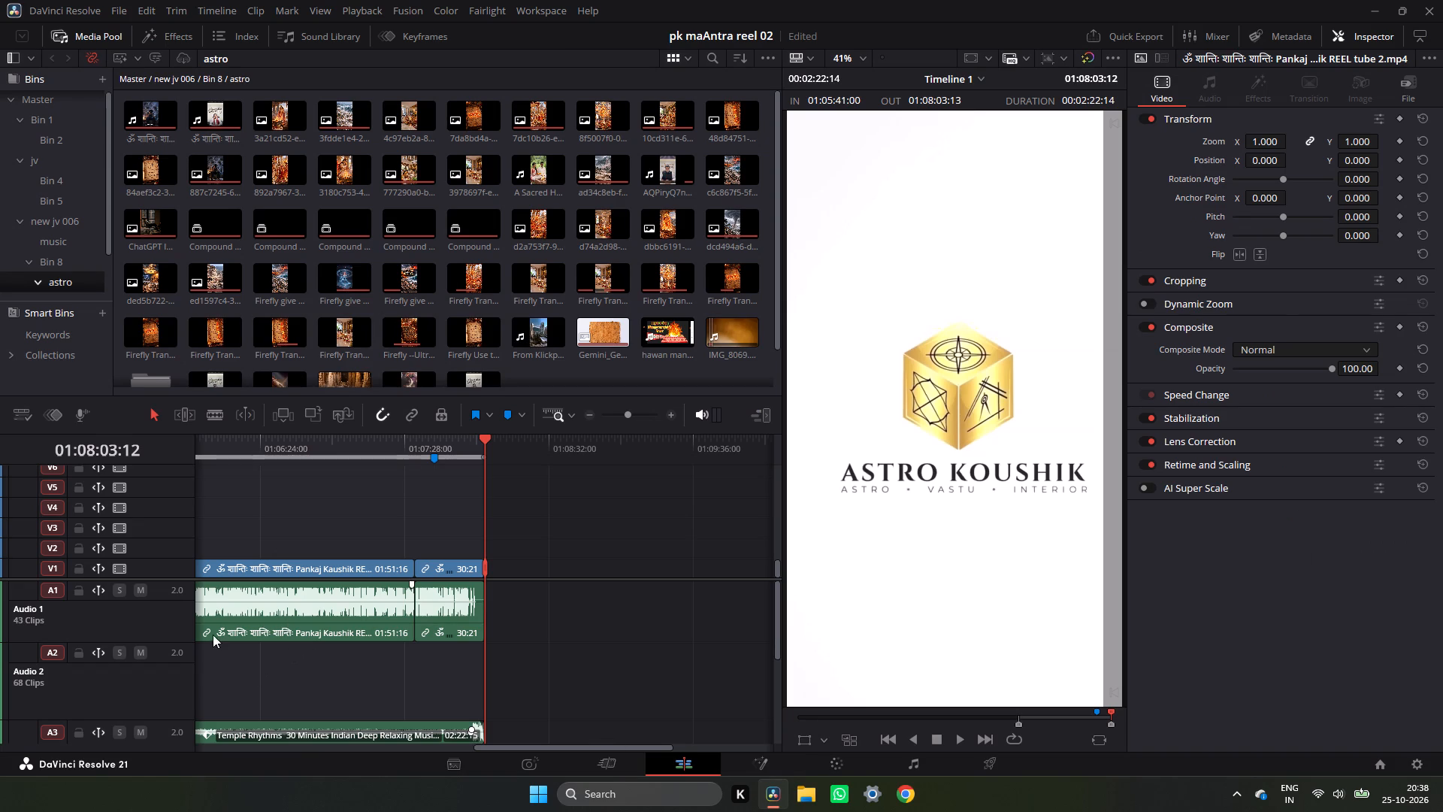
Look through Timeline 1 from its final section back to the beginning, checking frames in each group of clips.
drag(487, 748, 402, 752)
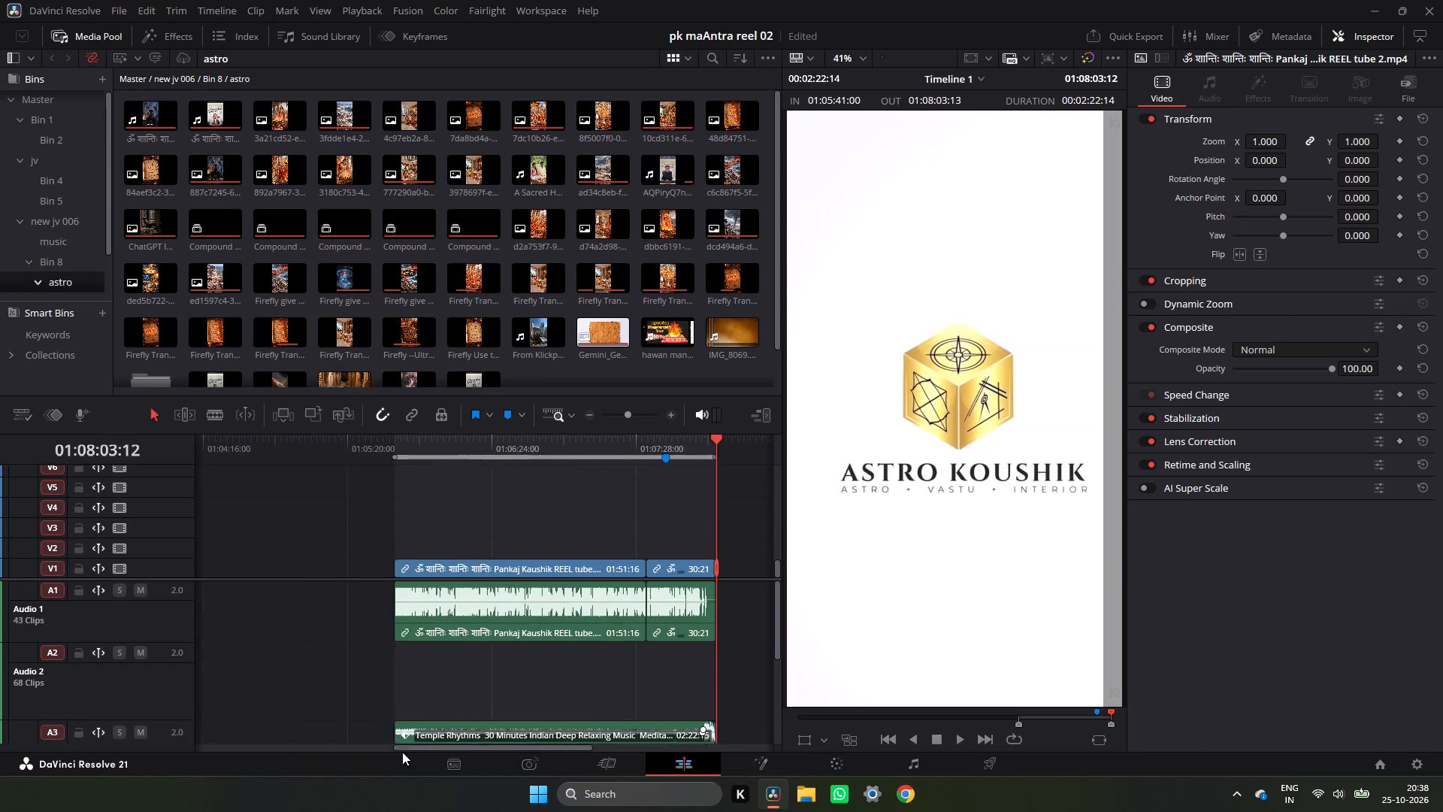
drag(402, 752, 416, 755)
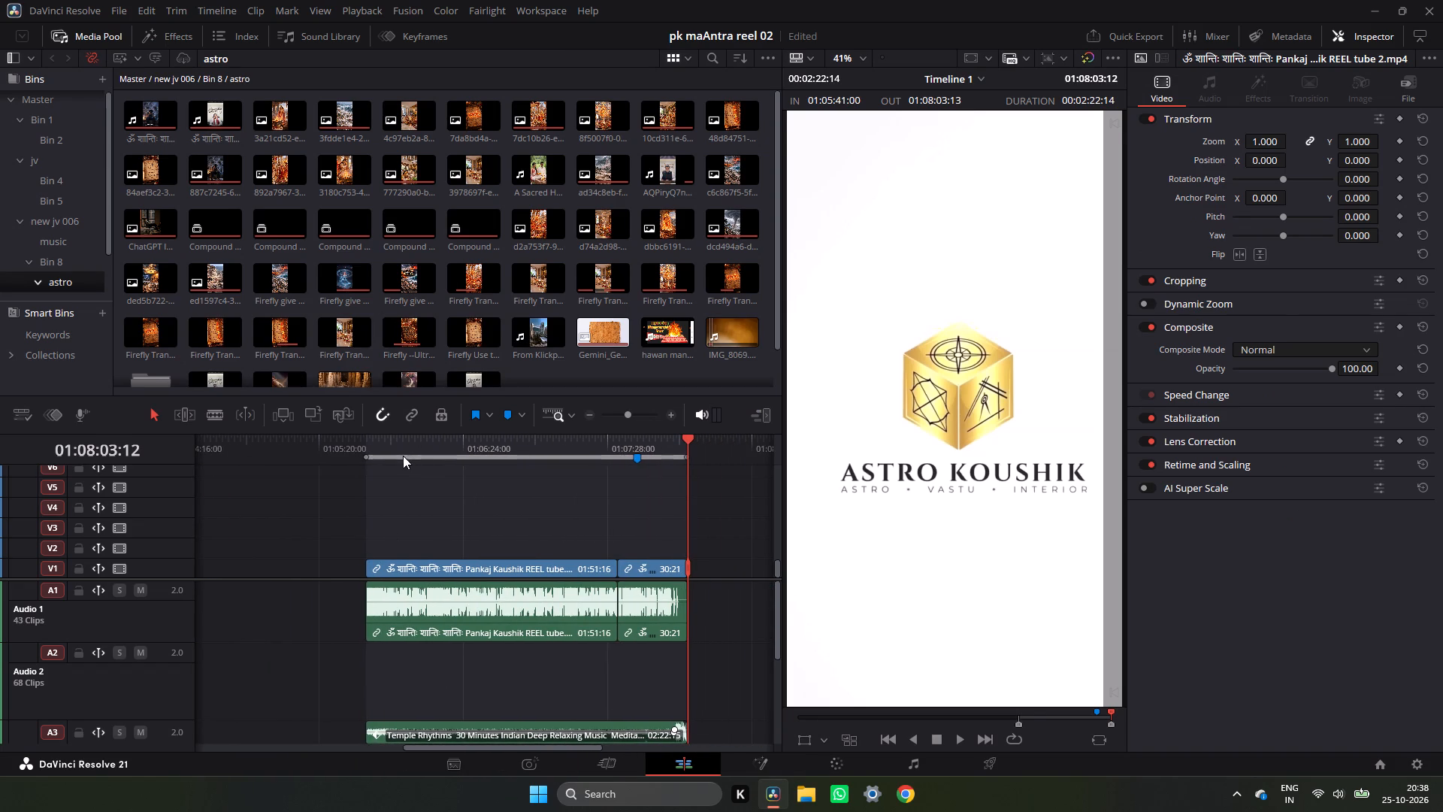
click(403, 456)
scroll(436, 509, up, 6)
scroll(436, 509, down, 13)
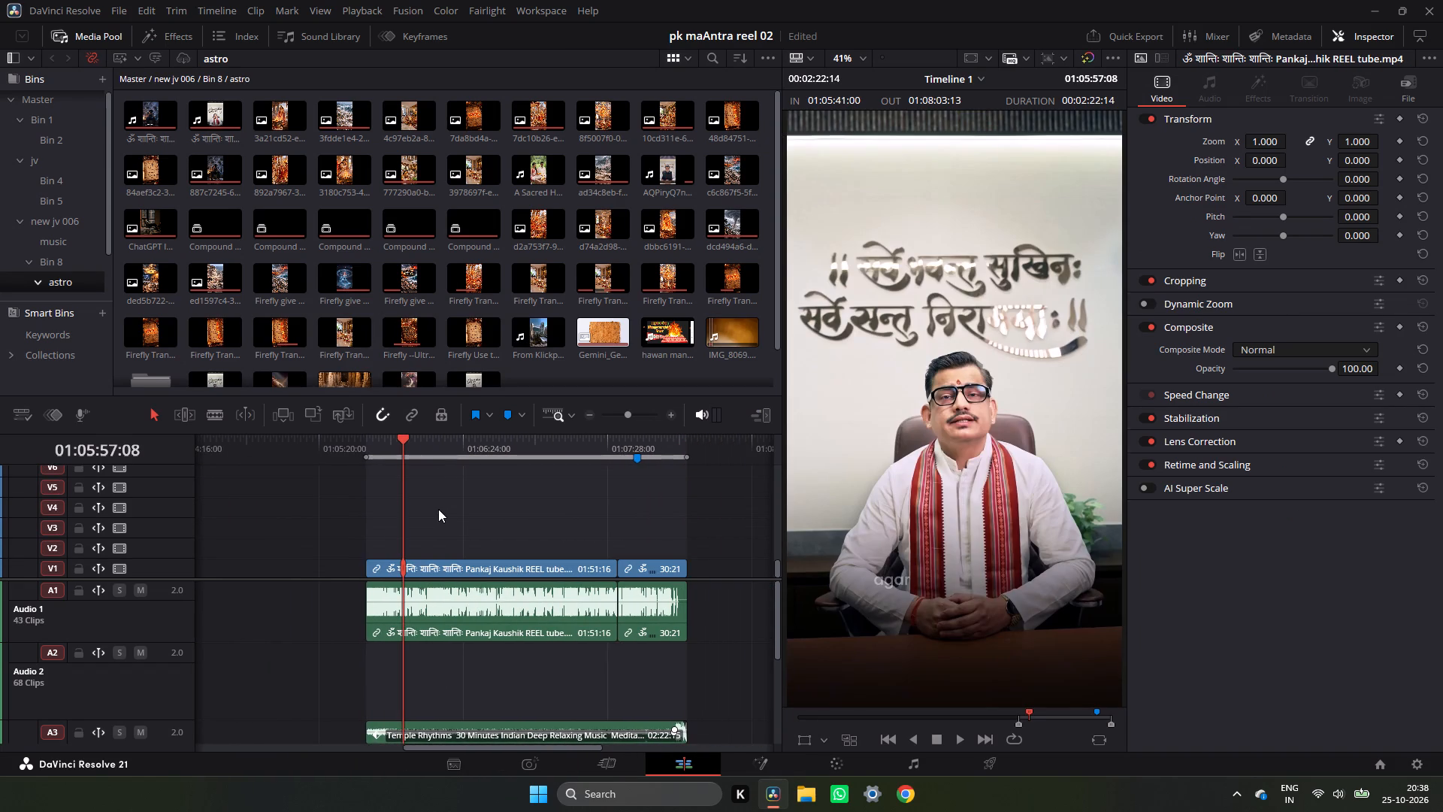
scroll(438, 509, down, 2)
click(303, 456)
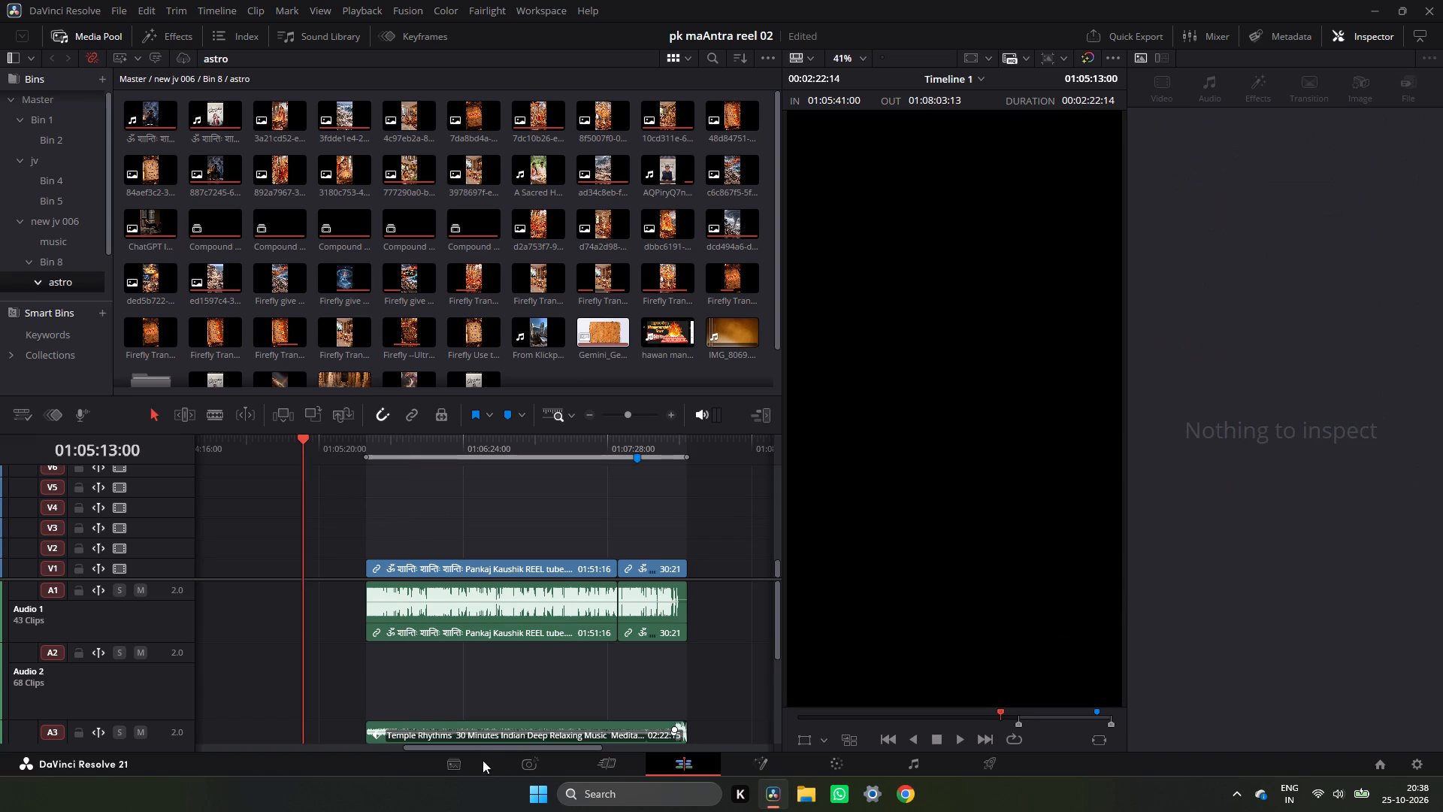
drag(480, 747, 317, 747)
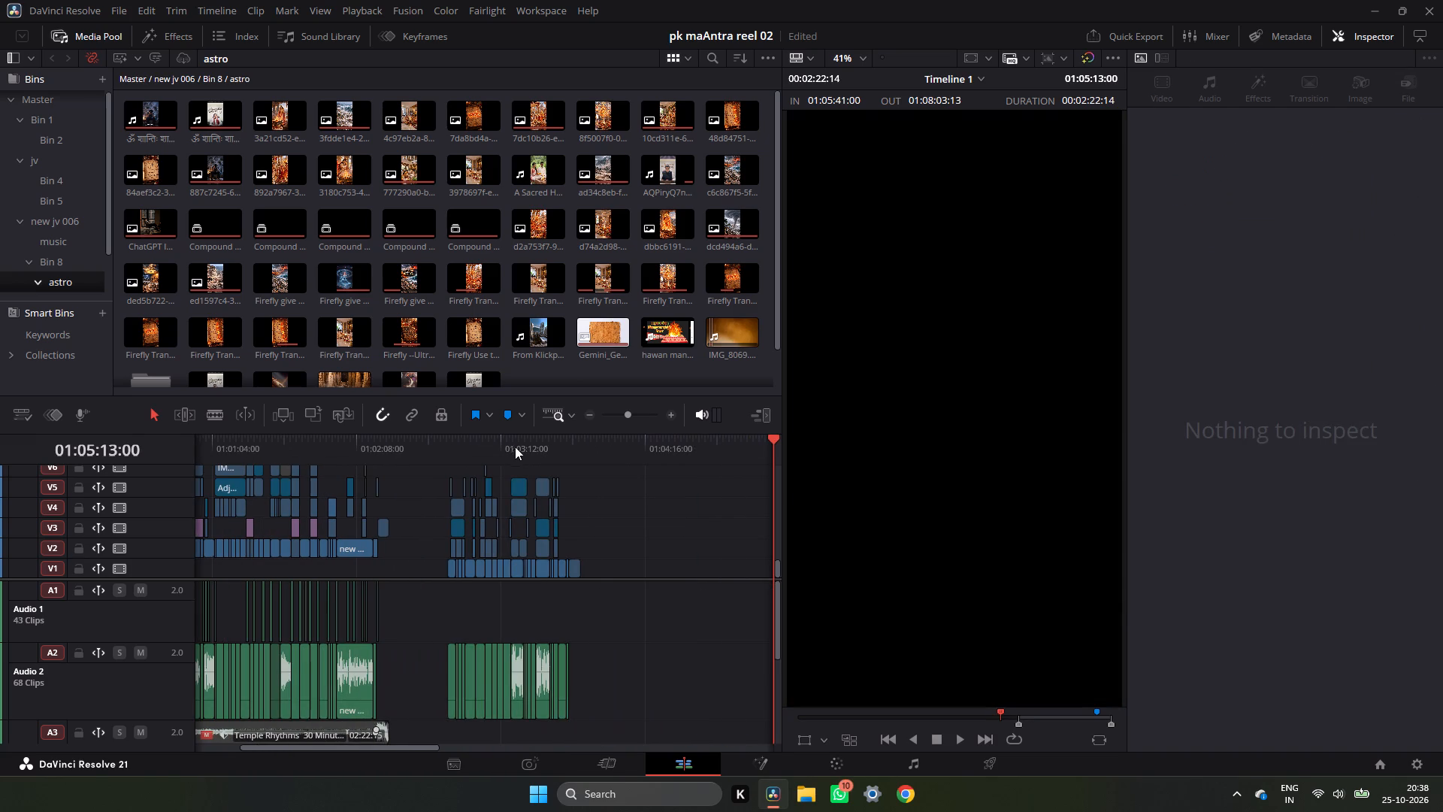
click(498, 447)
click(471, 453)
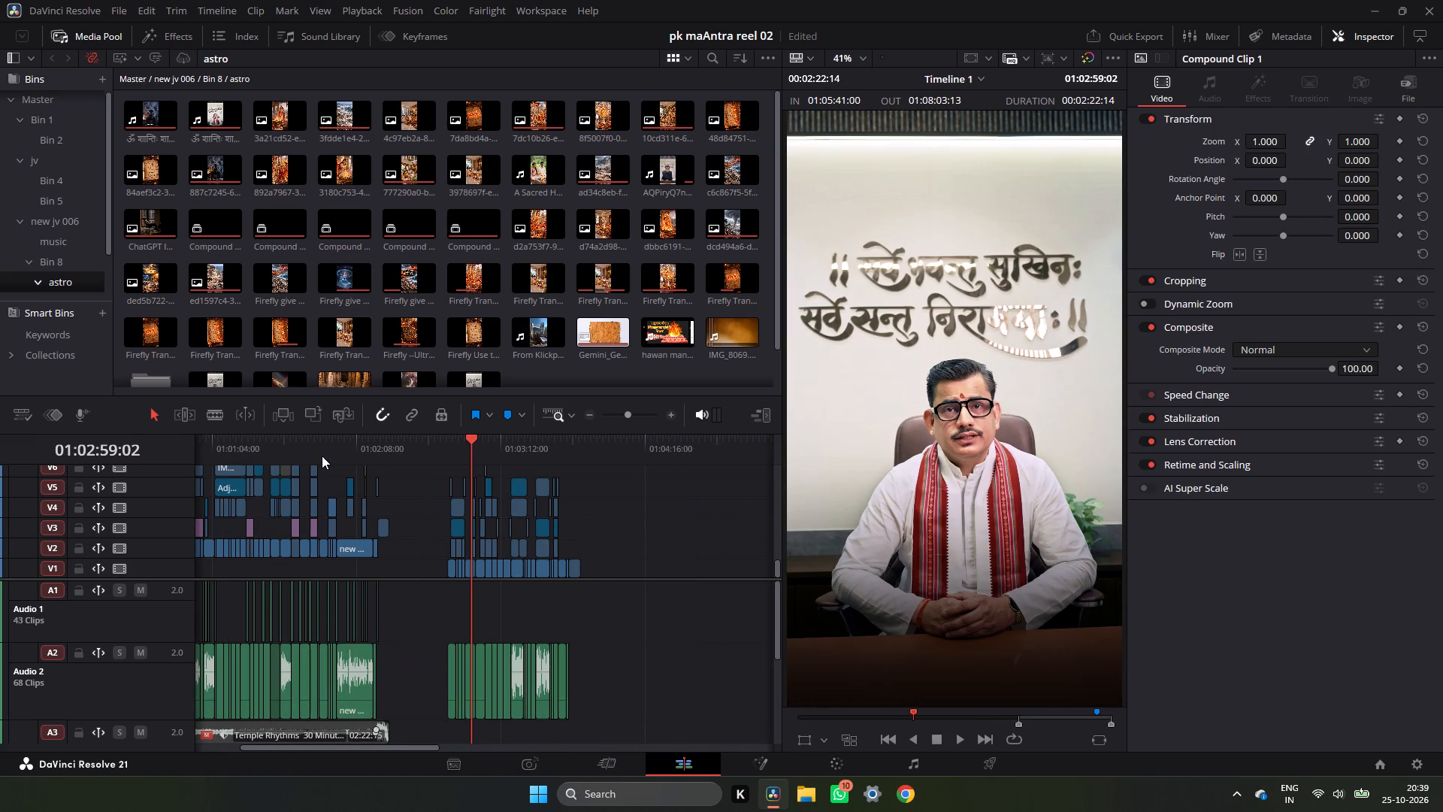
click(322, 456)
click(280, 459)
drag(410, 750, 296, 754)
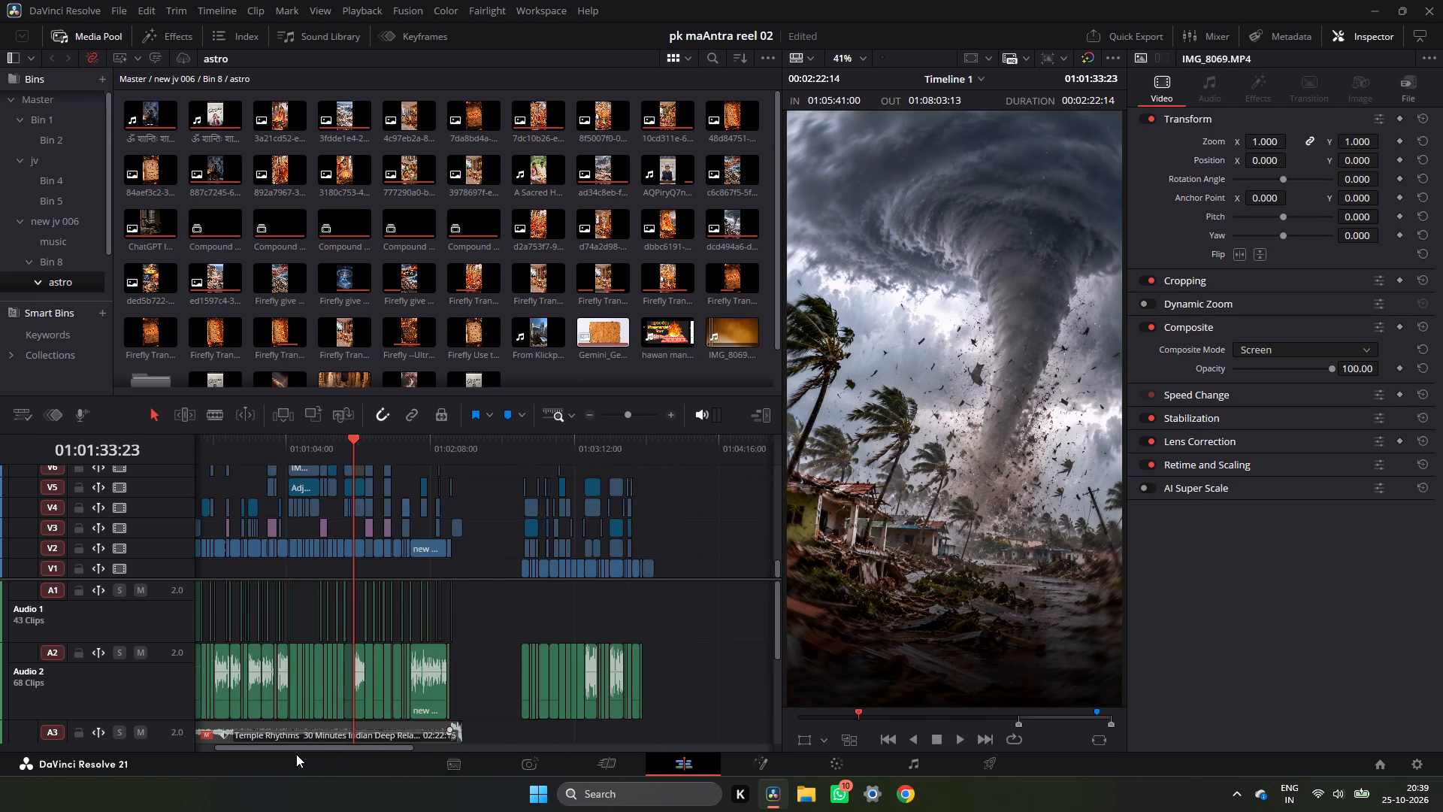
drag(296, 754, 298, 755)
click(230, 457)
click(221, 457)
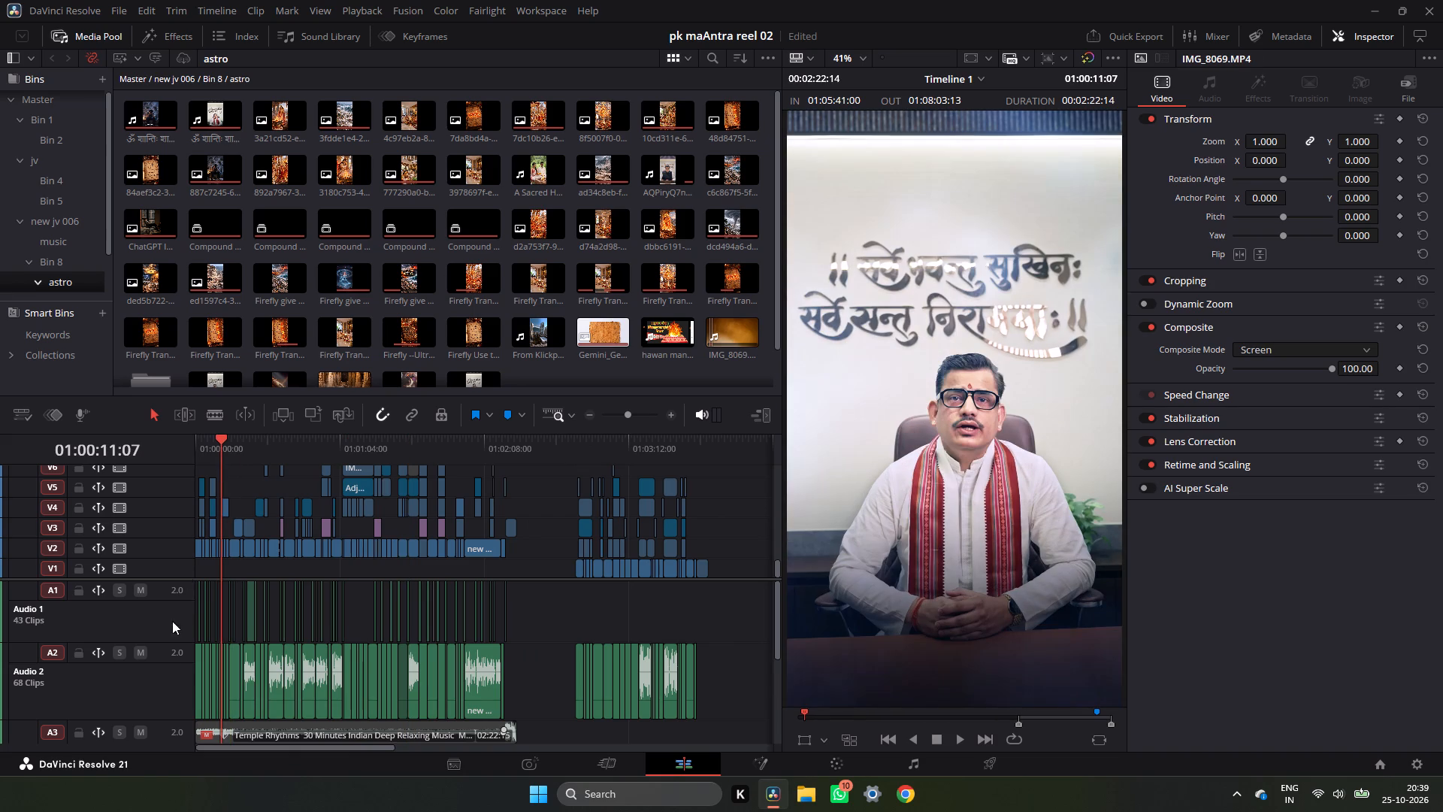
Reduce the height of the Audio 1 track in the timeline.
drag(160, 638, 159, 641)
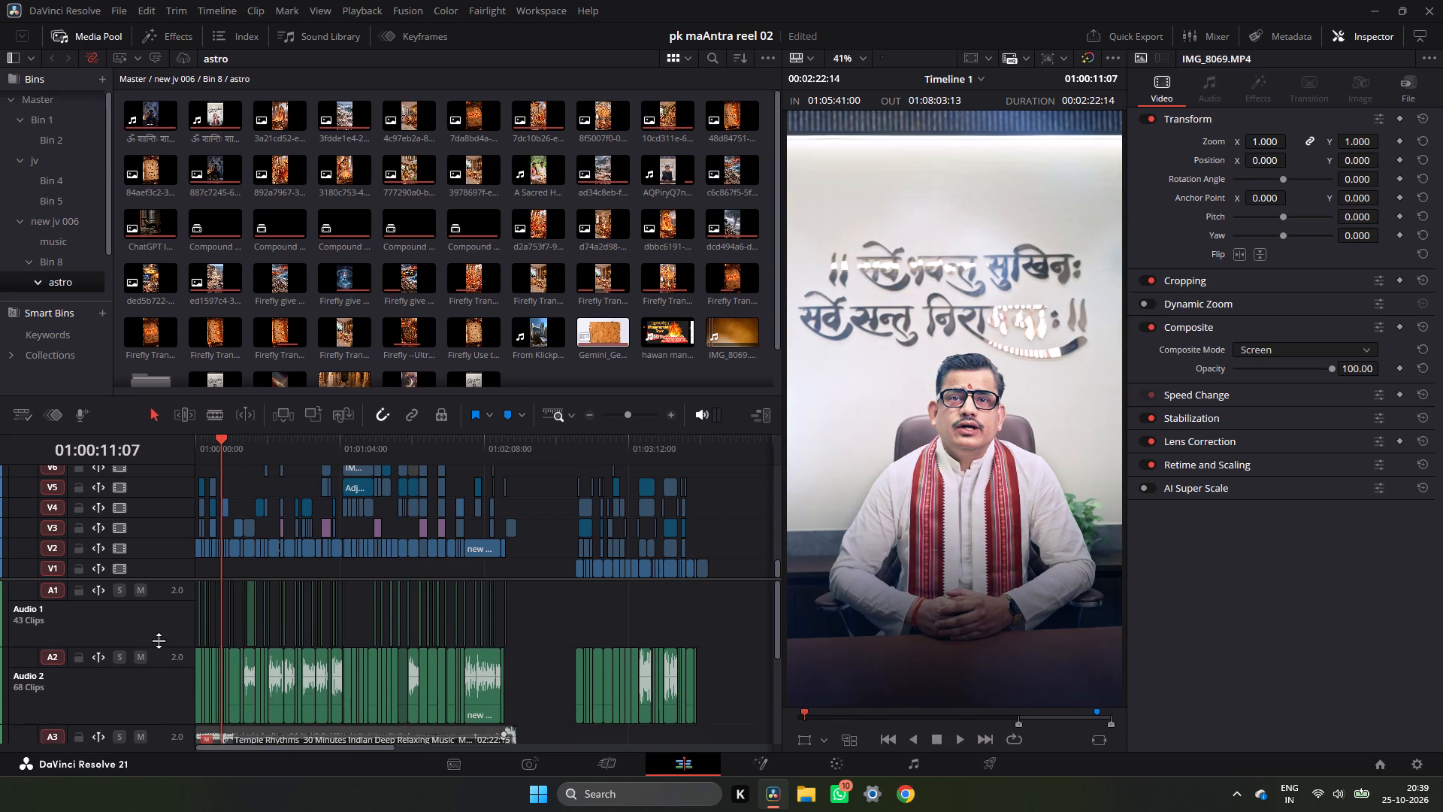
drag(159, 641, 168, 607)
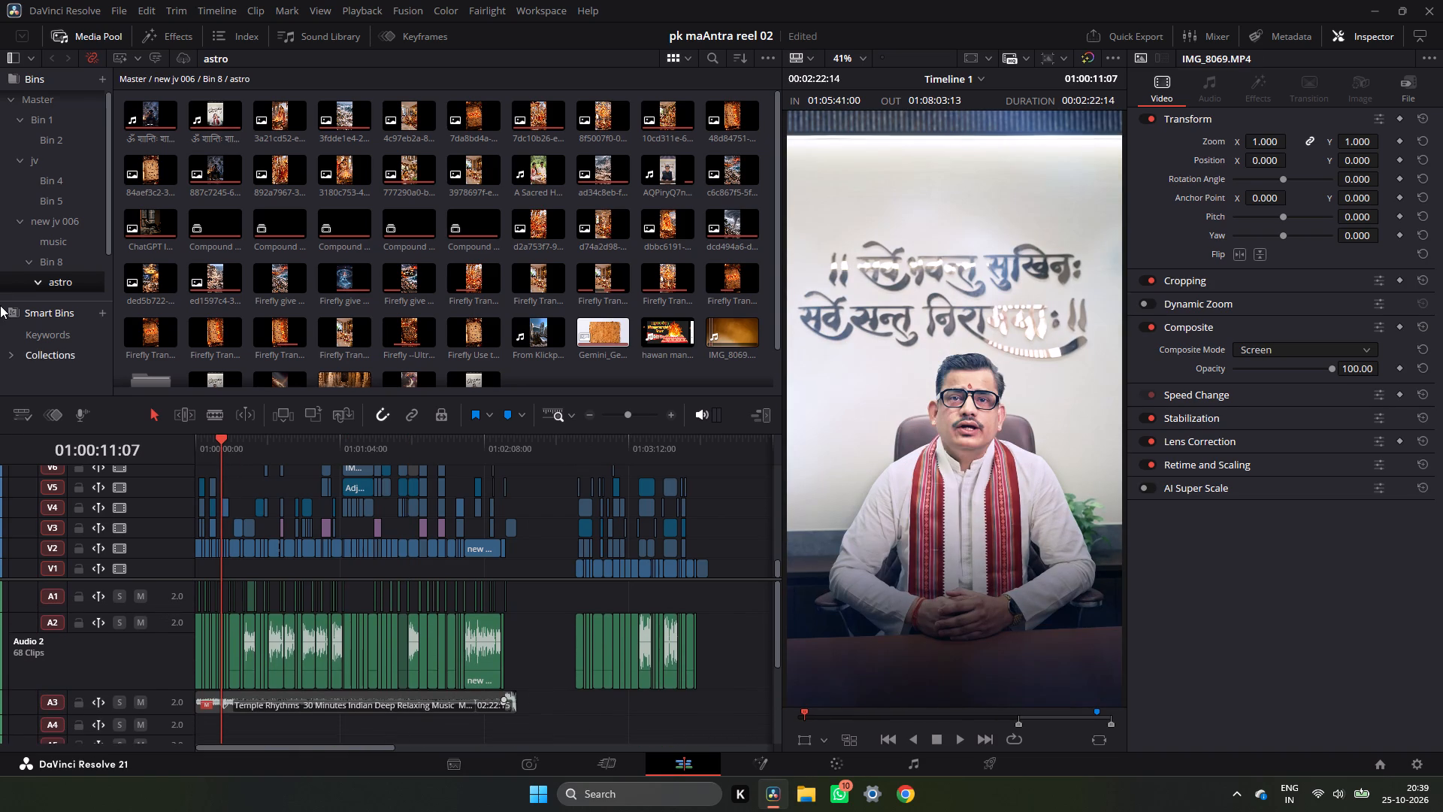
click(0, 305)
drag(0, 305, 217, 645)
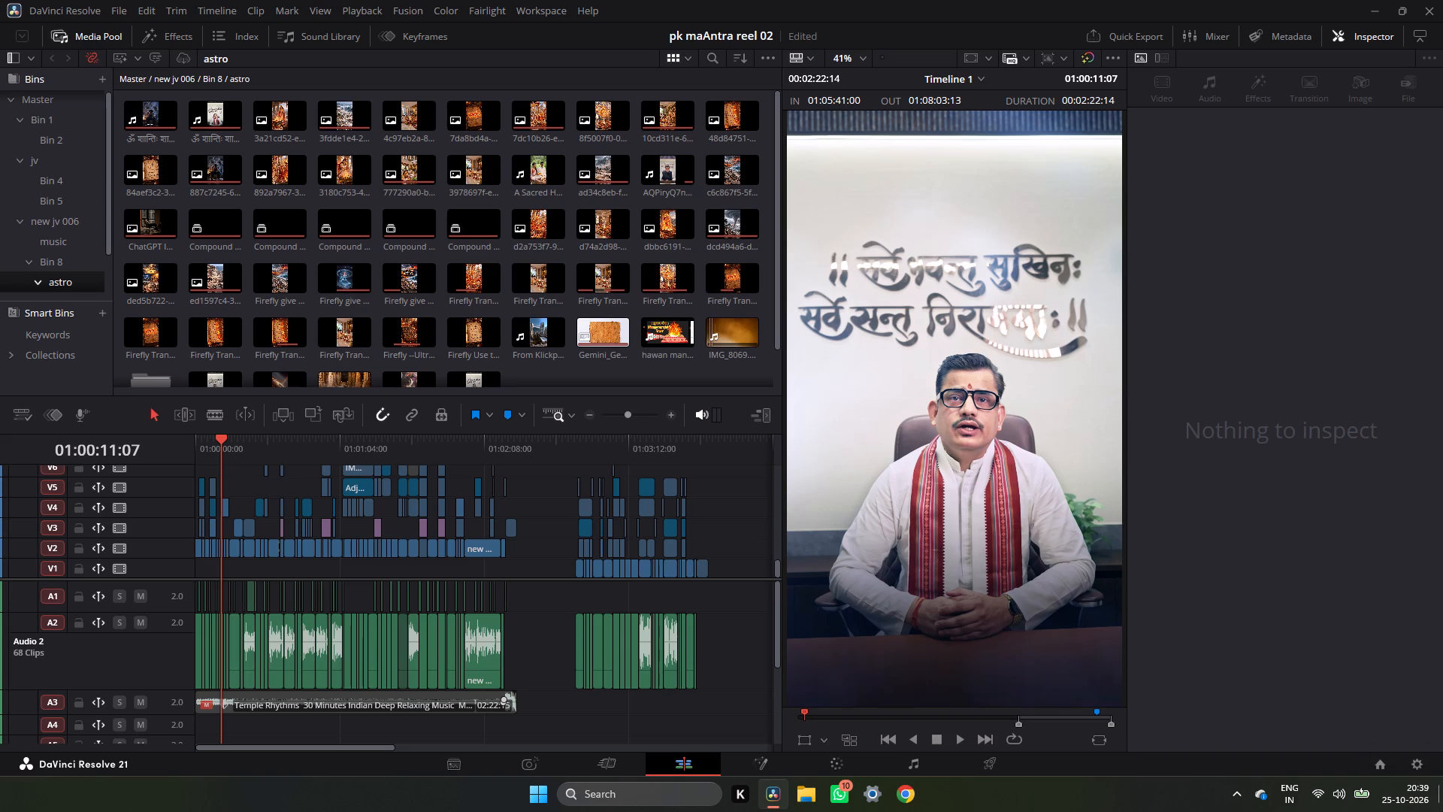
Enable the disabled Temple Rhythms music clip on track A3.
click(643, 417)
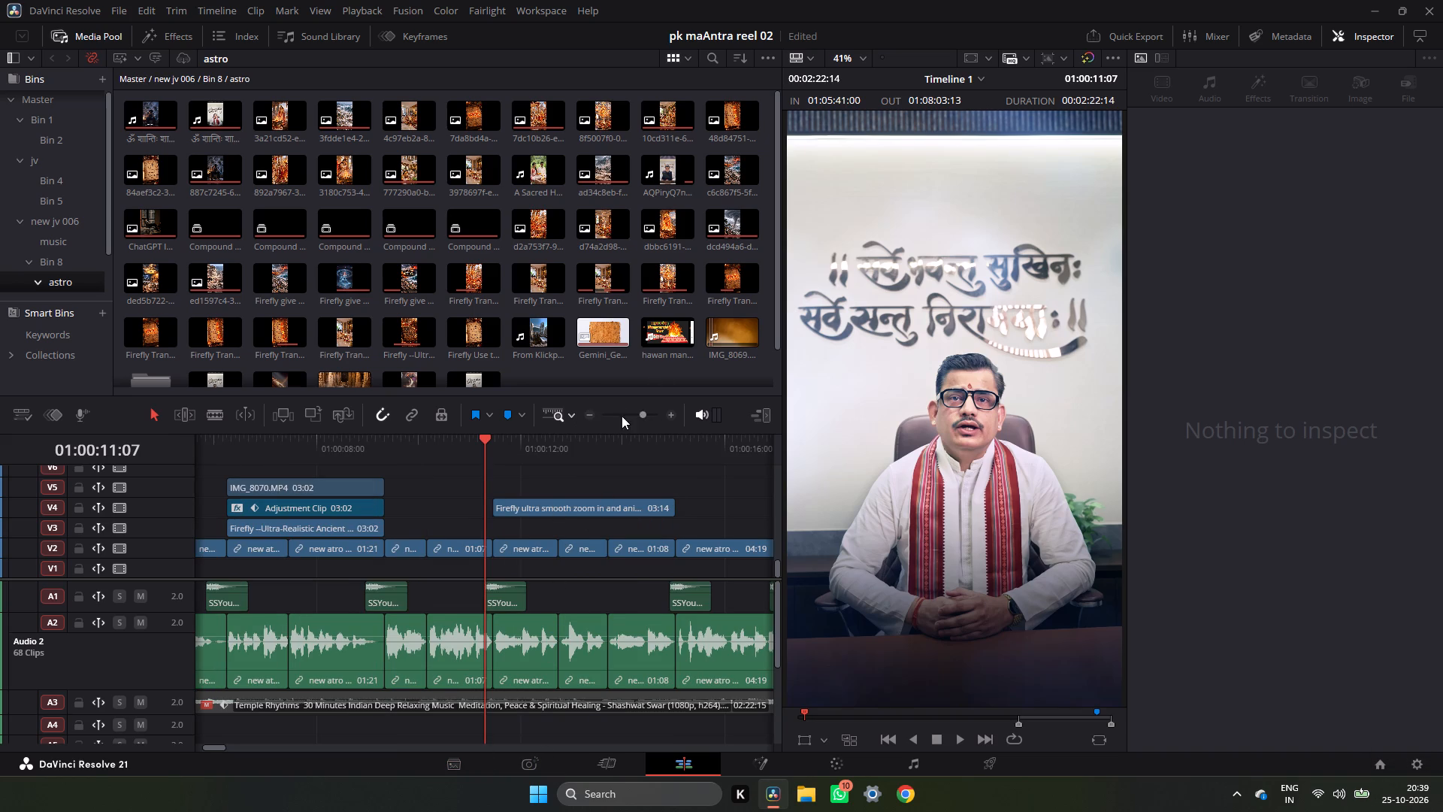
click(634, 416)
click(633, 415)
click(628, 418)
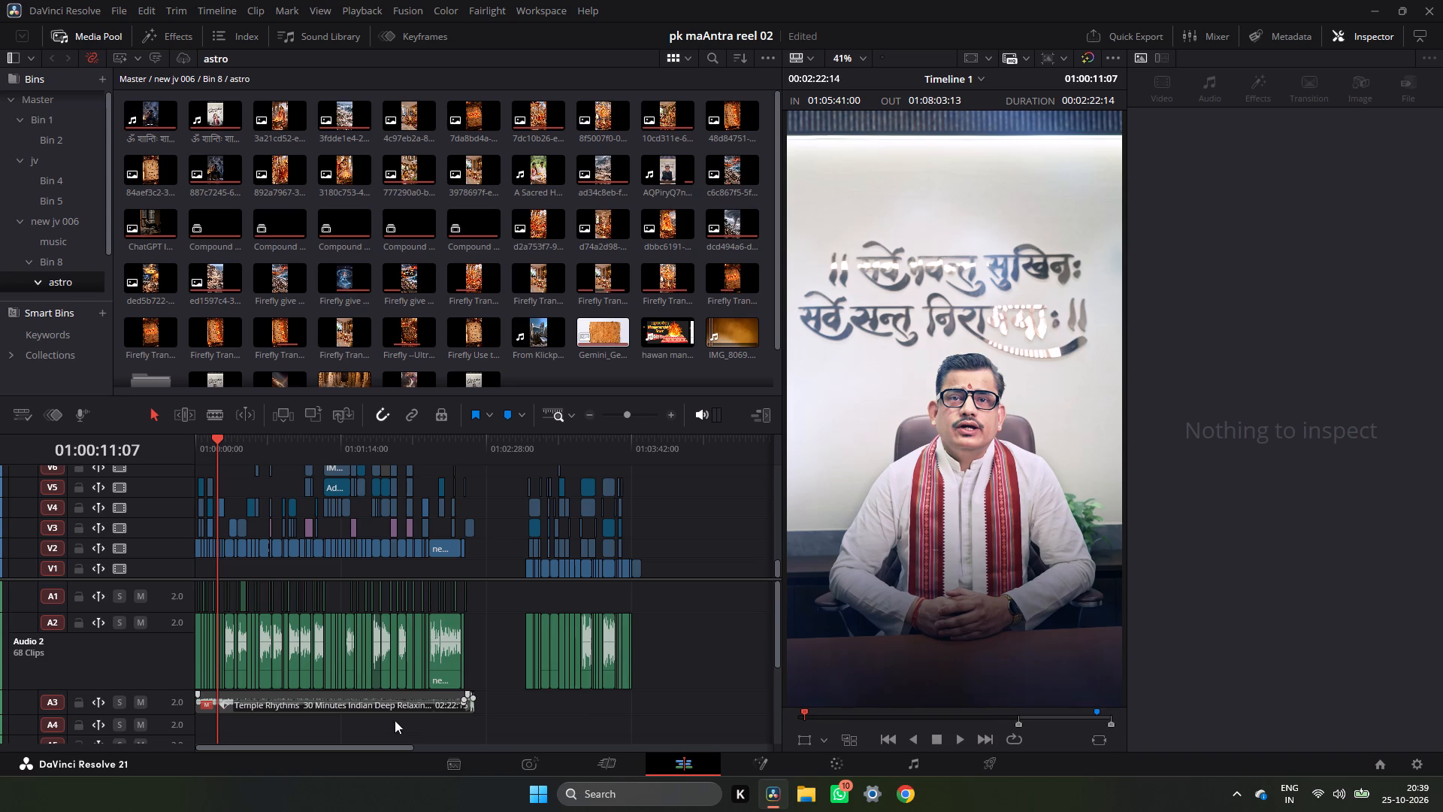
scroll(365, 726, down, 3)
scroll(362, 726, up, 1)
scroll(362, 726, down, 11)
scroll(364, 723, up, 3)
click(637, 417)
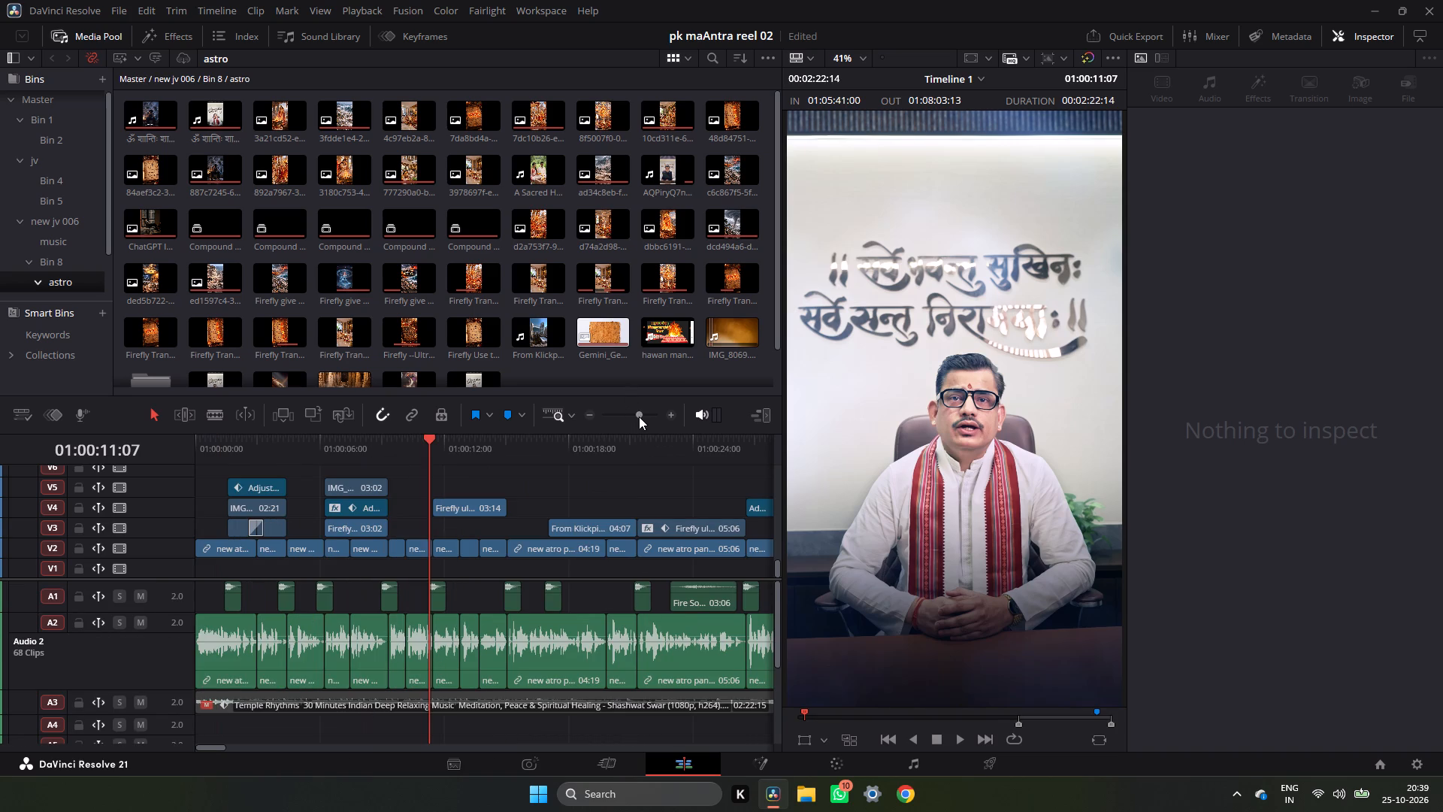
click(476, 715)
click(476, 714)
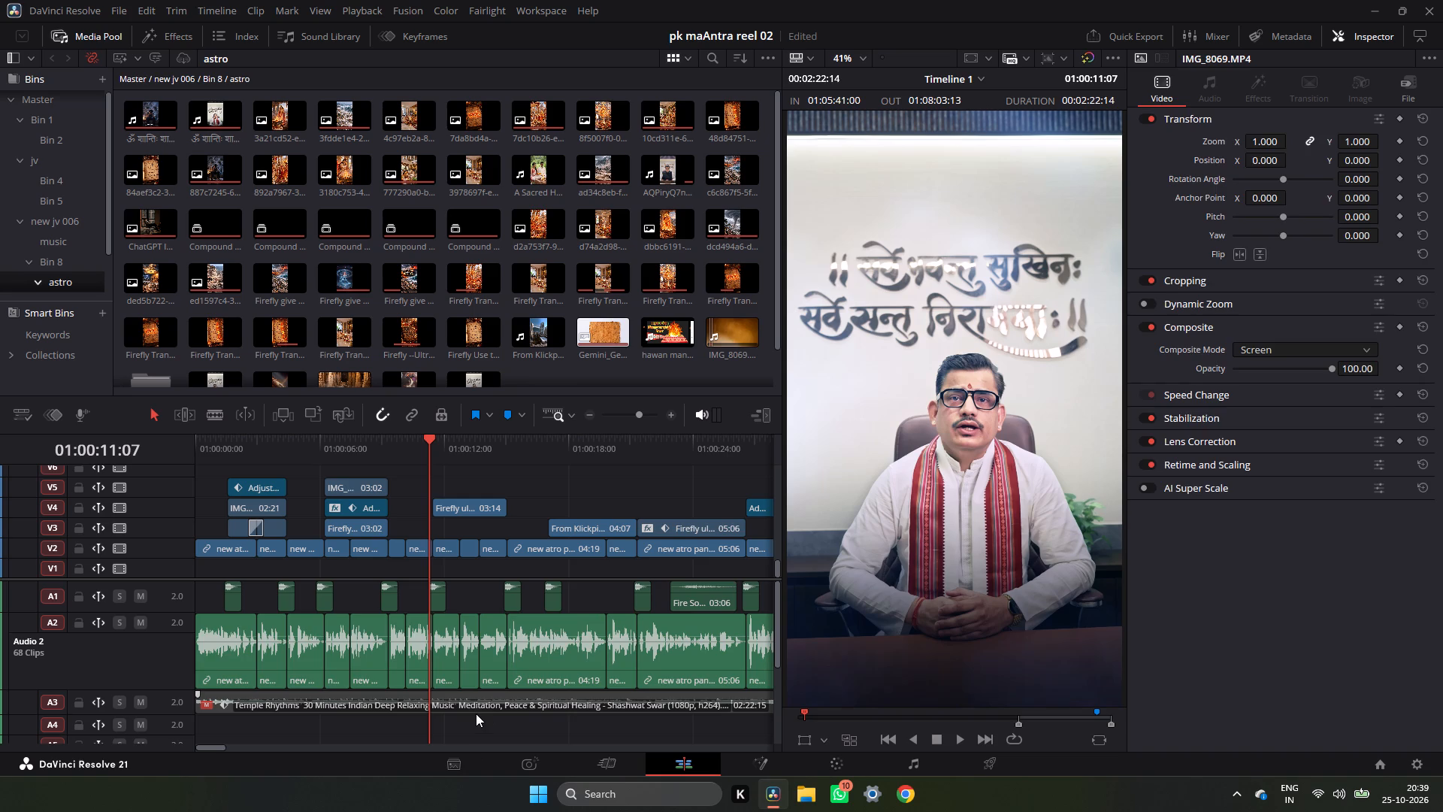
click(476, 704)
key(d)
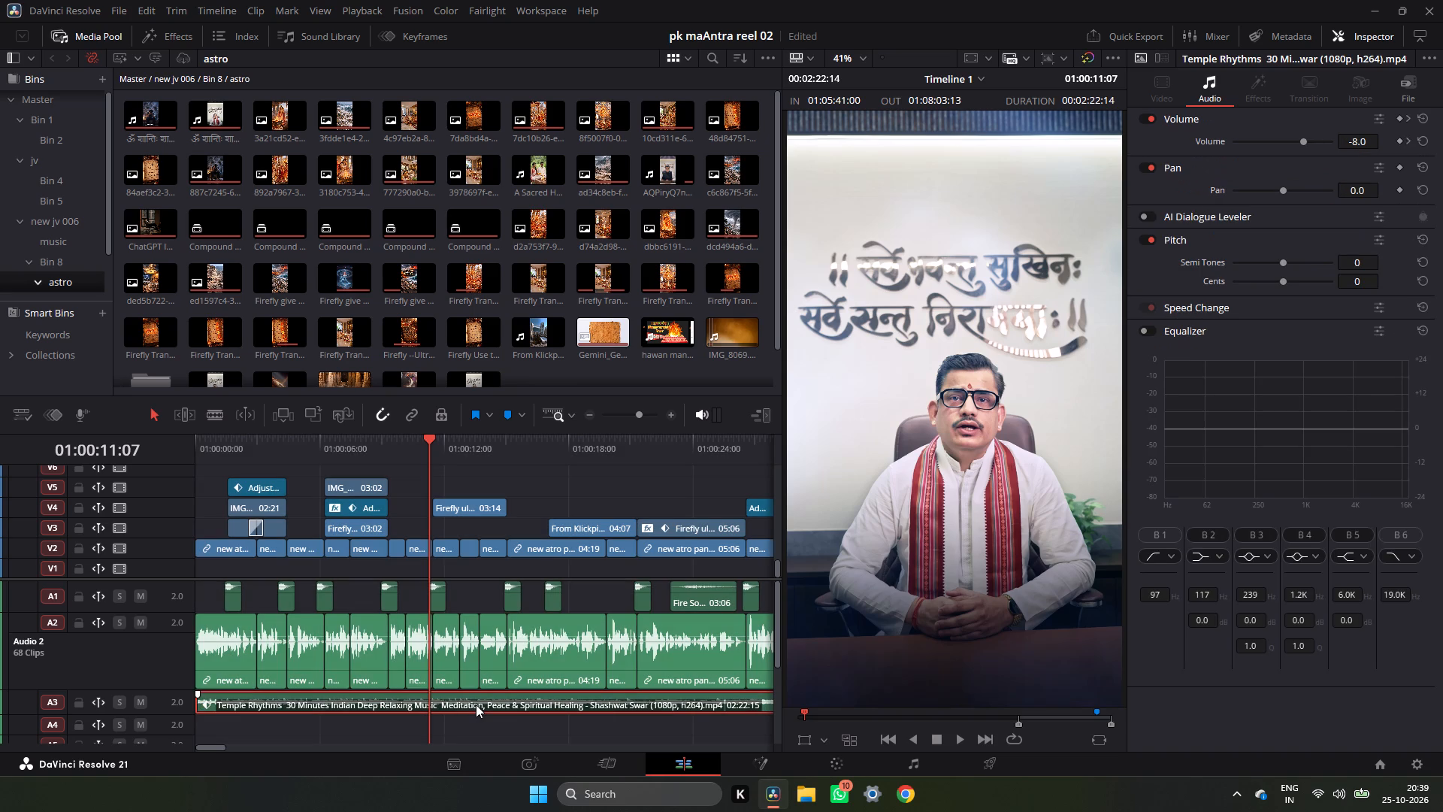
On the Fairlight page, lower the Audio 2 track level to about +0.5 dB.
click(215, 470)
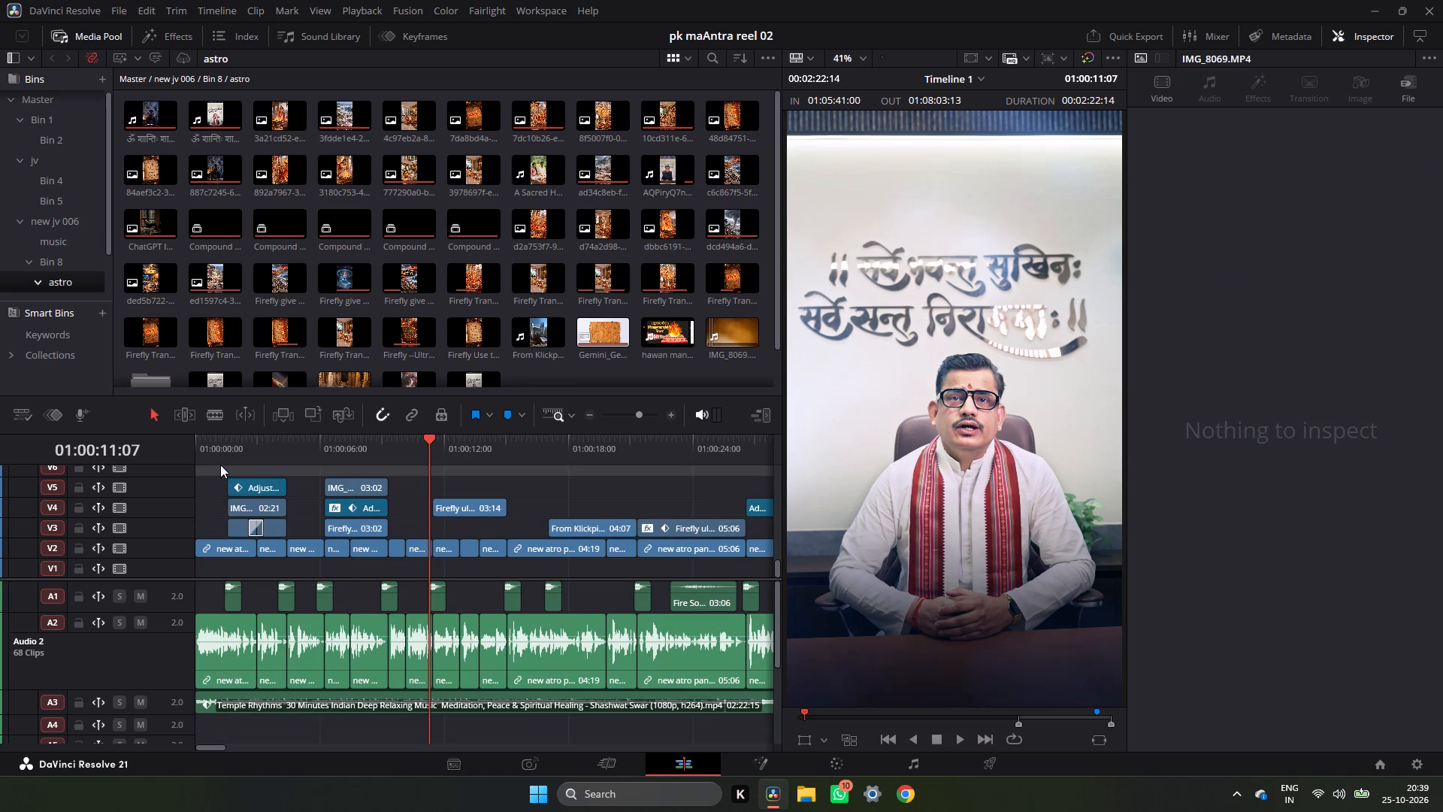
click(220, 465)
scroll(303, 656, up, 3)
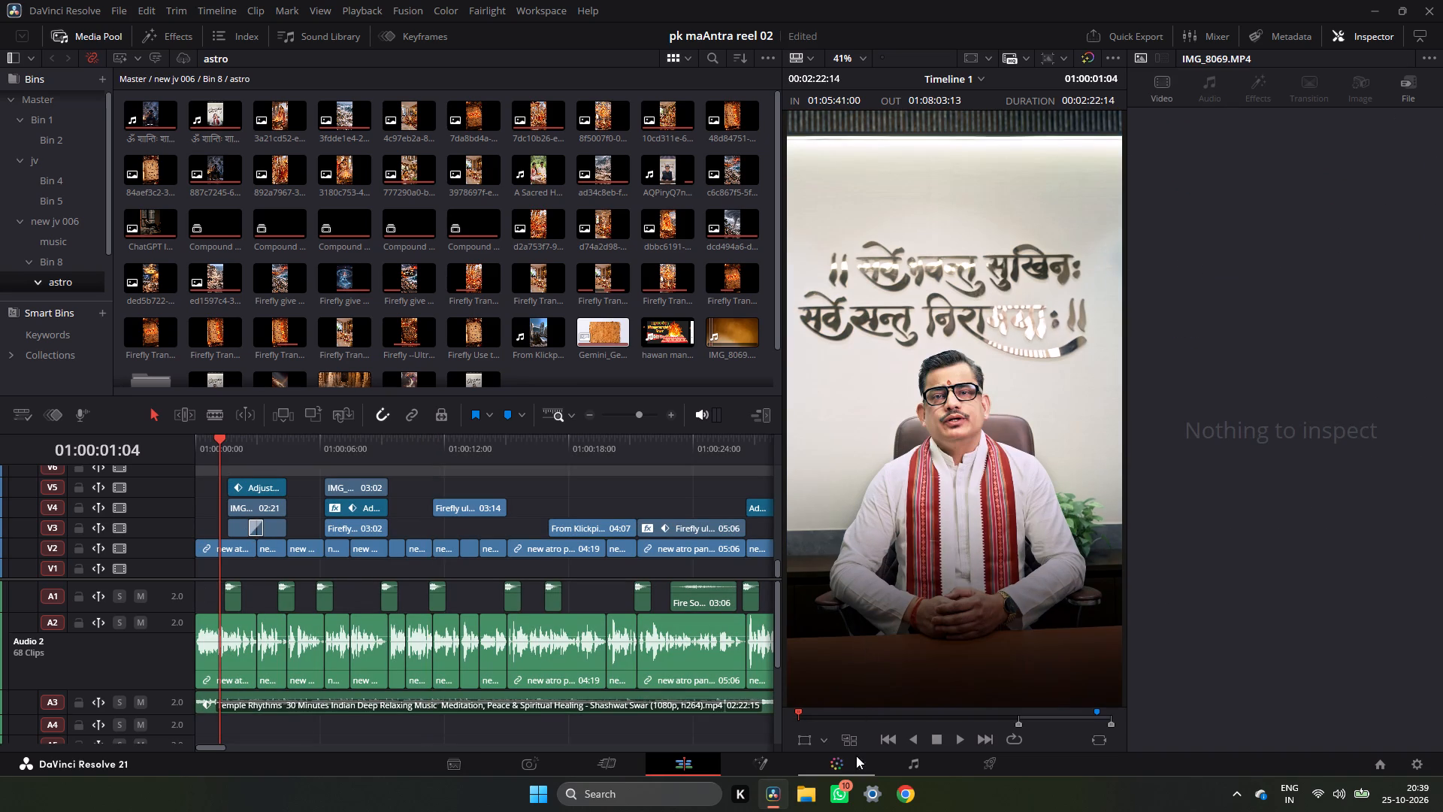
click(910, 770)
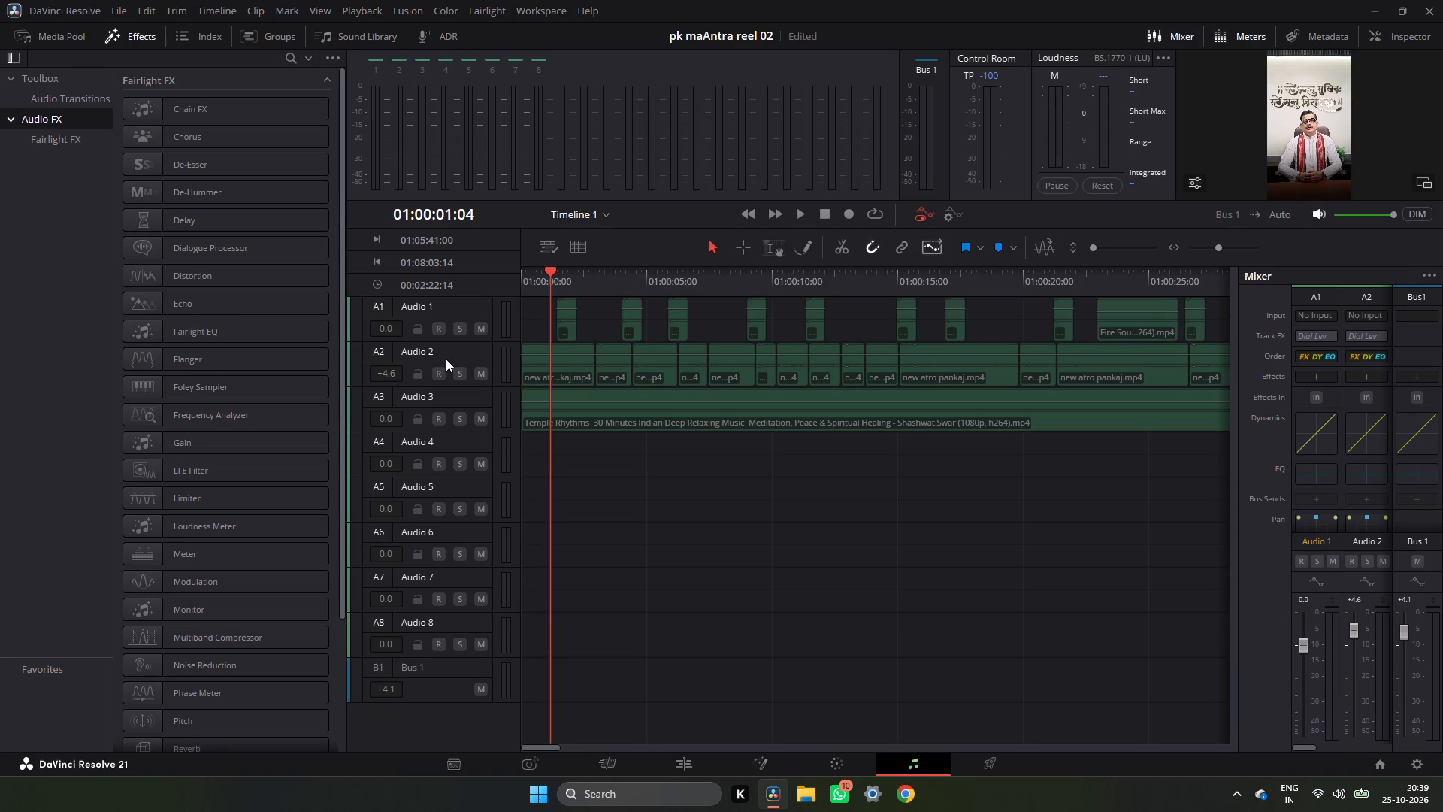
click(452, 350)
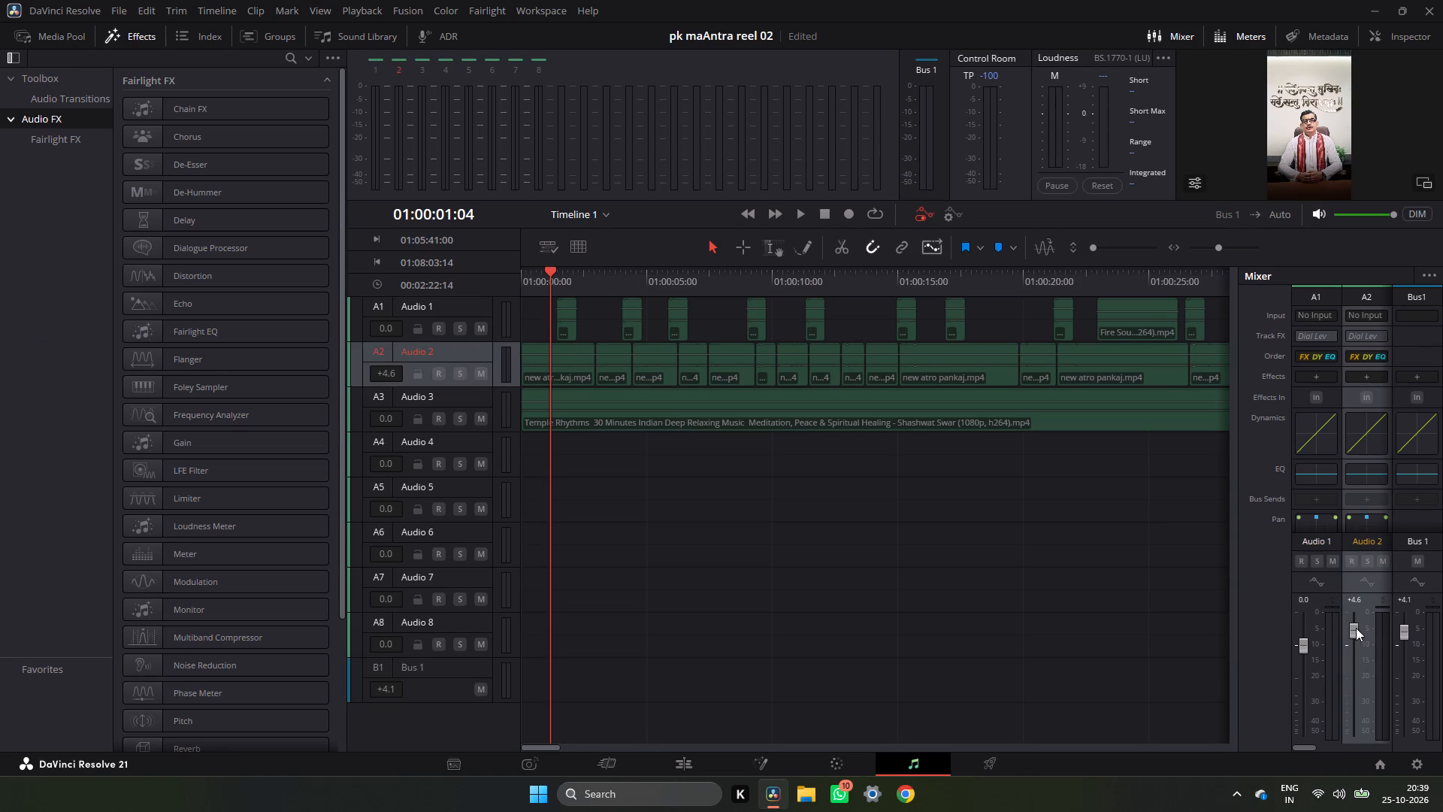
drag(1356, 628, 1355, 640)
drag(1355, 640, 1354, 641)
Lower the Bus 1 output level slightly in the mixer.
drag(1406, 632, 1408, 638)
drag(1408, 638, 1407, 640)
Return to the Edit page and play the reel from the start of the timeline to check the audio.
click(704, 762)
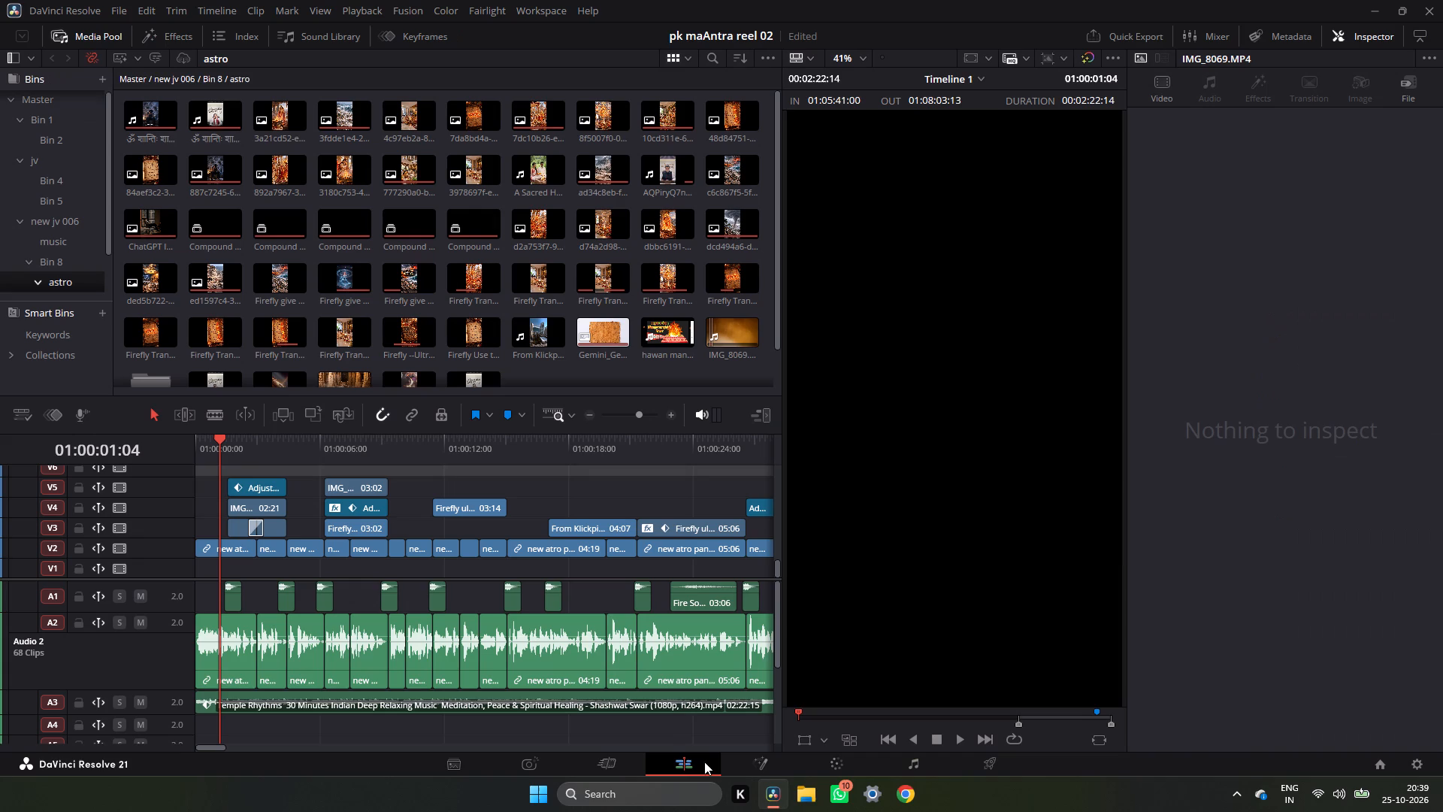
drag(209, 450, 172, 469)
key(space)
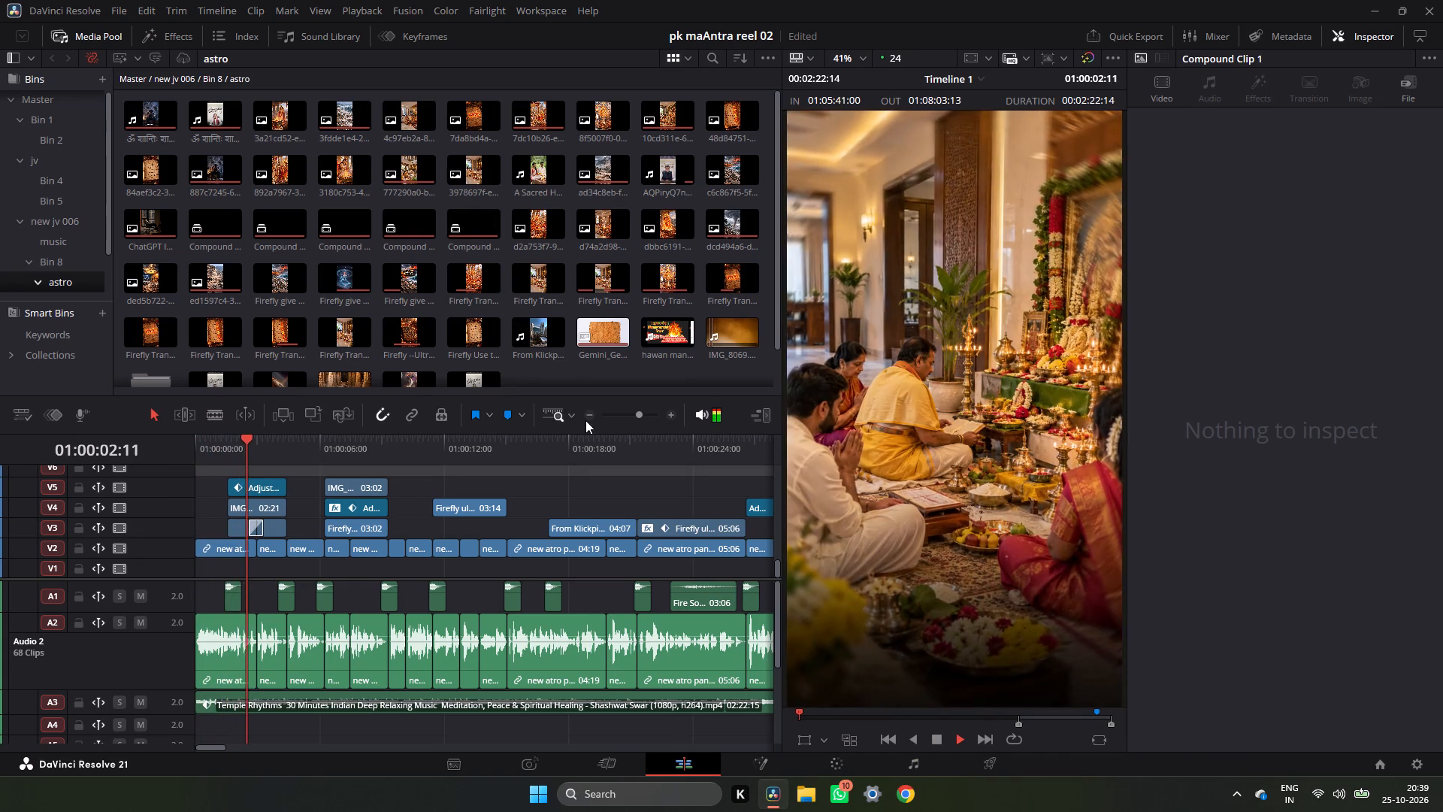
click(632, 417)
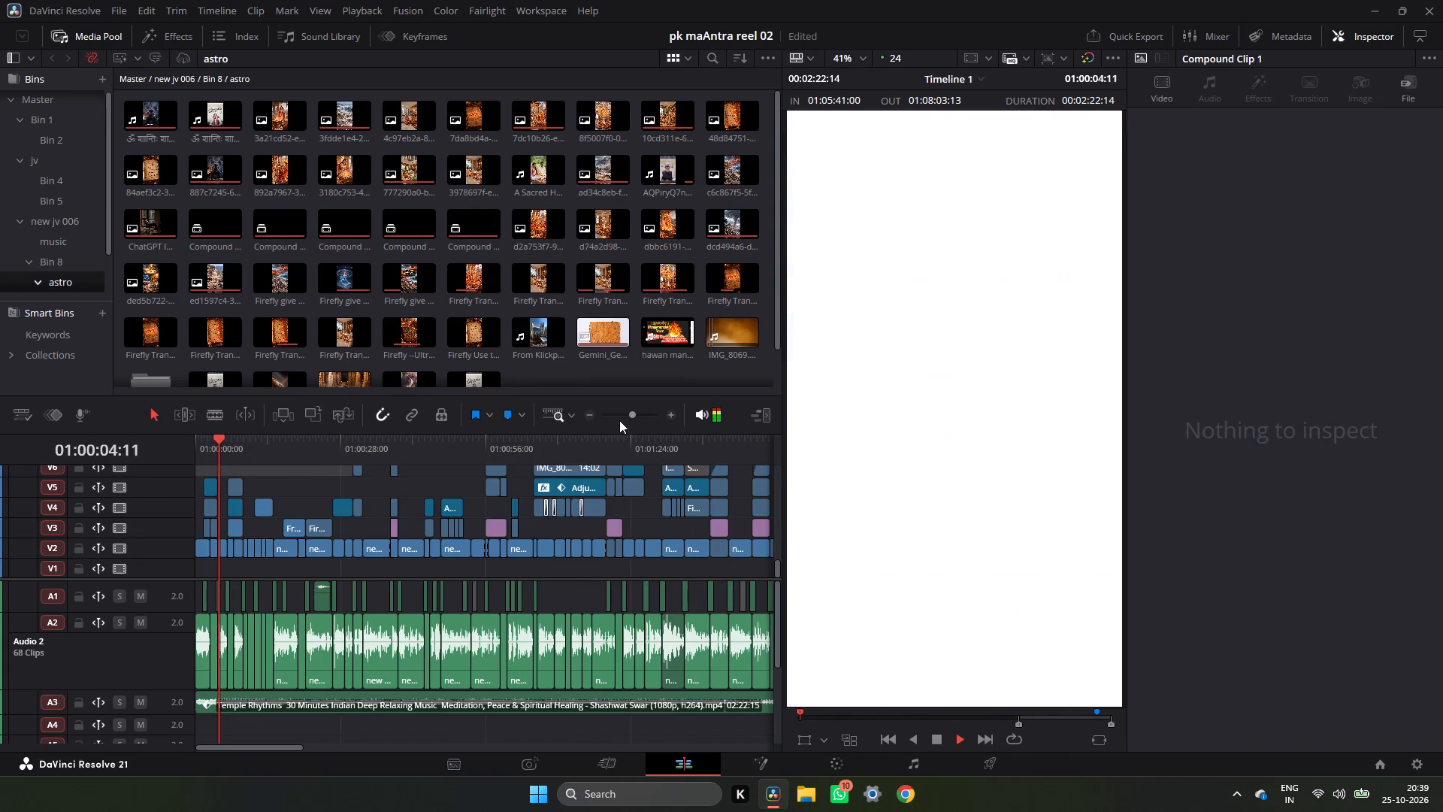
click(619, 420)
click(630, 409)
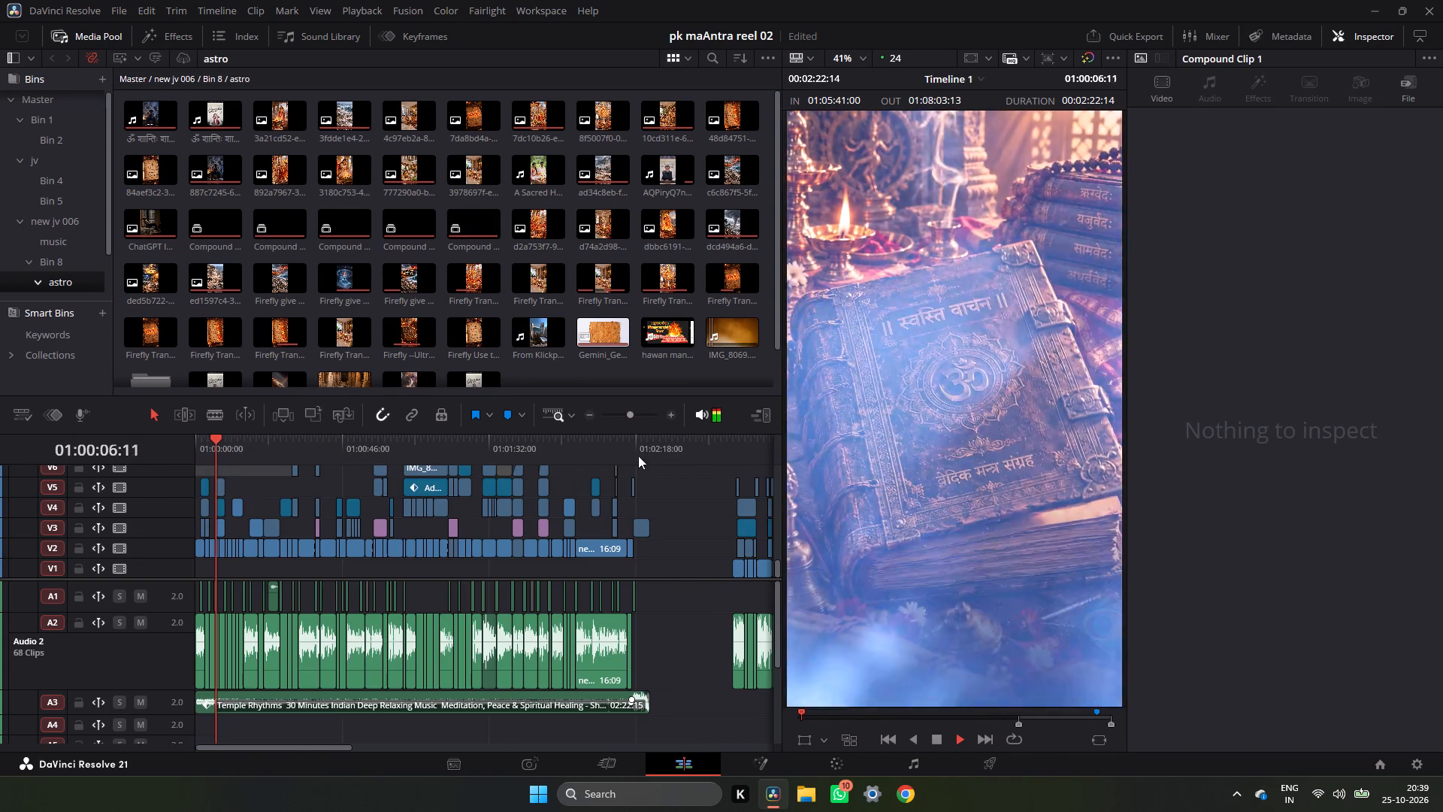
key(space)
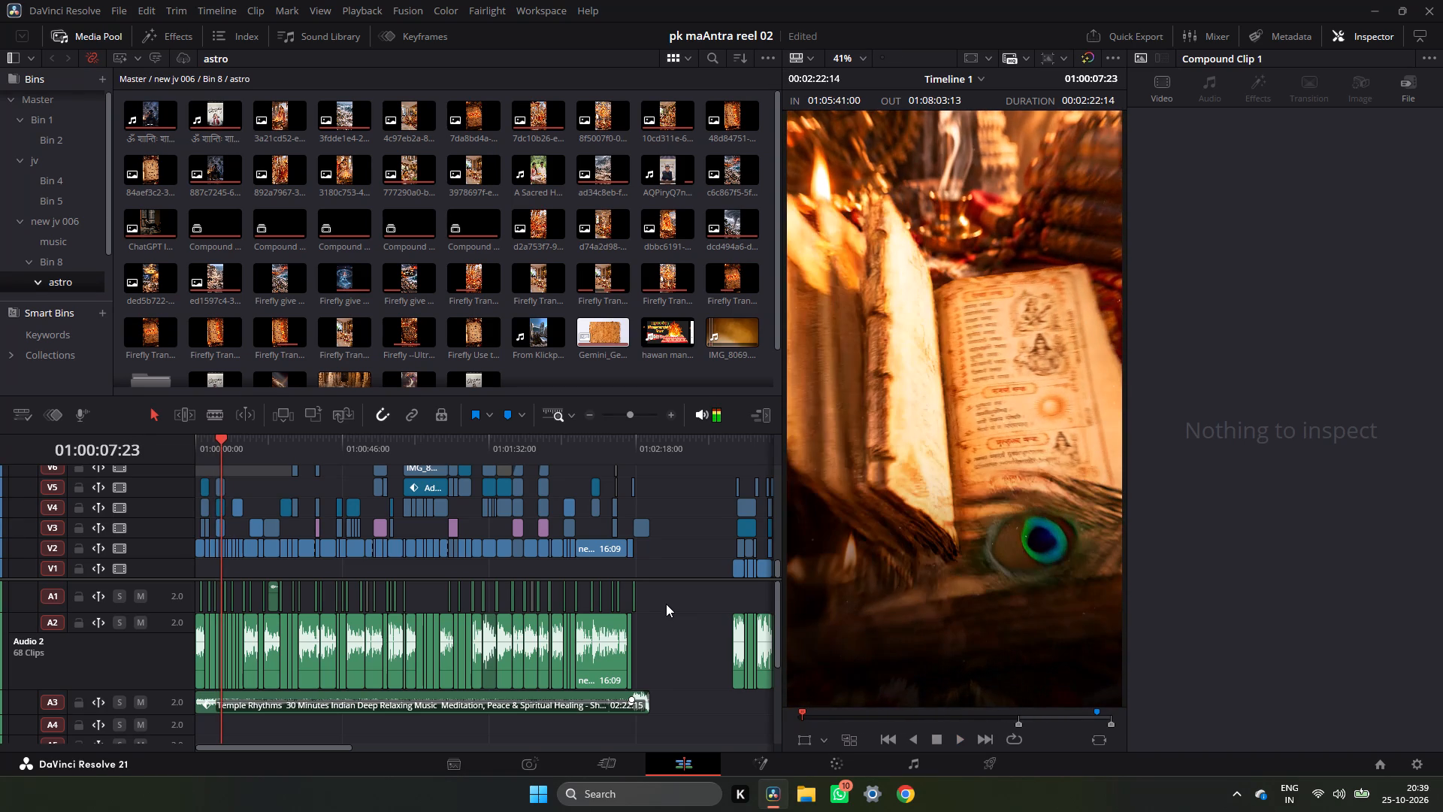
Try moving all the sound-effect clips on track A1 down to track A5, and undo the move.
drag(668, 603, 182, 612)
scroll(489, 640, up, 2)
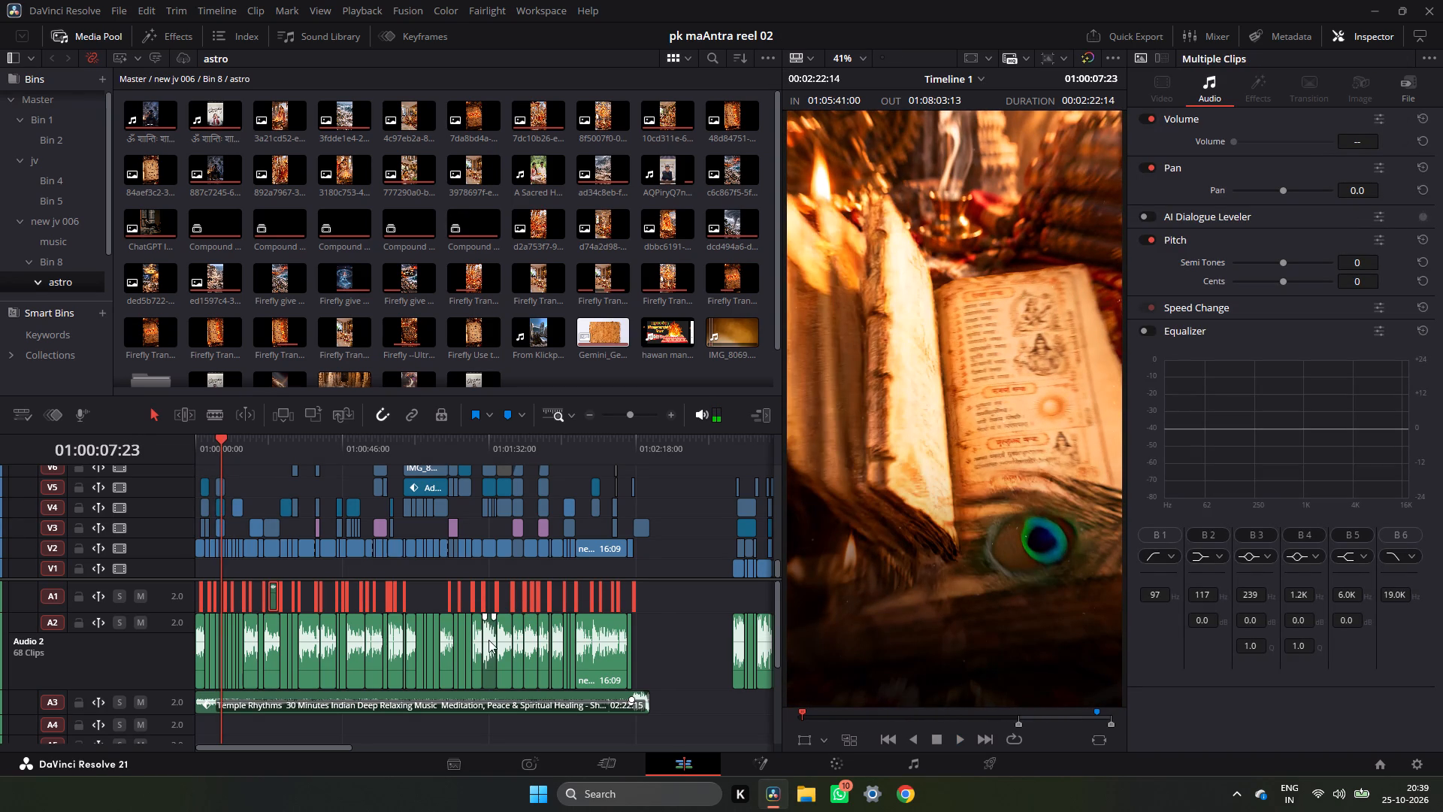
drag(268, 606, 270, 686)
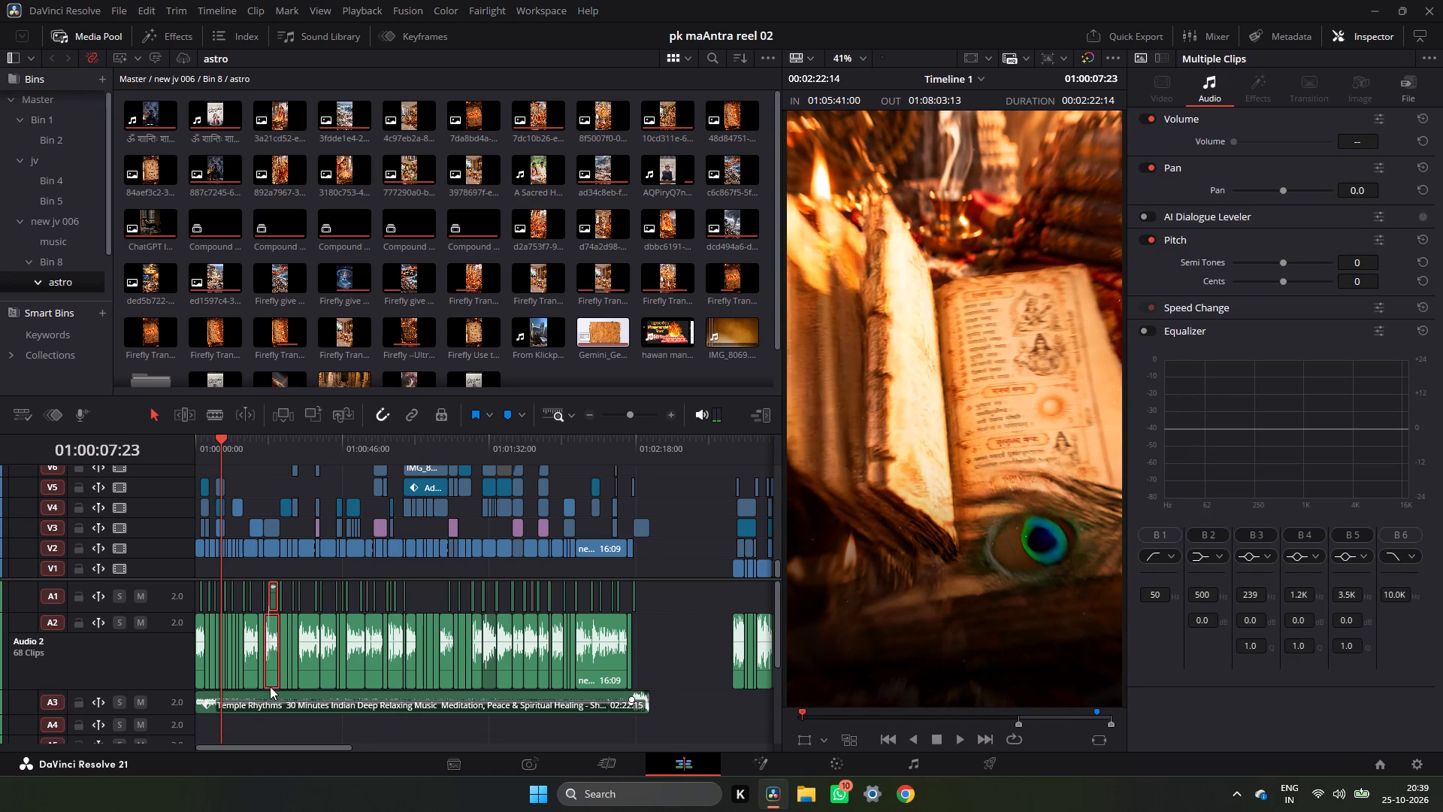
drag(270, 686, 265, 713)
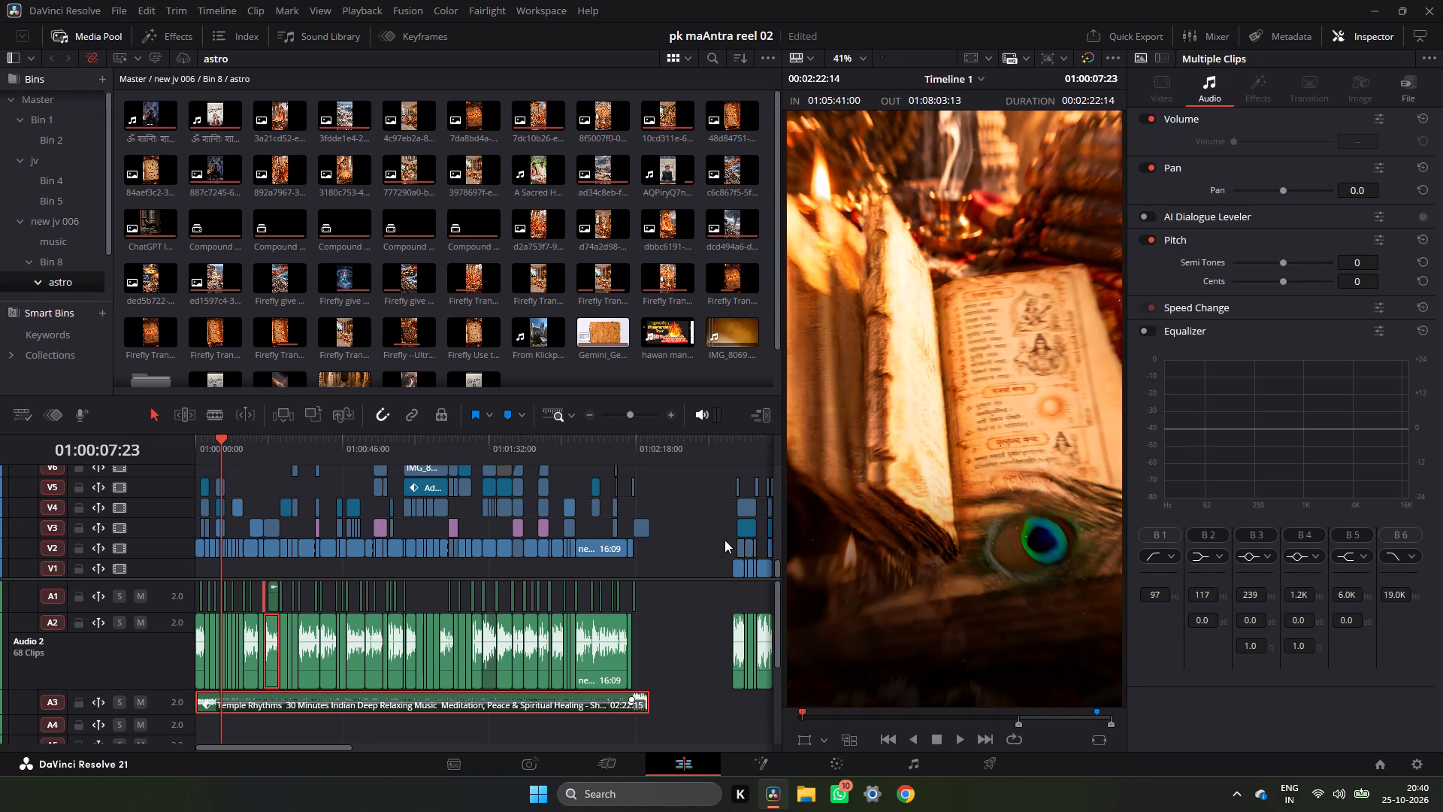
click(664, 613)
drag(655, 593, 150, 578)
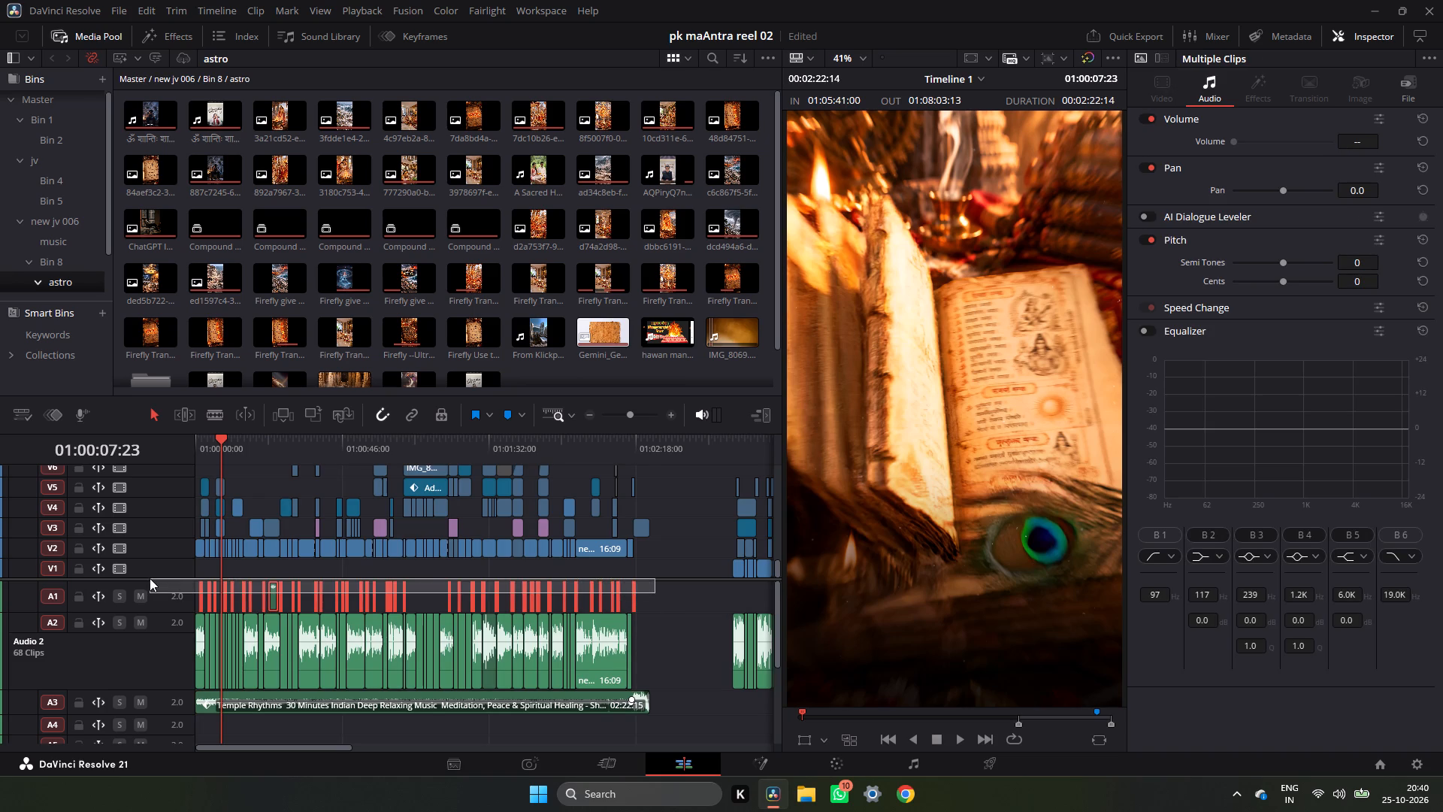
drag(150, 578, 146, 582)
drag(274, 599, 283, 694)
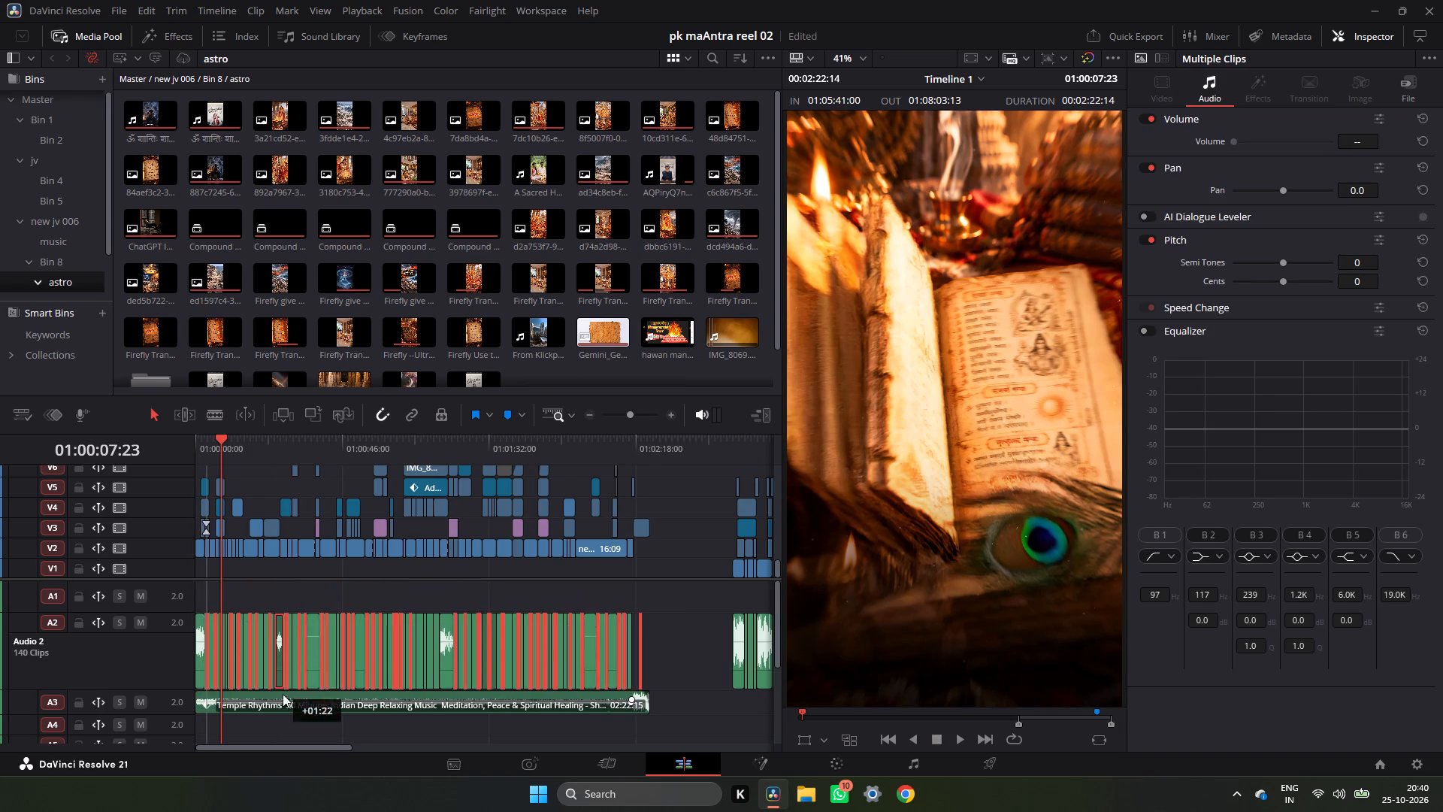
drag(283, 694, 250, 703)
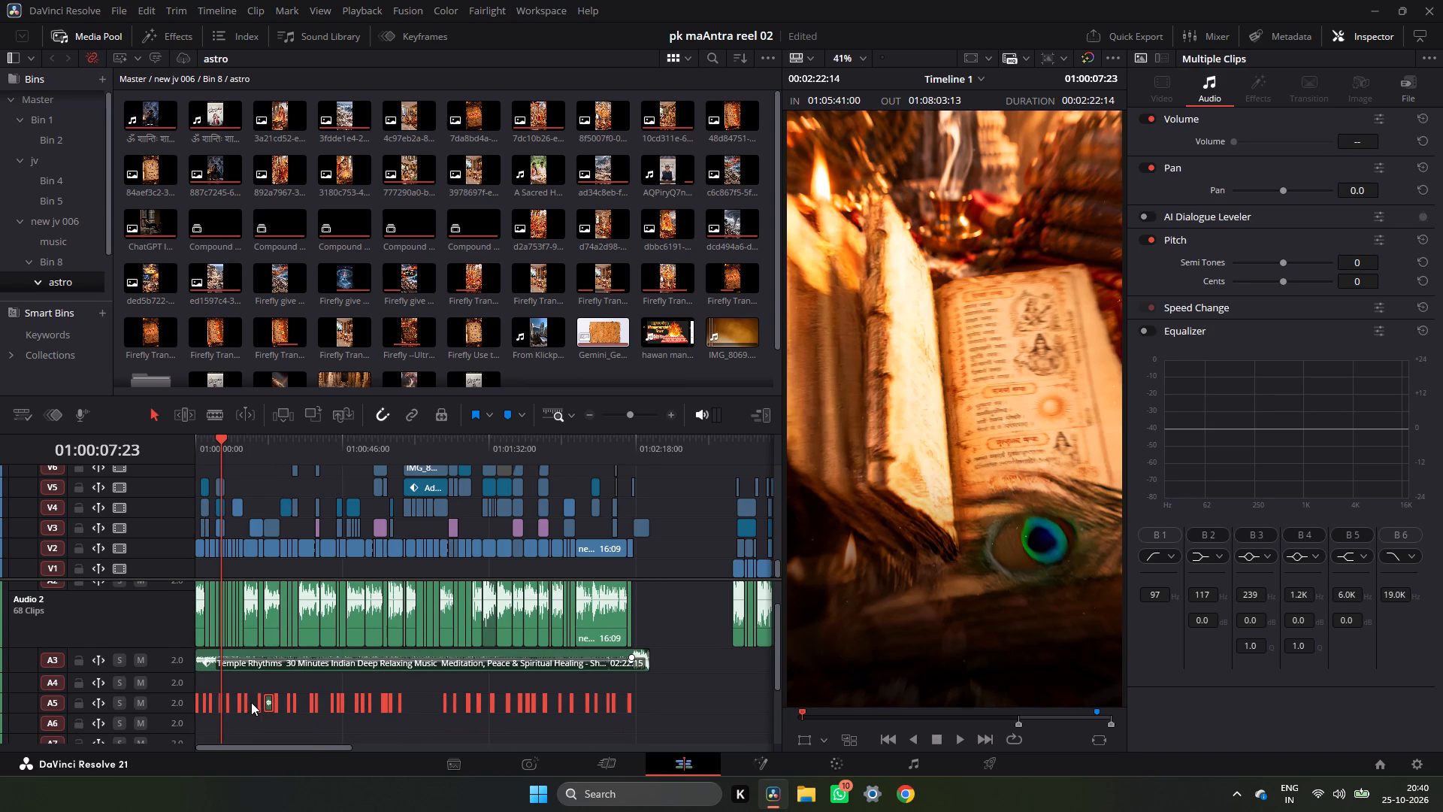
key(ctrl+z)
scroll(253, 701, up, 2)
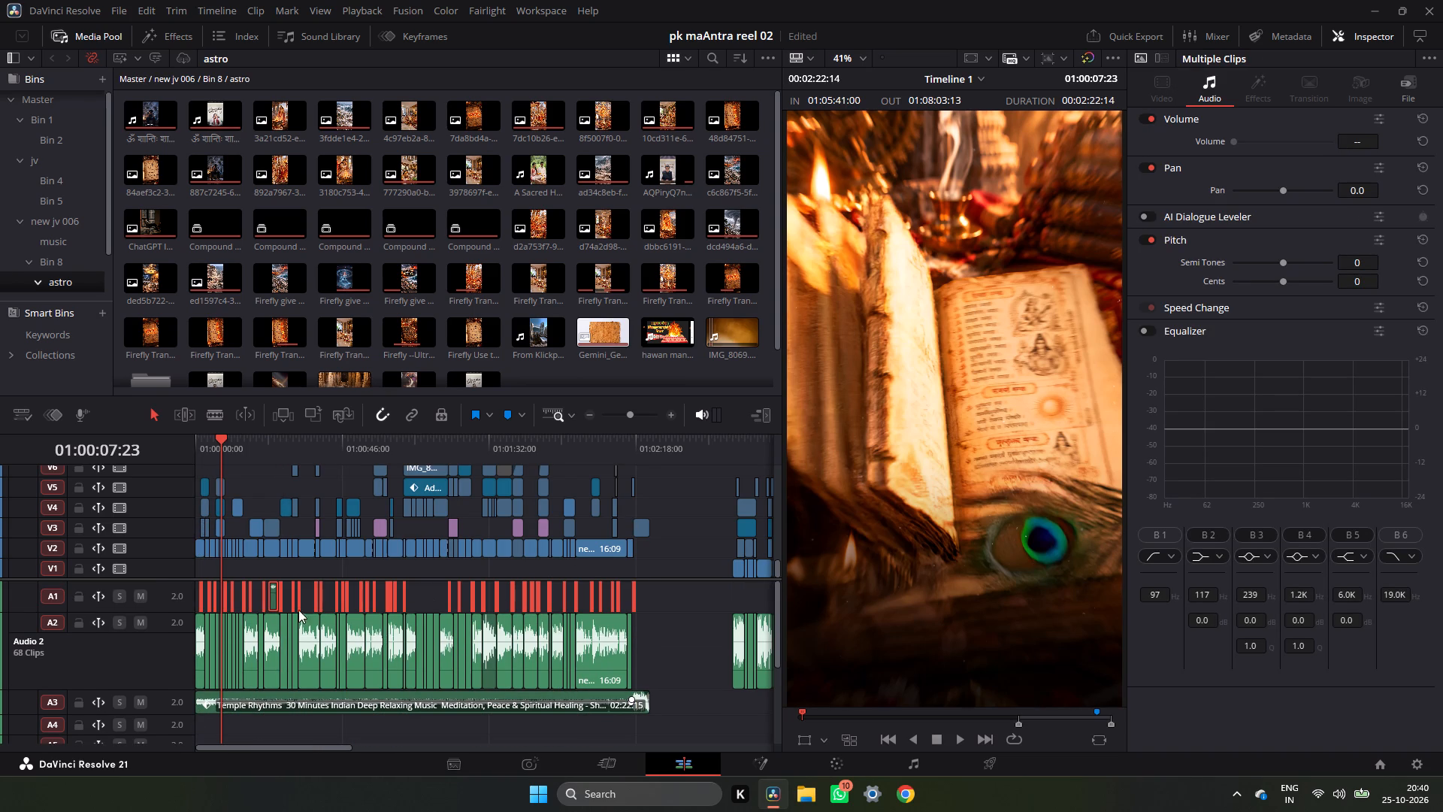
Move all the sound-effect clips from track A1 down to the empty track A5, keeping their timing aligned.
click(636, 414)
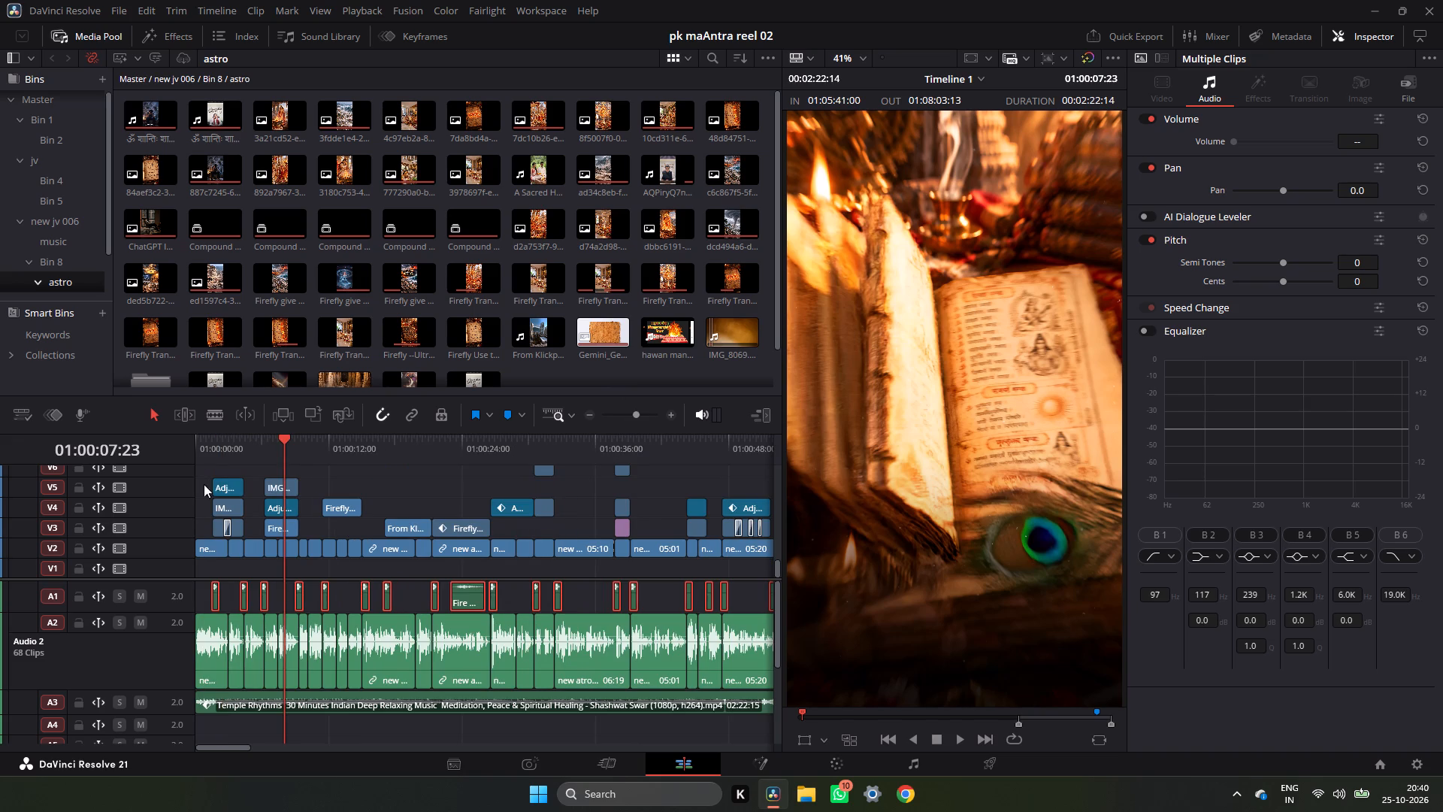
click(210, 444)
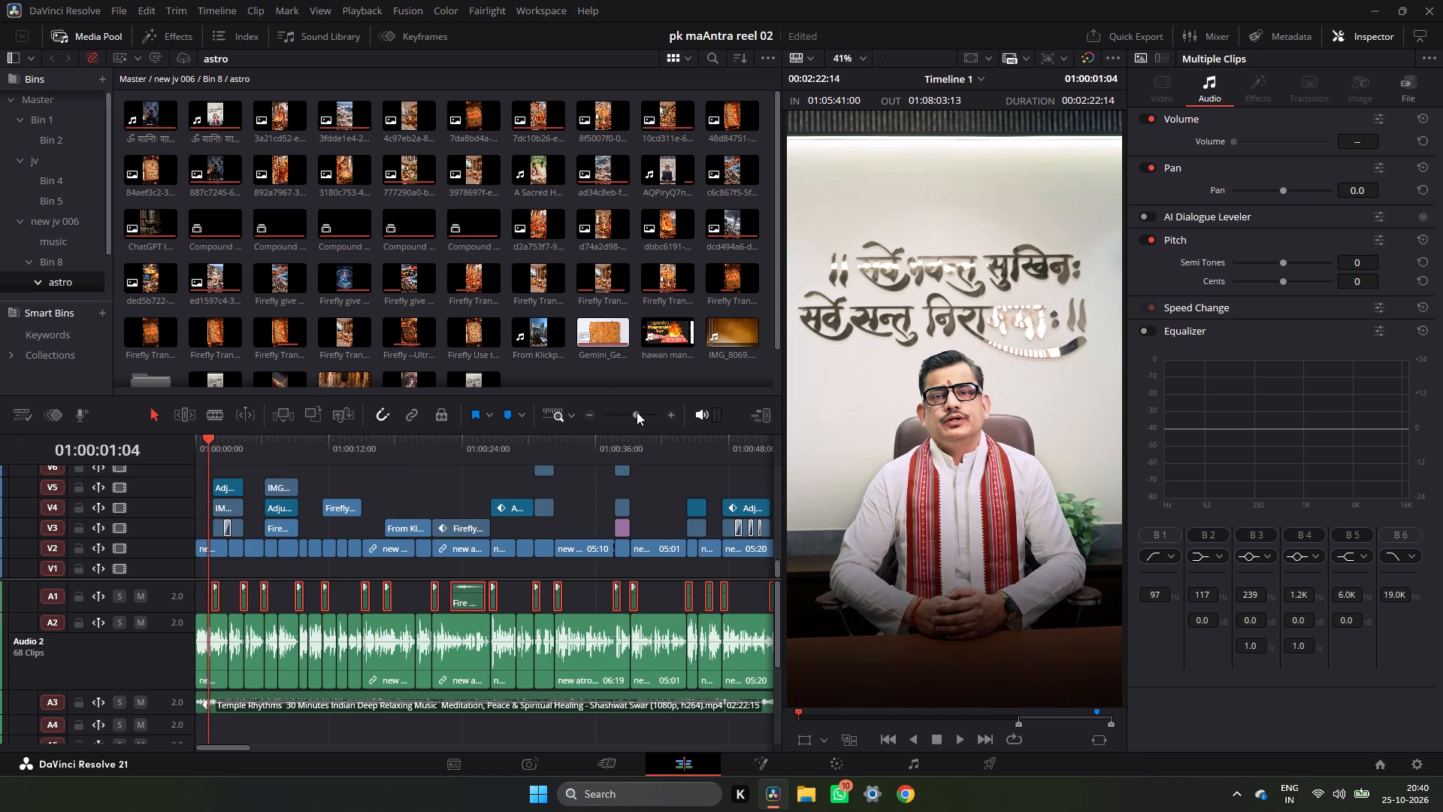
click(644, 412)
click(298, 458)
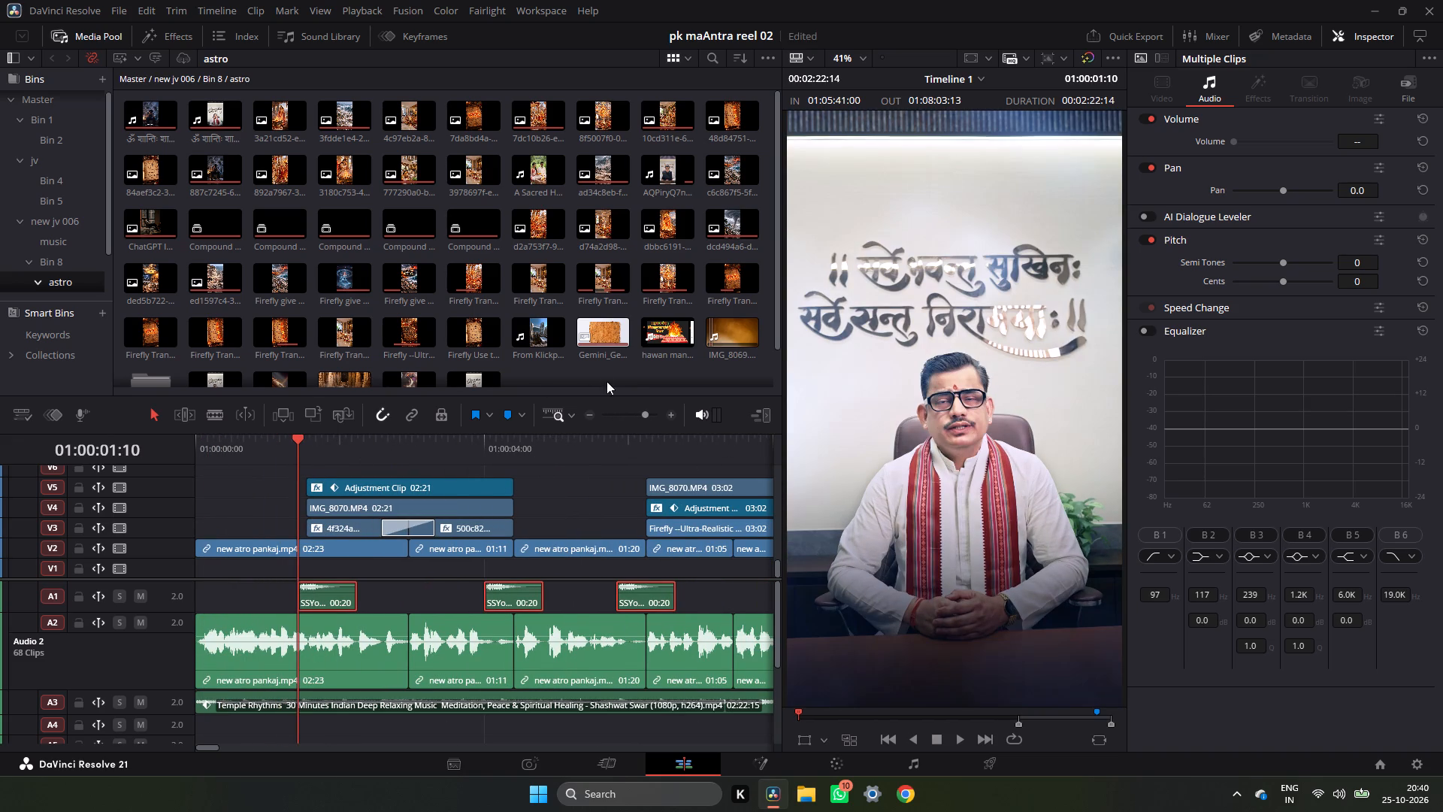
click(627, 419)
click(638, 409)
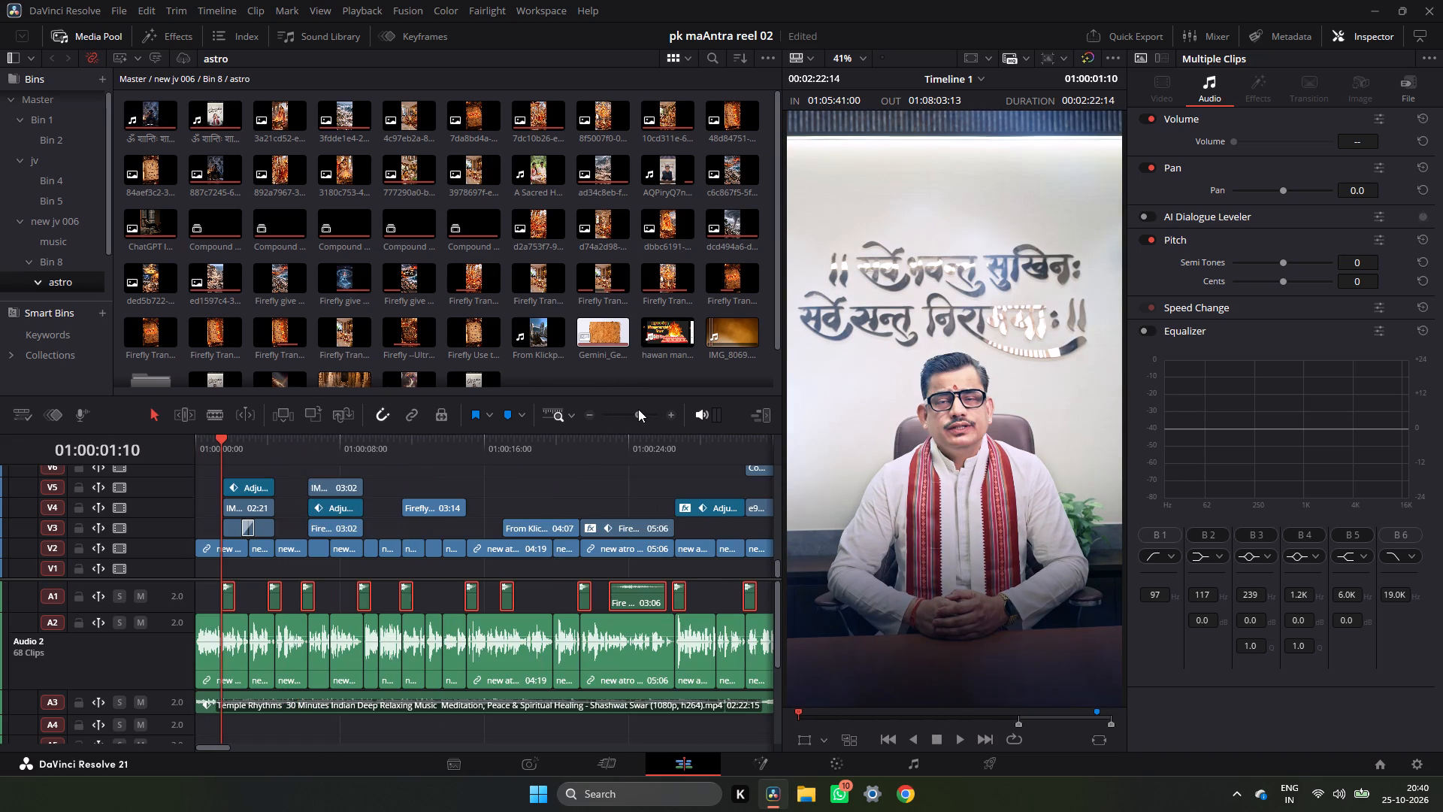
drag(525, 578, 536, 544)
click(635, 420)
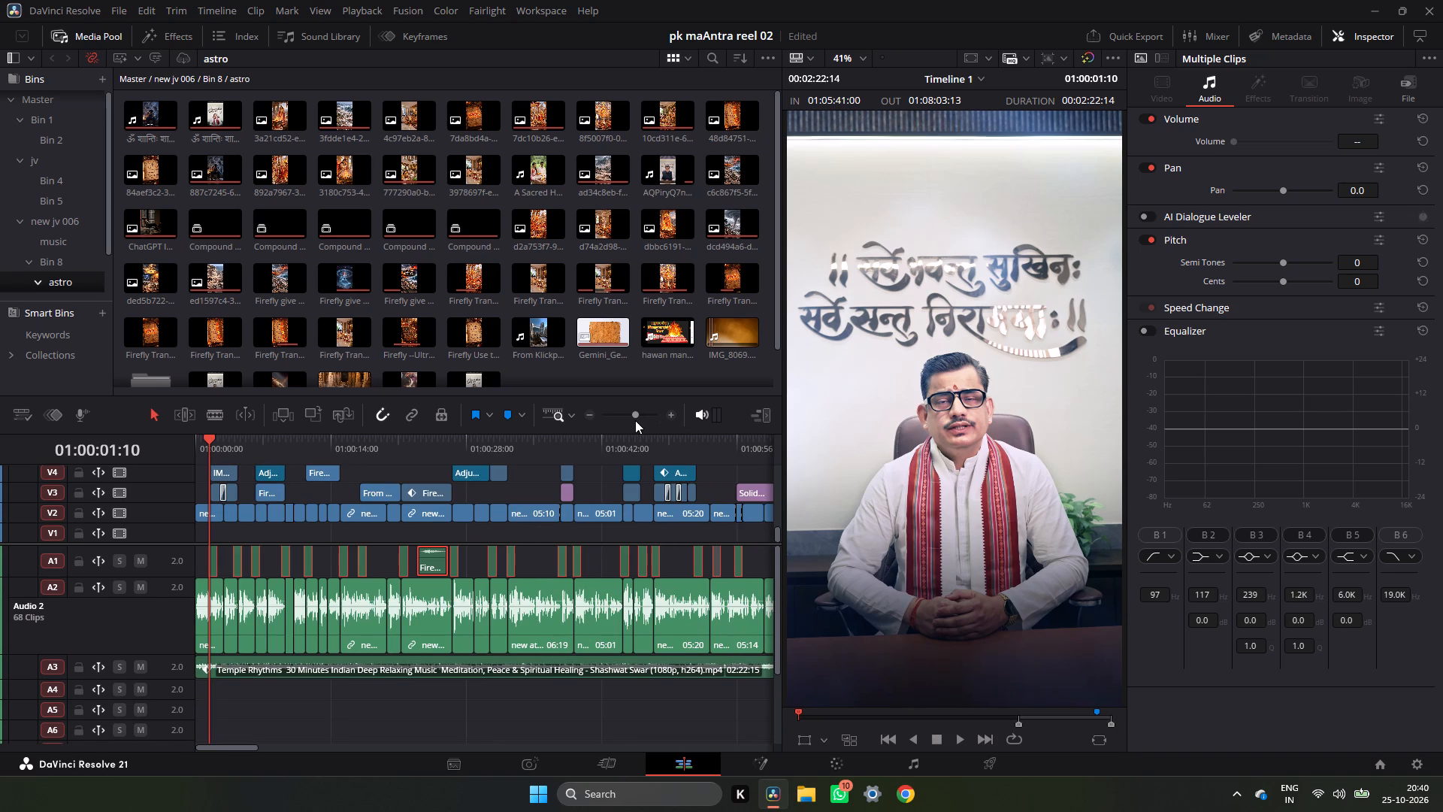
click(634, 417)
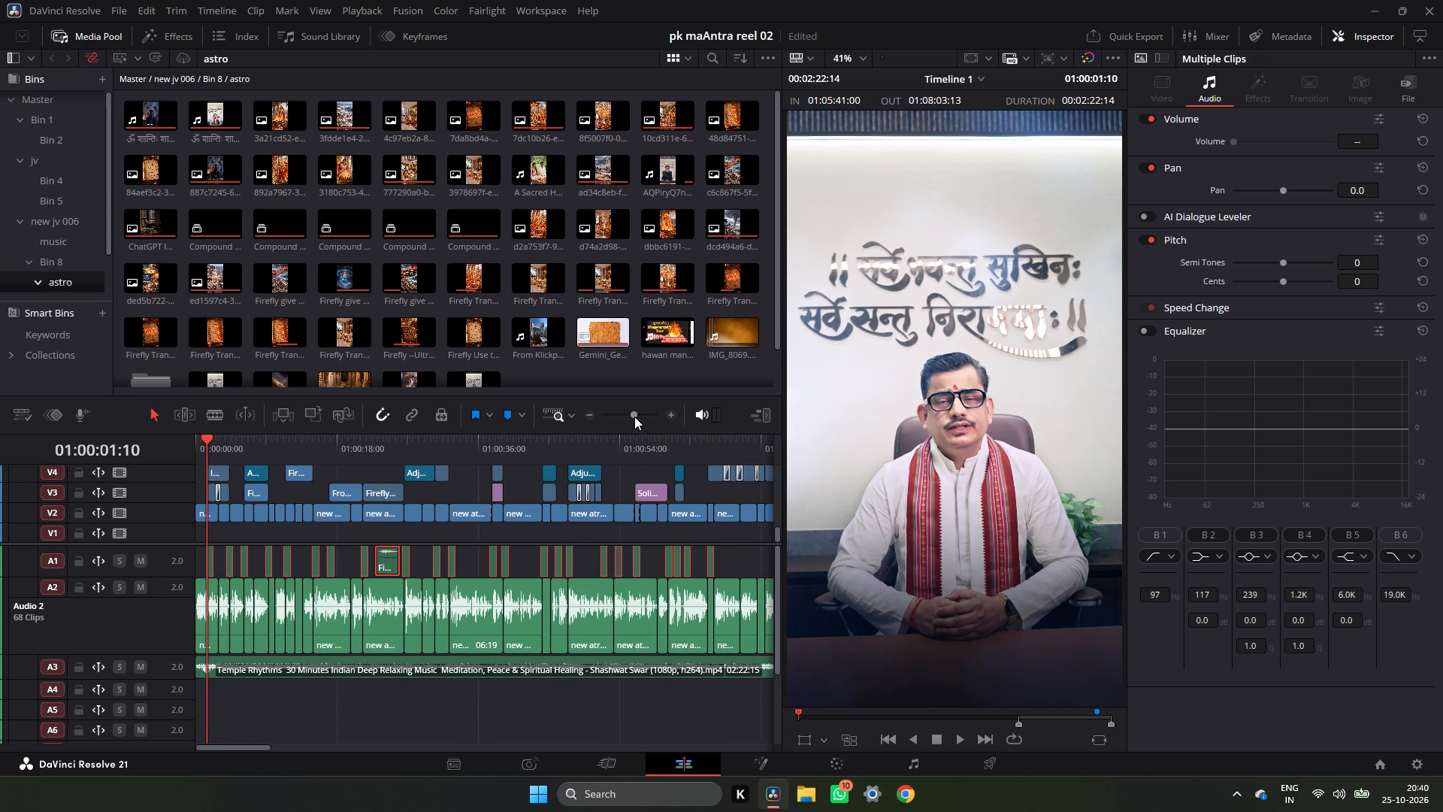
ctrl+scroll(693, 593, down, 2)
ctrl+scroll(693, 594, up, 2)
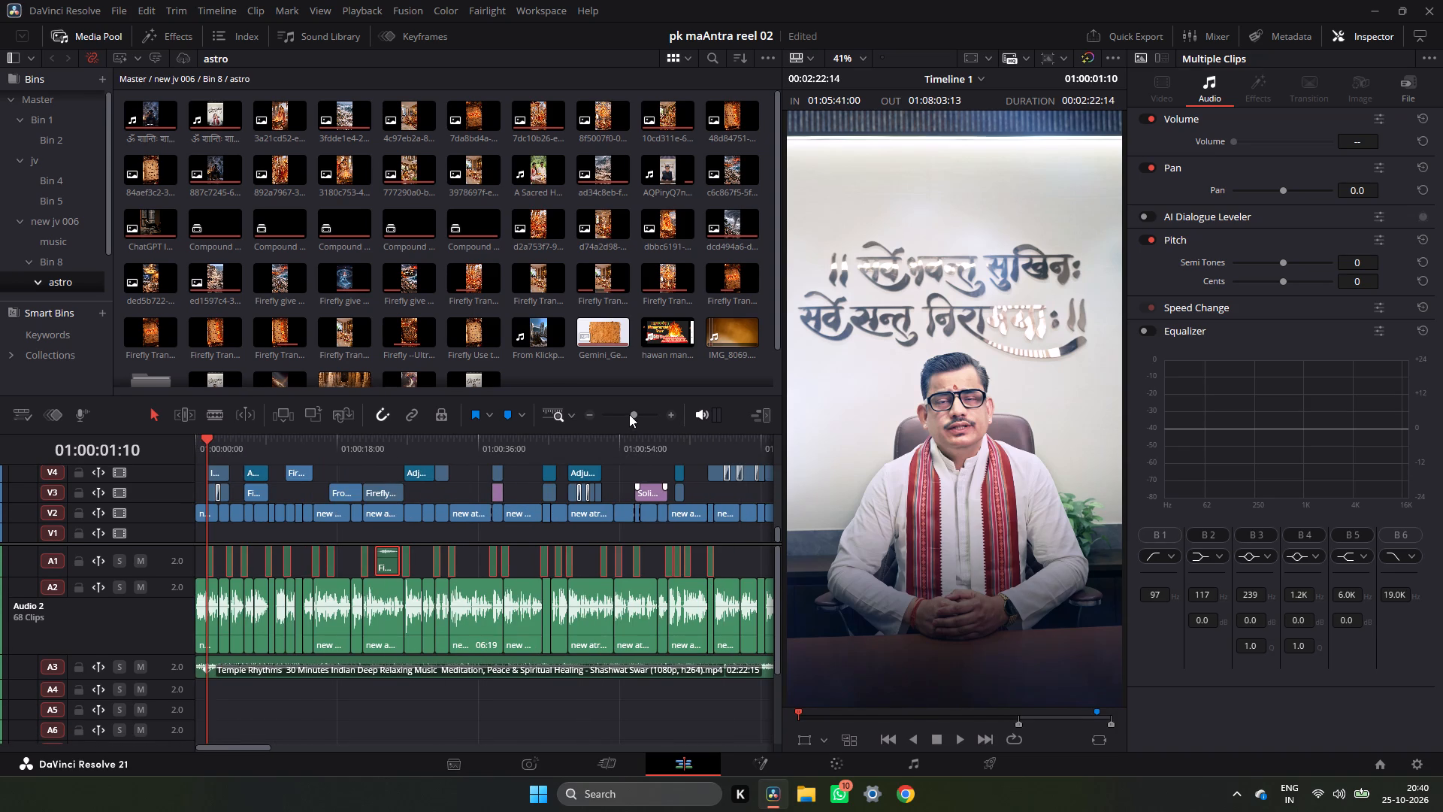
click(629, 414)
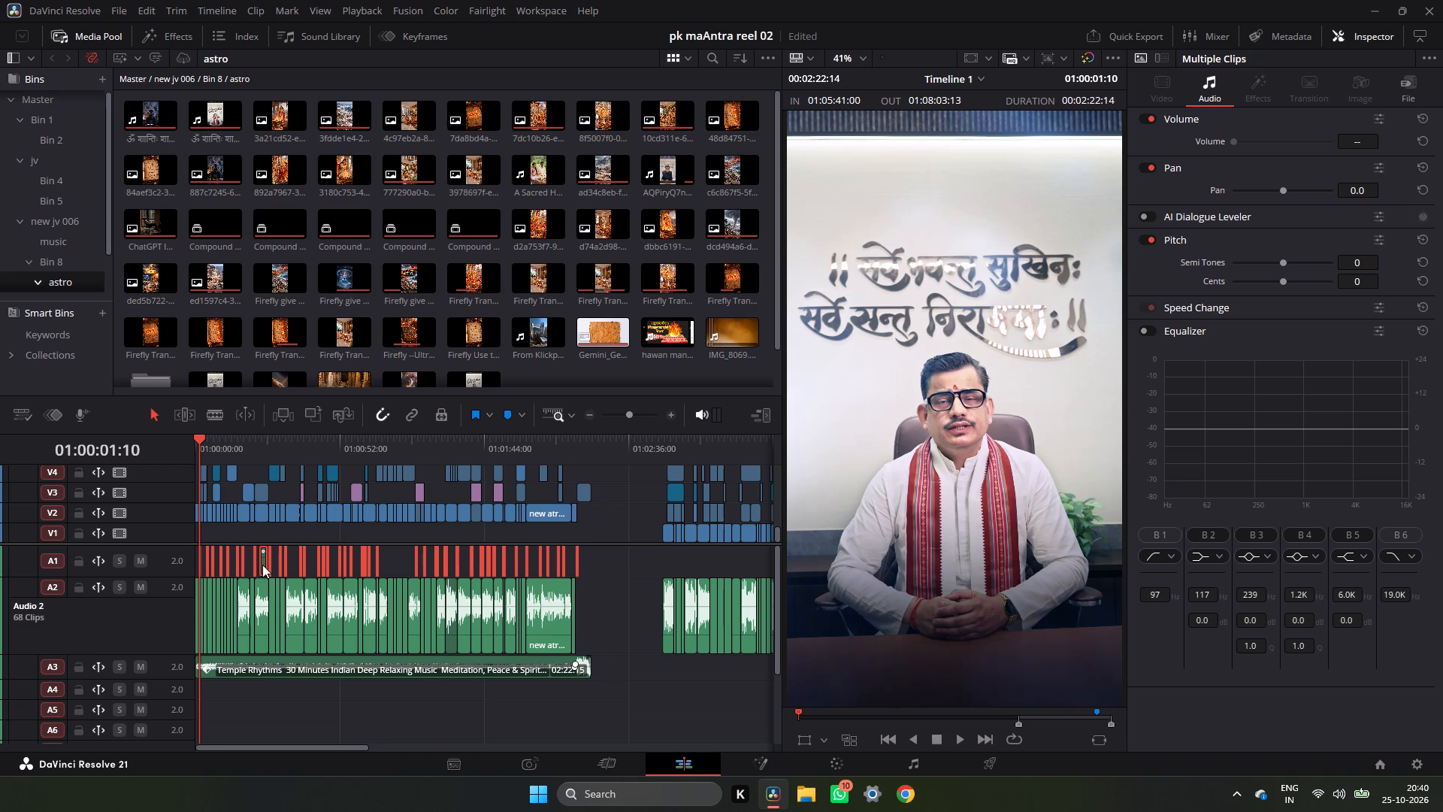
drag(264, 566, 270, 686)
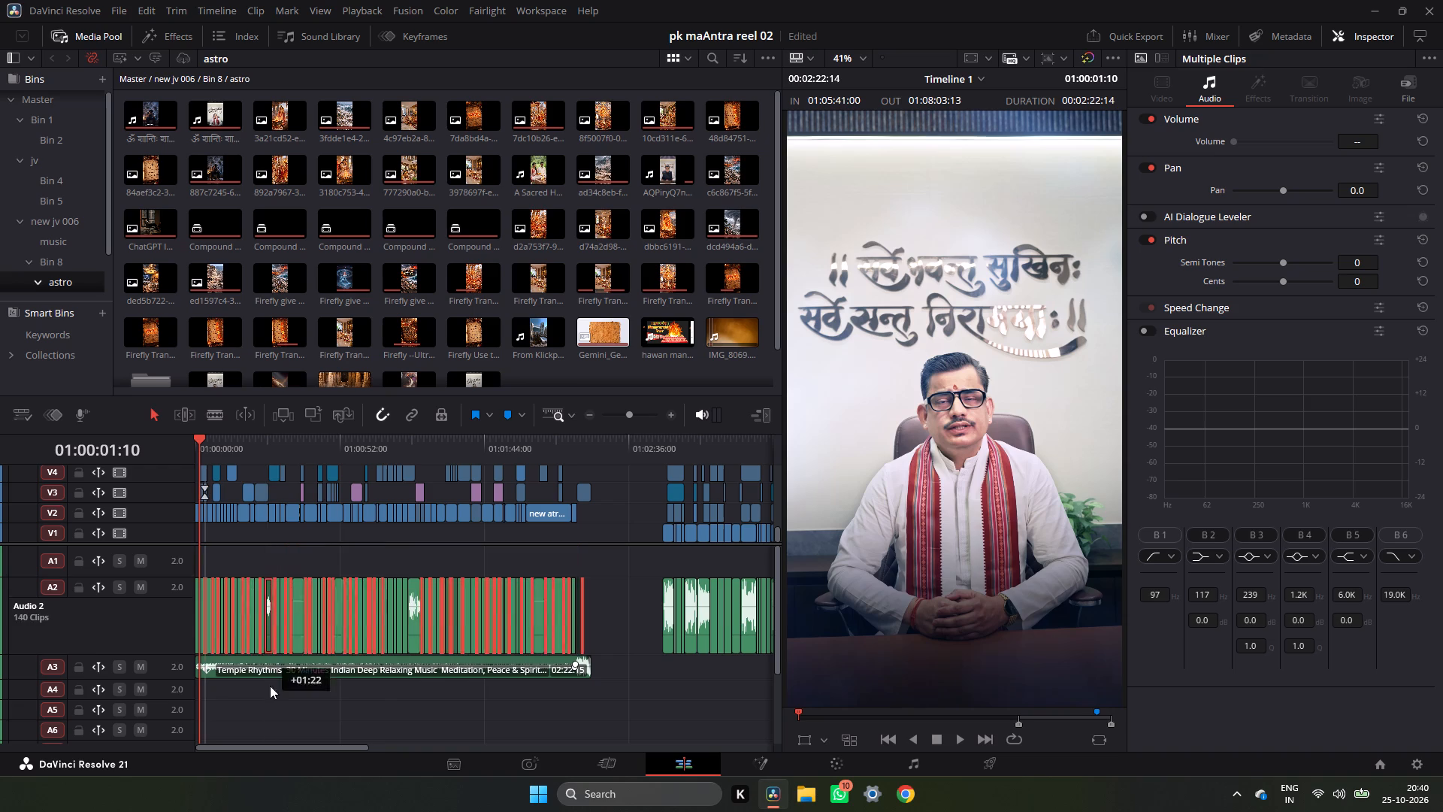
drag(270, 686, 265, 695)
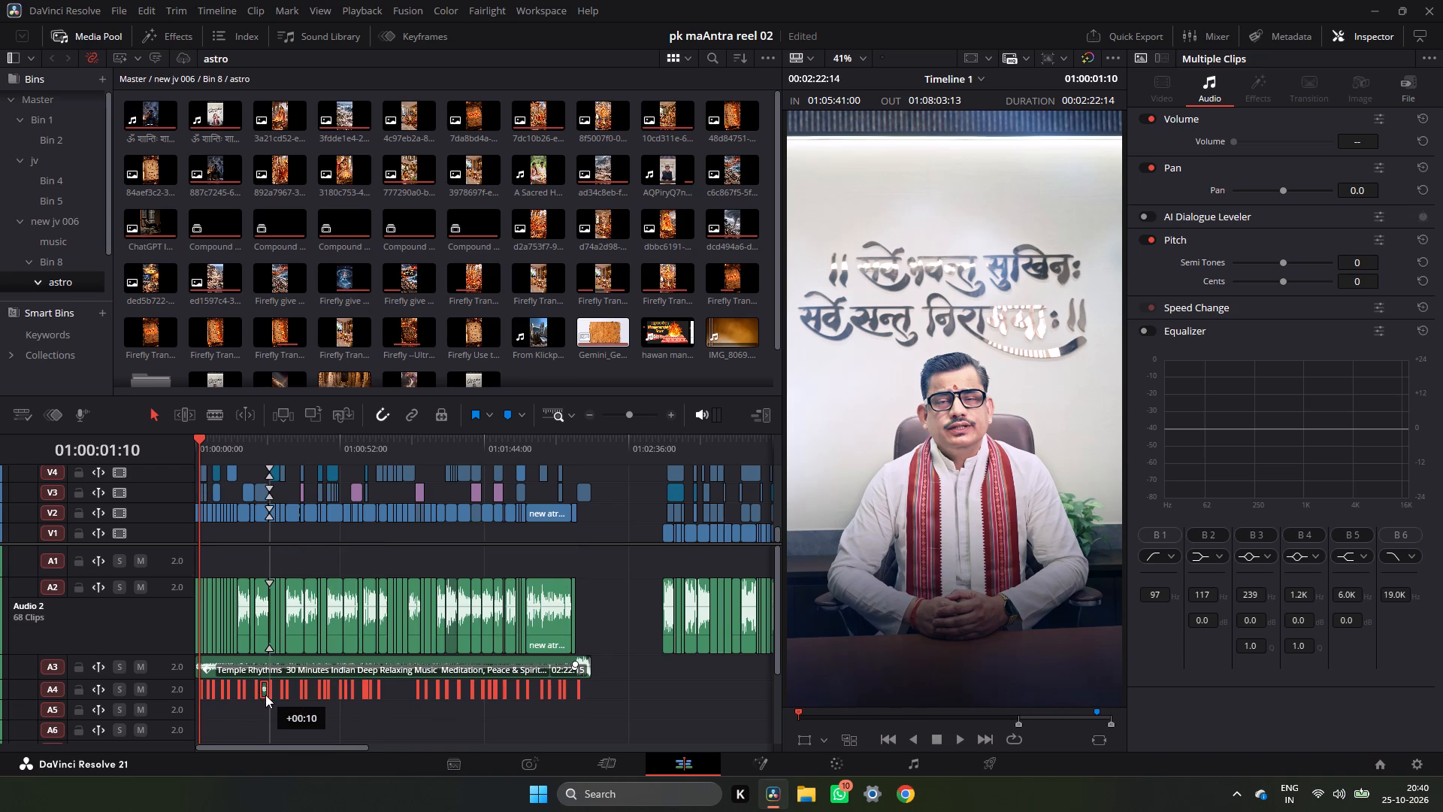
drag(265, 695, 266, 703)
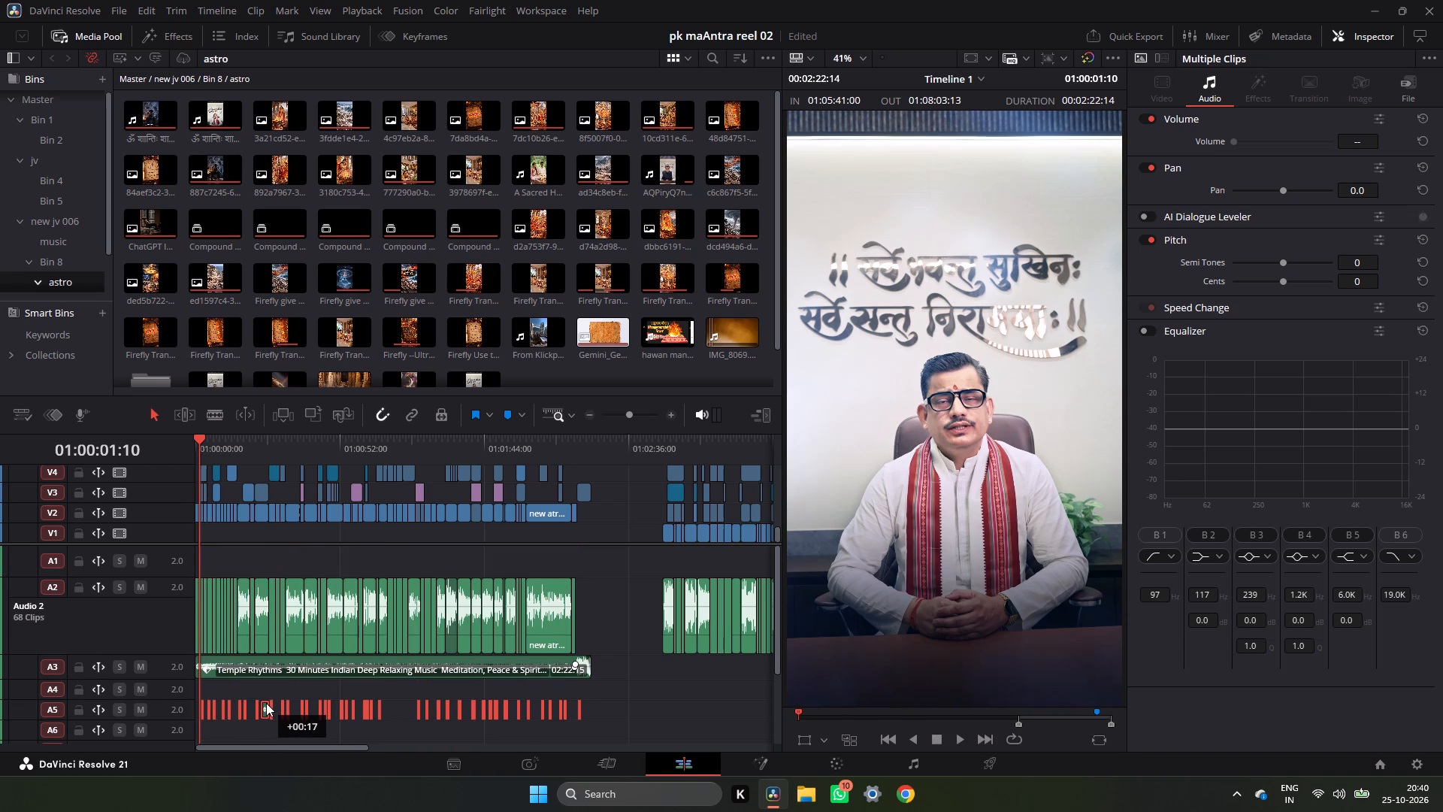
drag(266, 703, 270, 704)
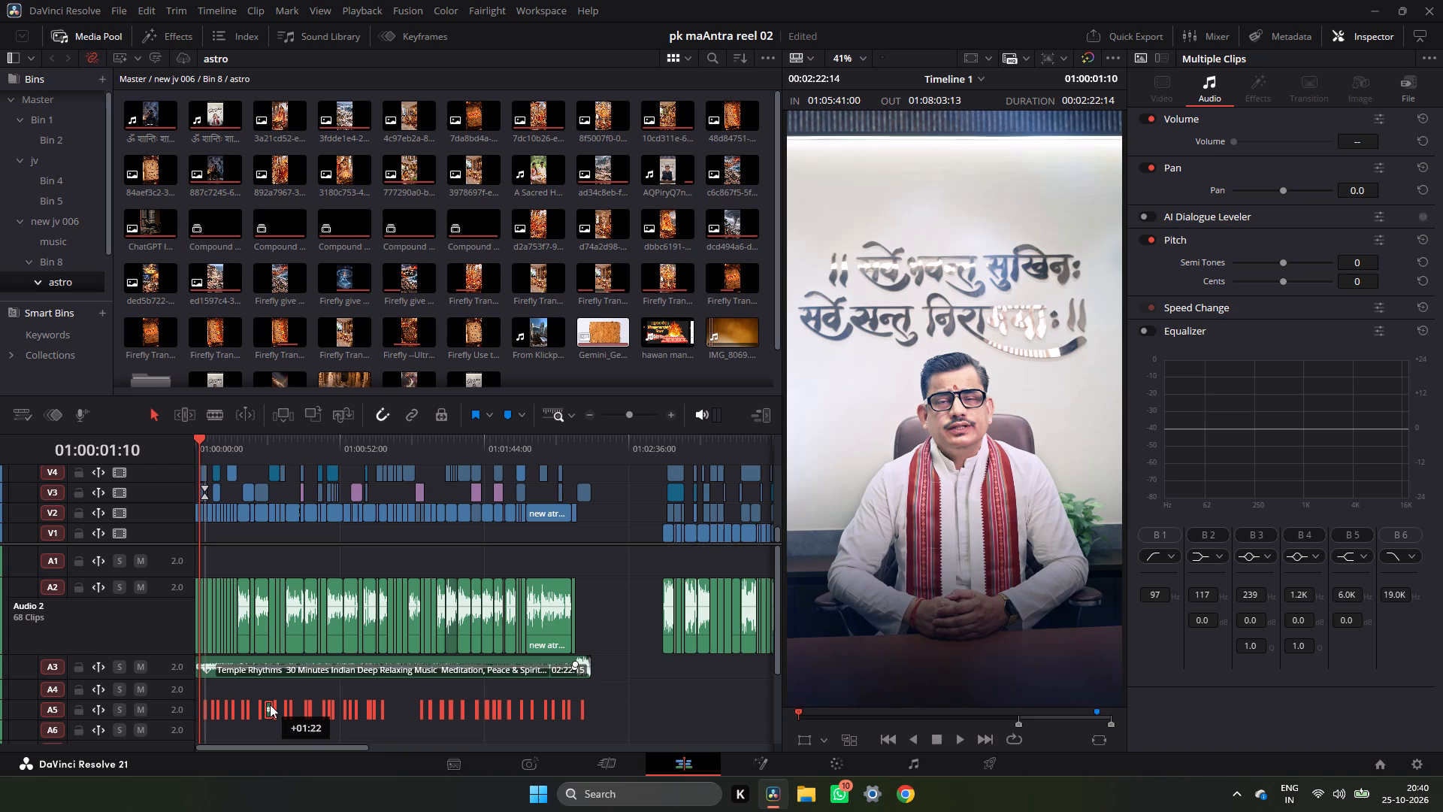
drag(270, 704, 262, 707)
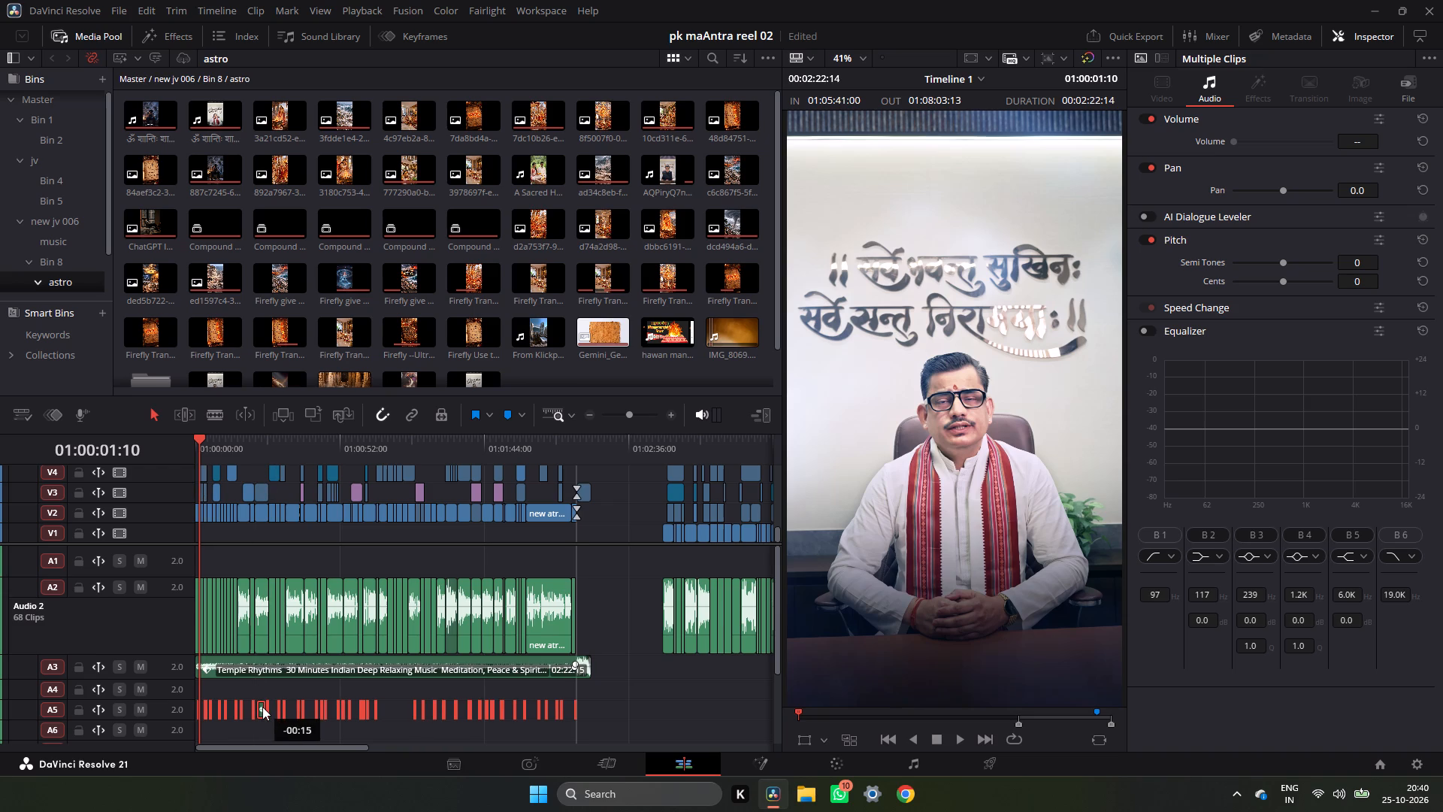
drag(262, 707, 264, 707)
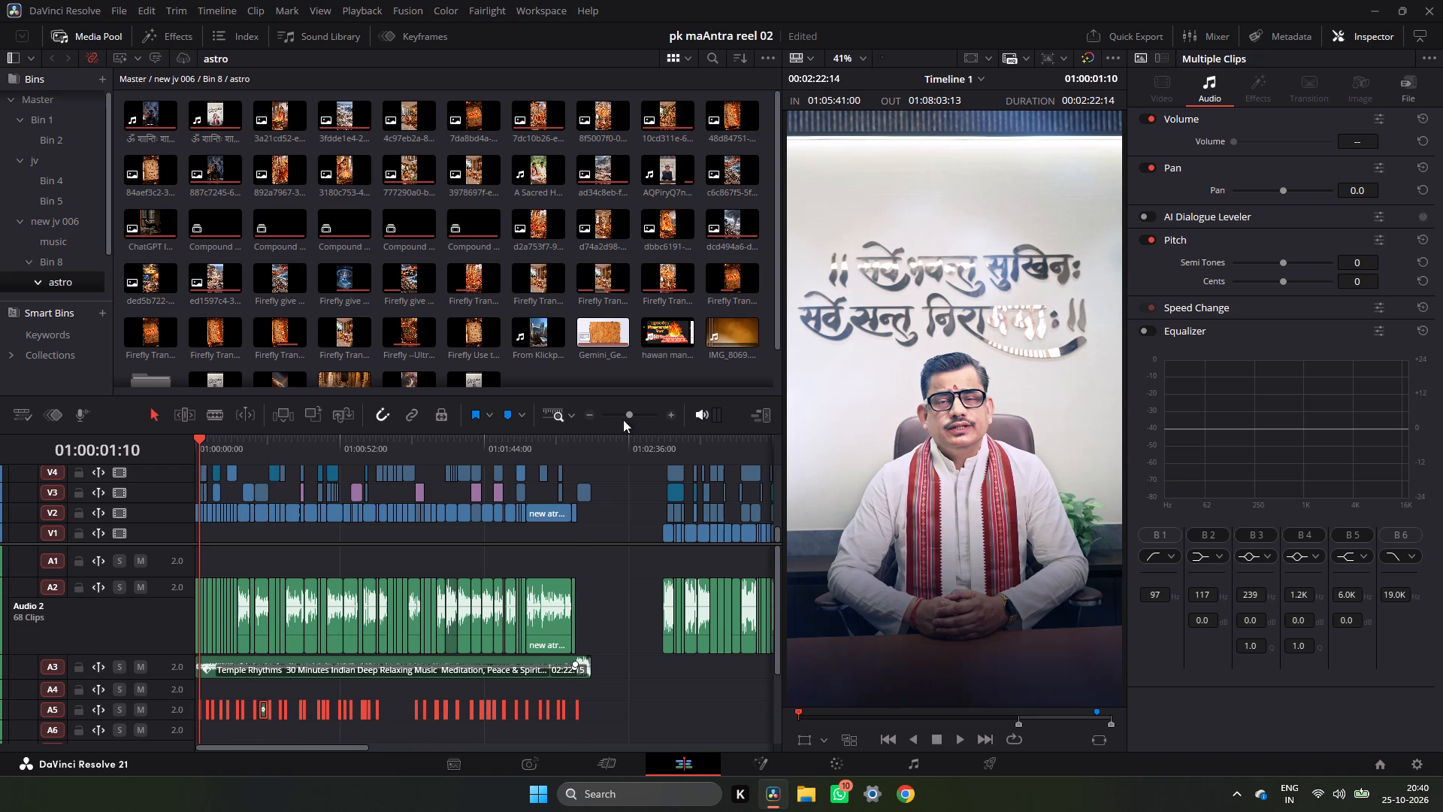
Lower the volume of all the selected sound-effect clips on A5 together by about 12 dB.
click(635, 408)
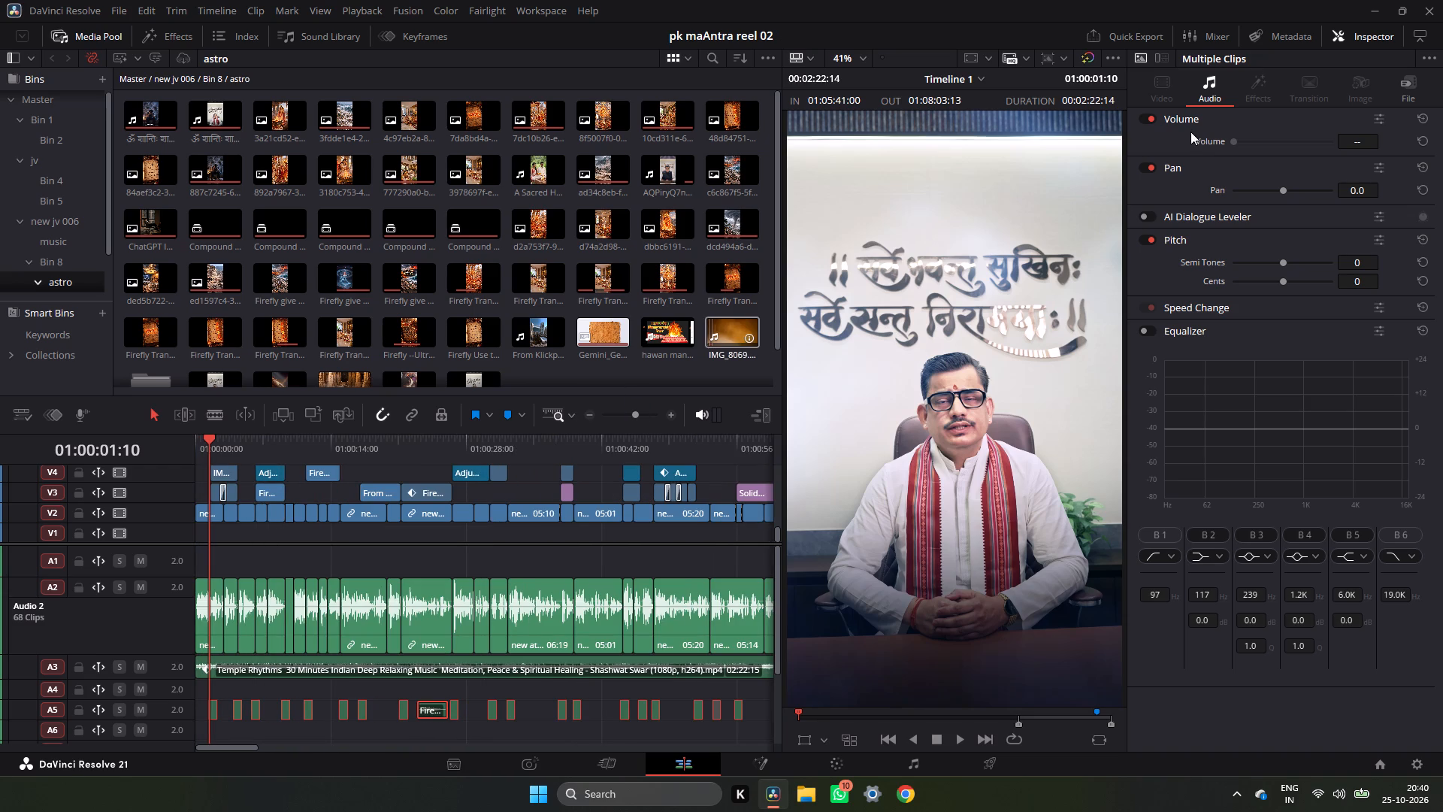
drag(1371, 145, 1363, 150)
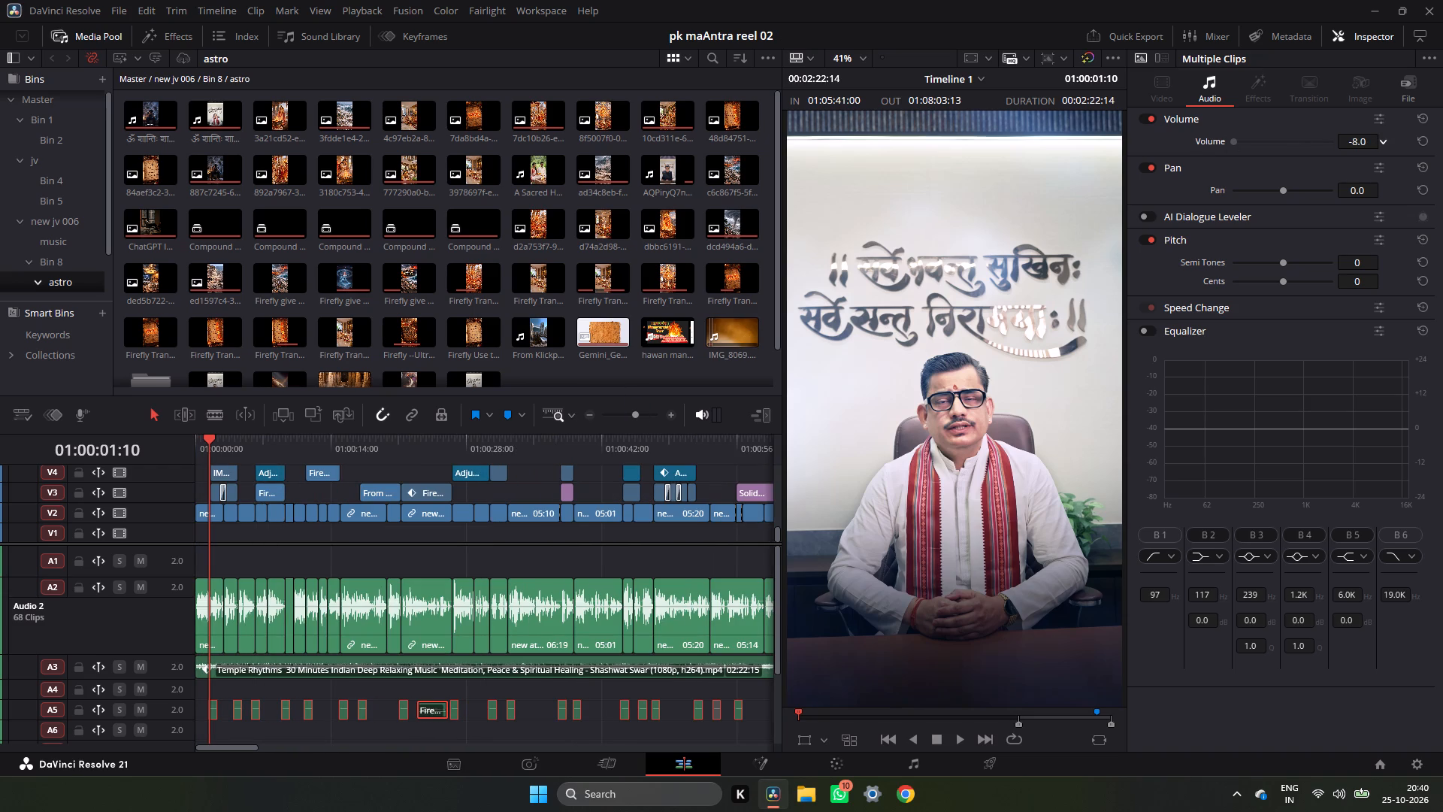
drag(1363, 150, 1358, 156)
drag(1358, 156, 1364, 158)
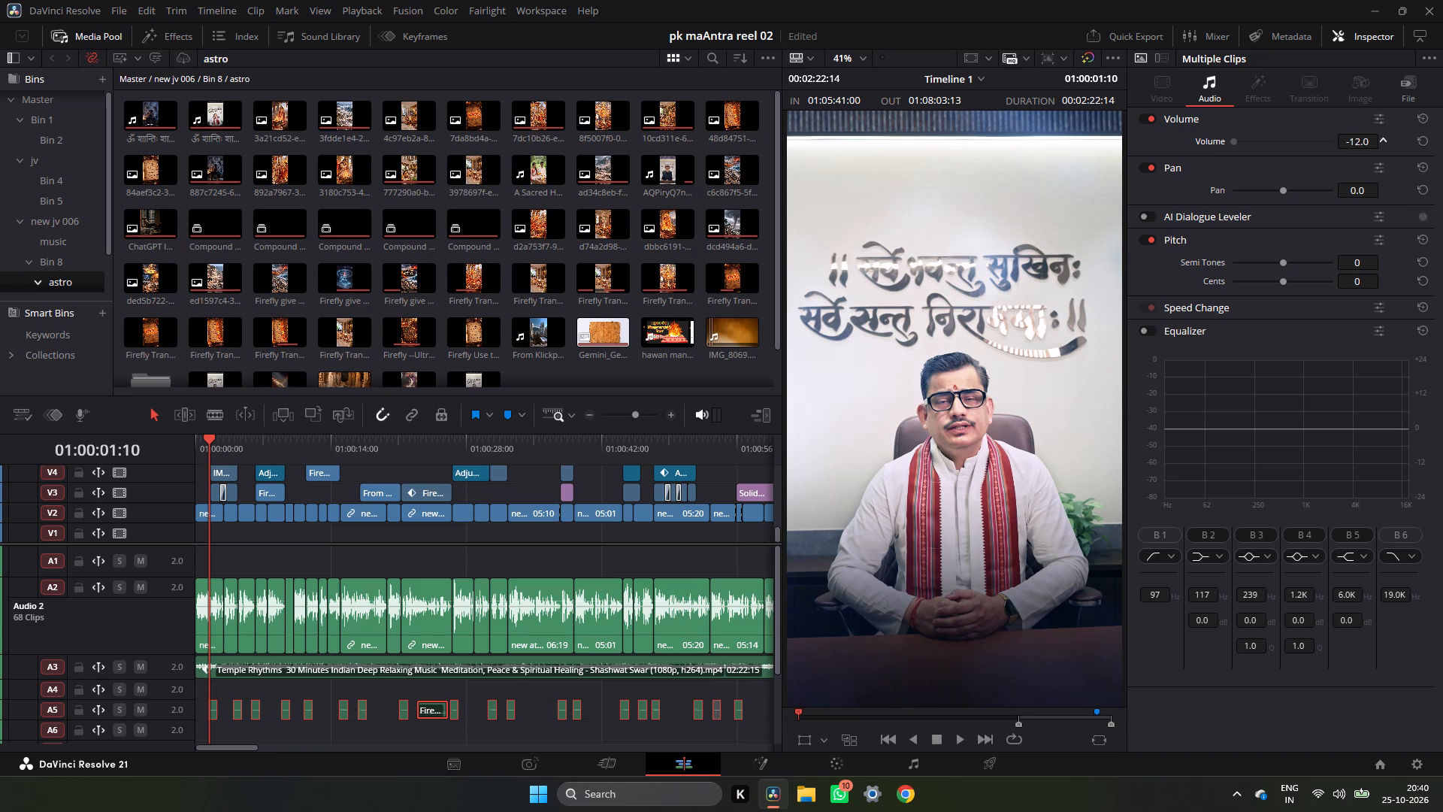
drag(1364, 158, 1363, 166)
Play the first few seconds of the reel from the timeline start to check the sound-effect level, and deselect the clips.
drag(225, 441, 139, 464)
key(space)
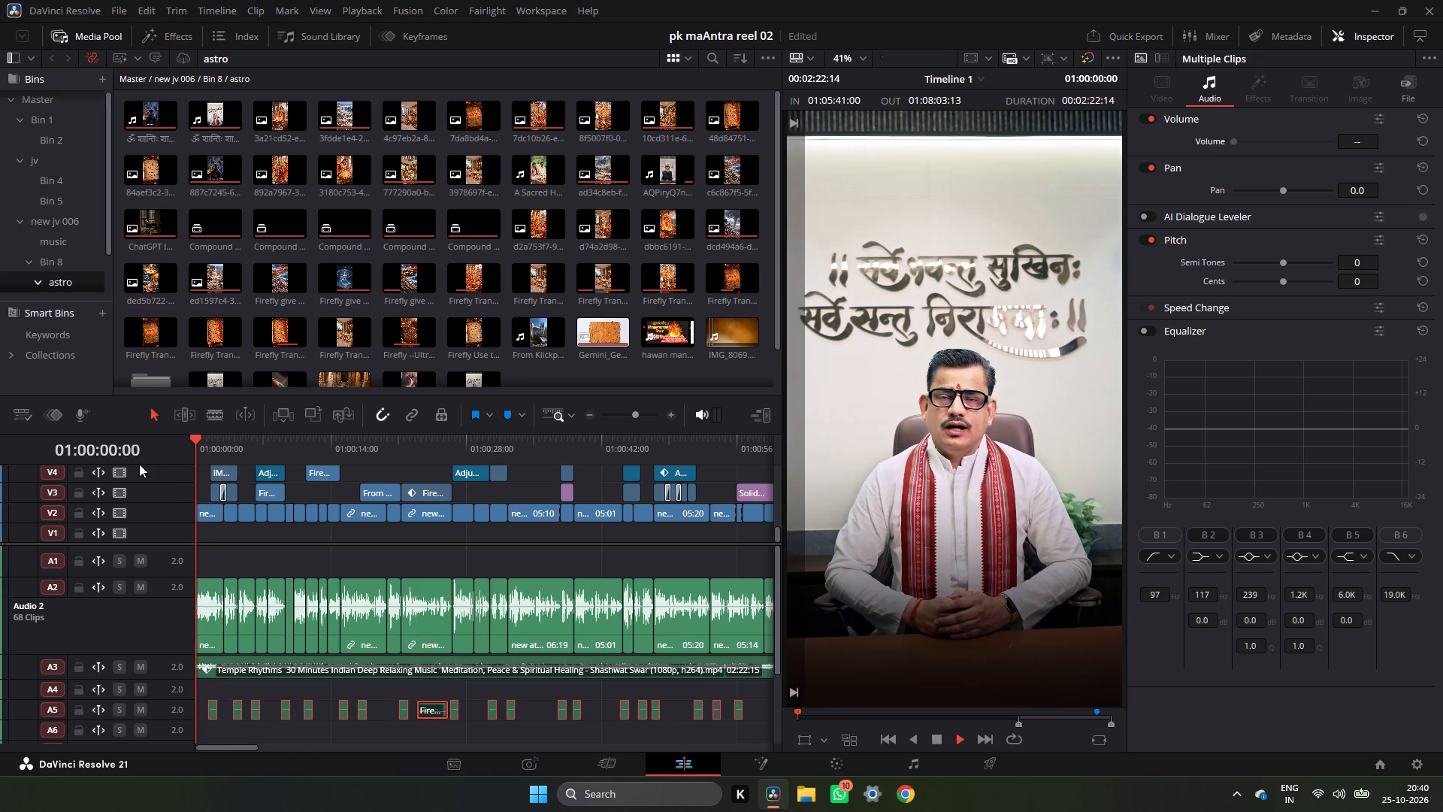
click(346, 540)
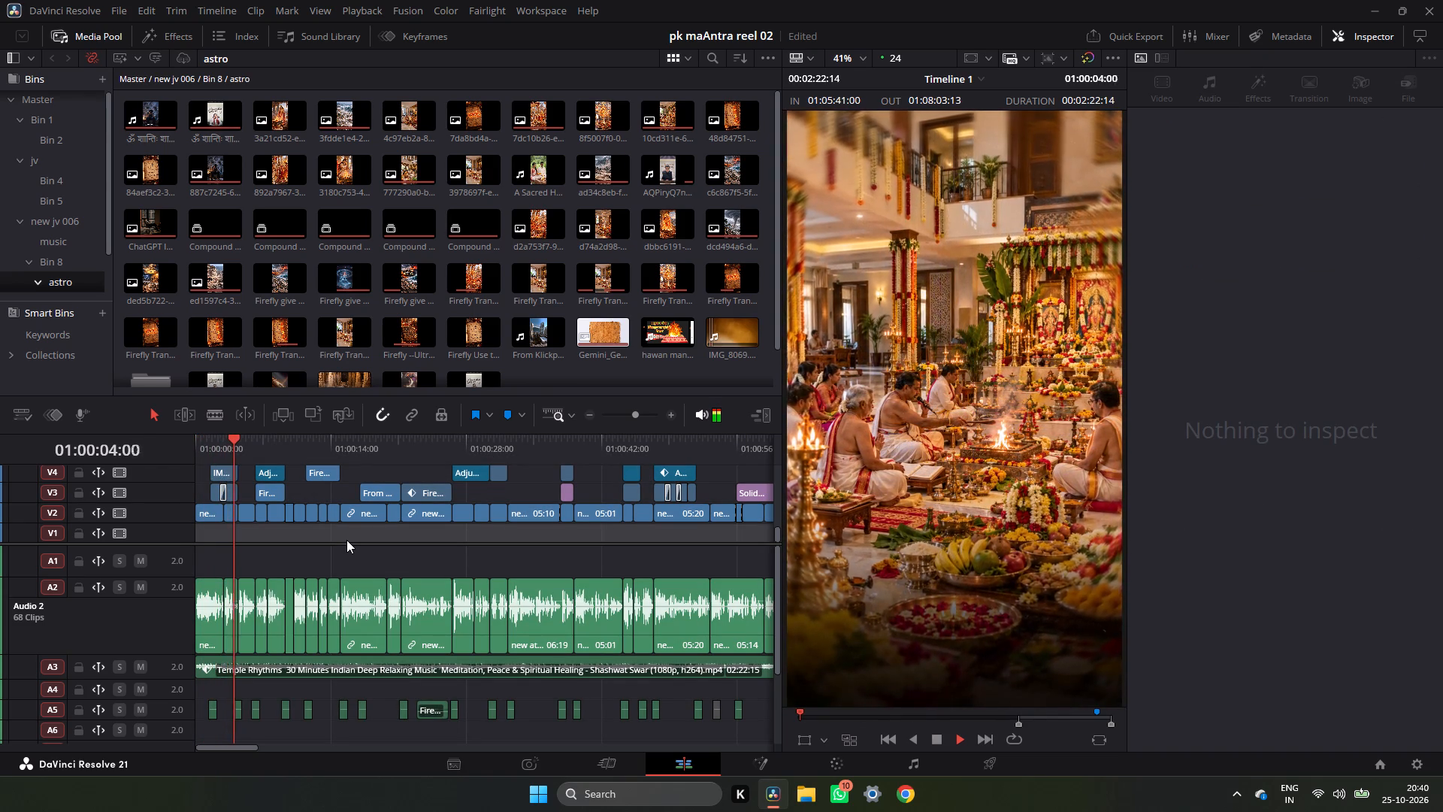
key(space)
Play the reel from the timeline start in the full-screen viewer.
drag(208, 451, 151, 466)
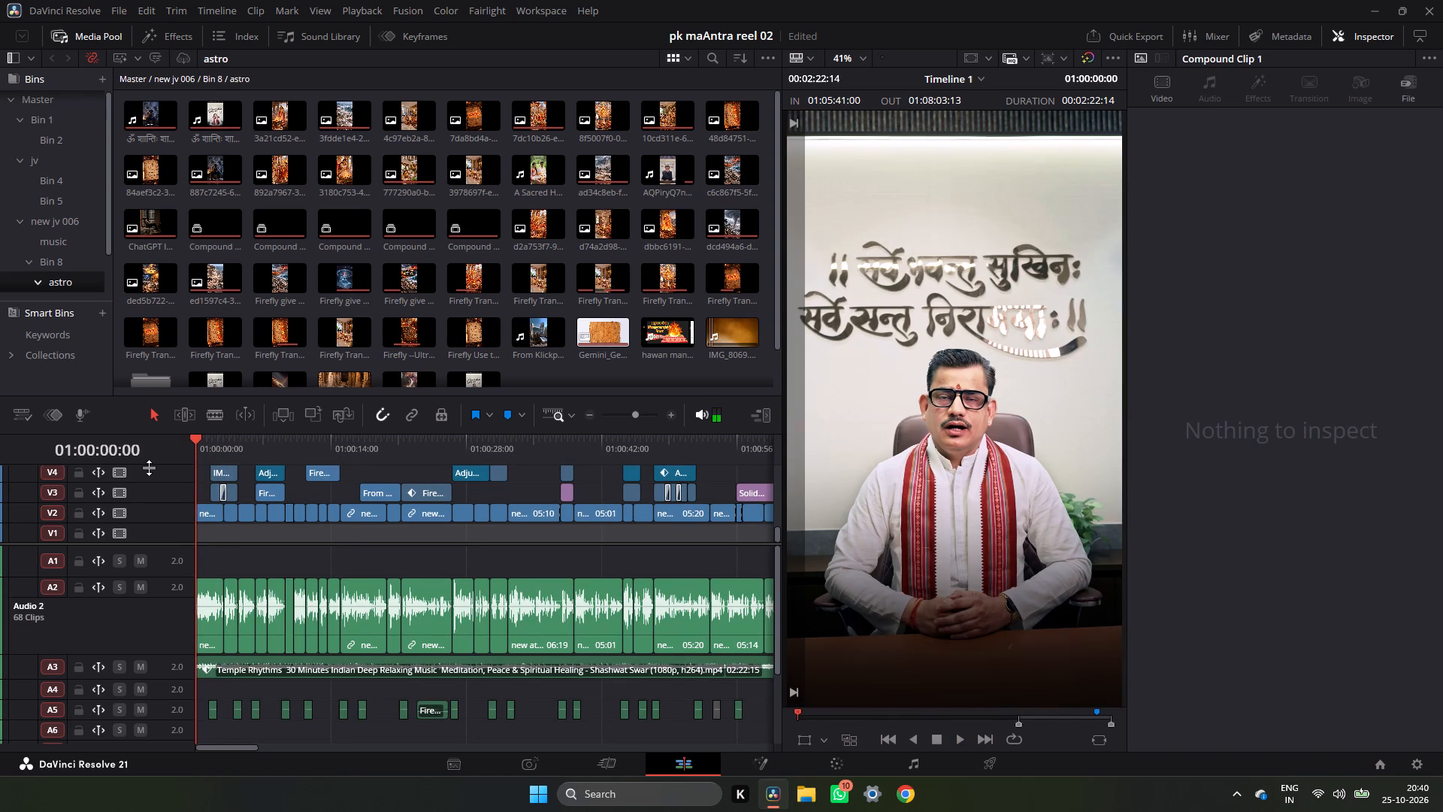
text(p)
key(space)
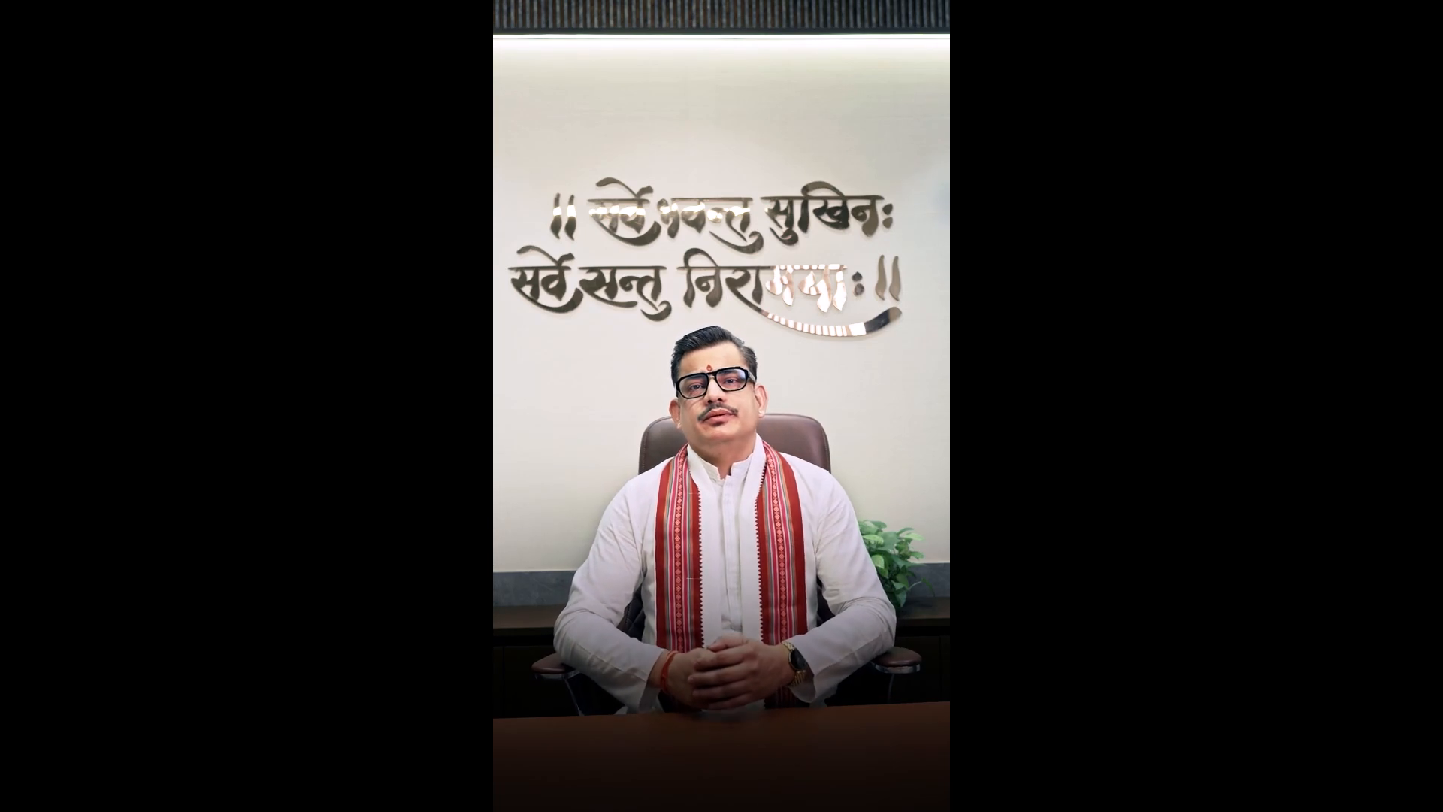
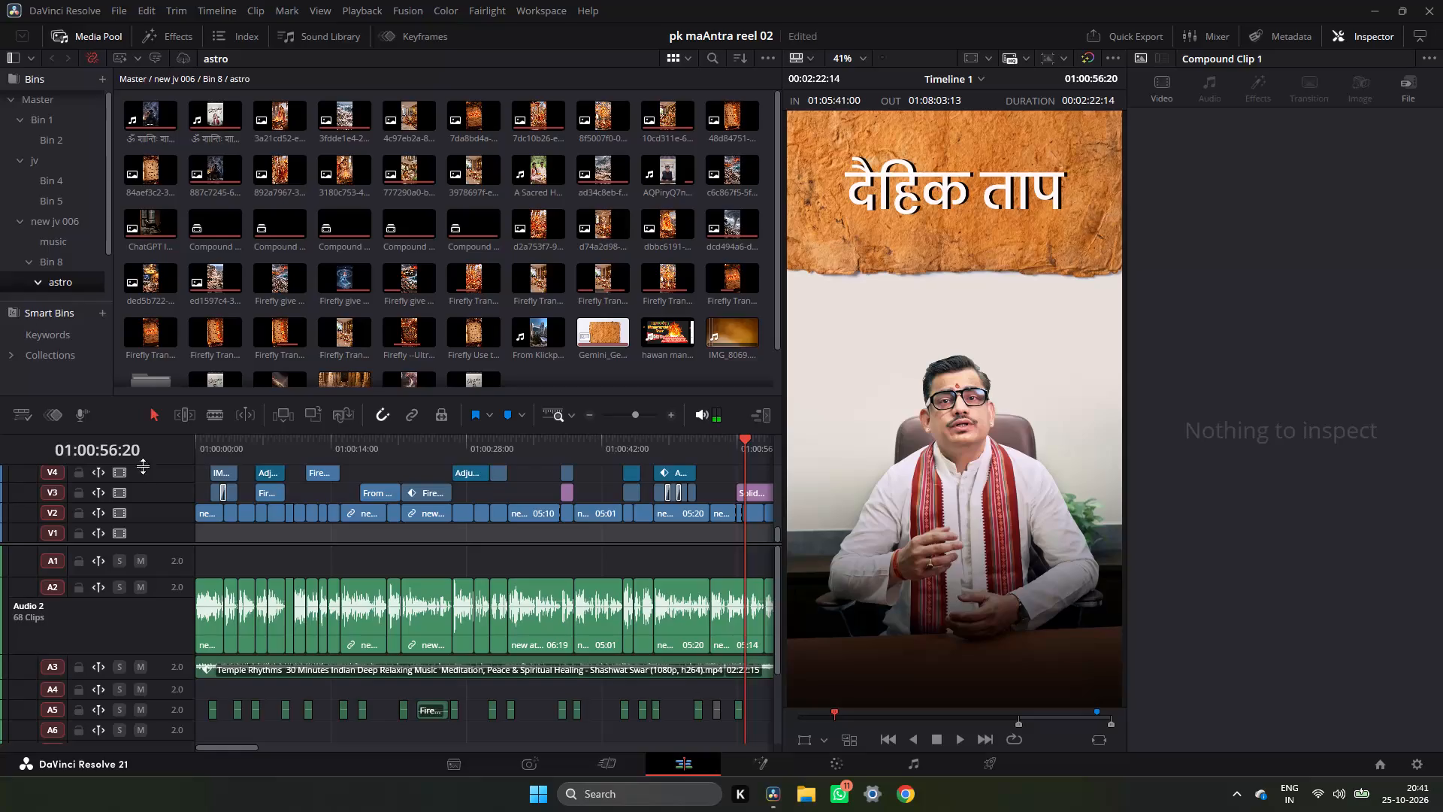
Enable the disabled IMG_8069.MP4 overlay clip on track V13 at about 01:00:55:13.
click(643, 411)
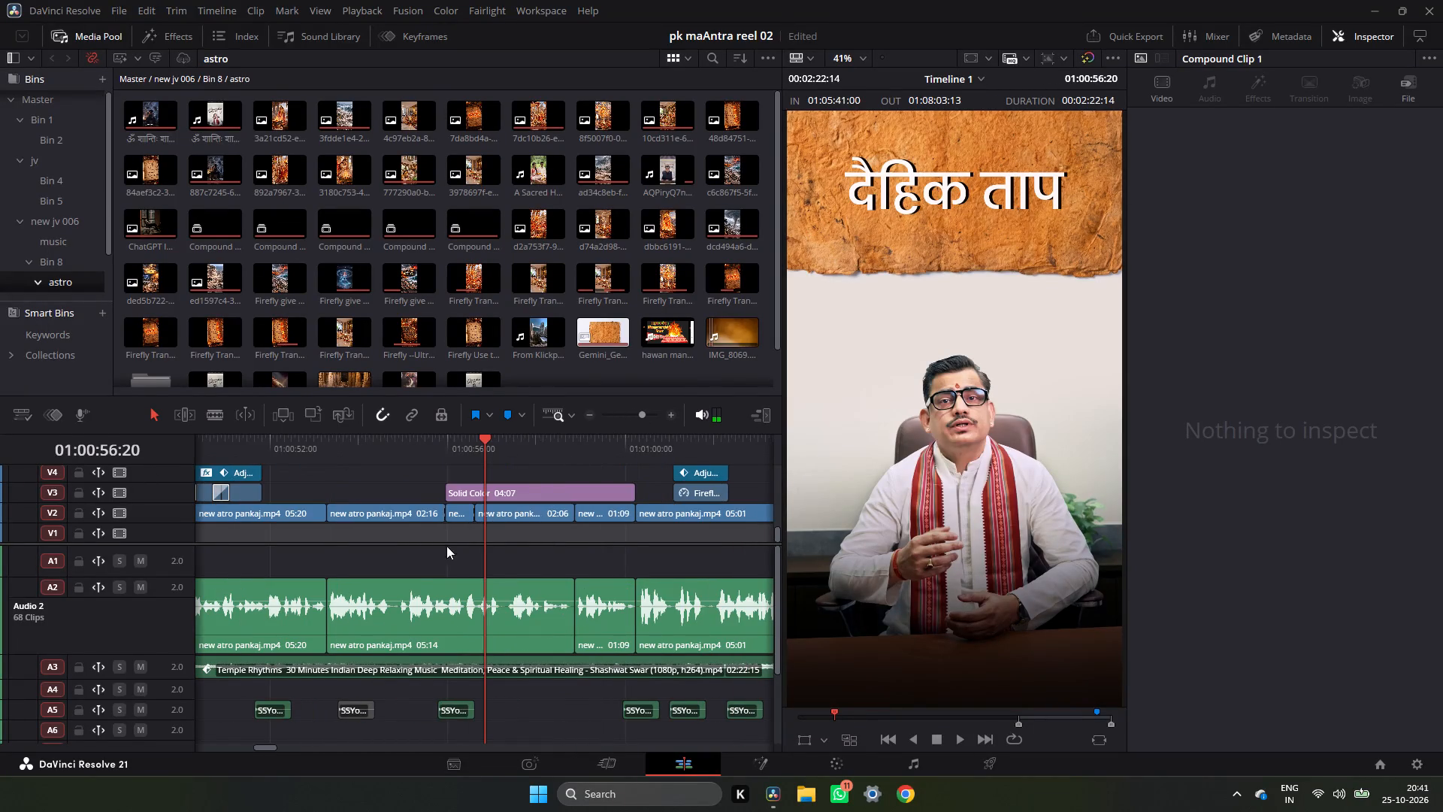
scroll(457, 523, up, 1)
scroll(446, 438, down, 3)
click(444, 443)
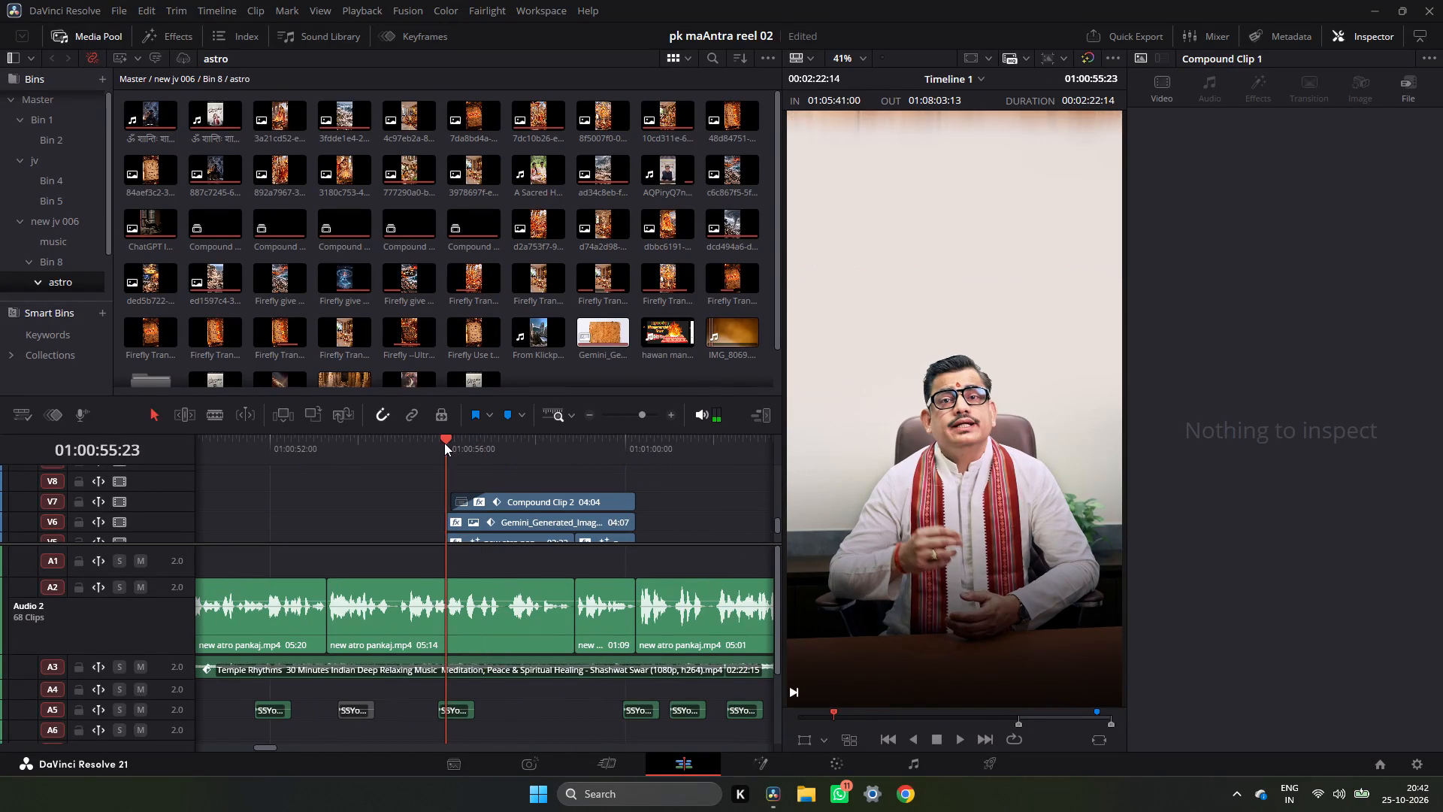
scroll(528, 508, up, 2)
scroll(528, 508, down, 1)
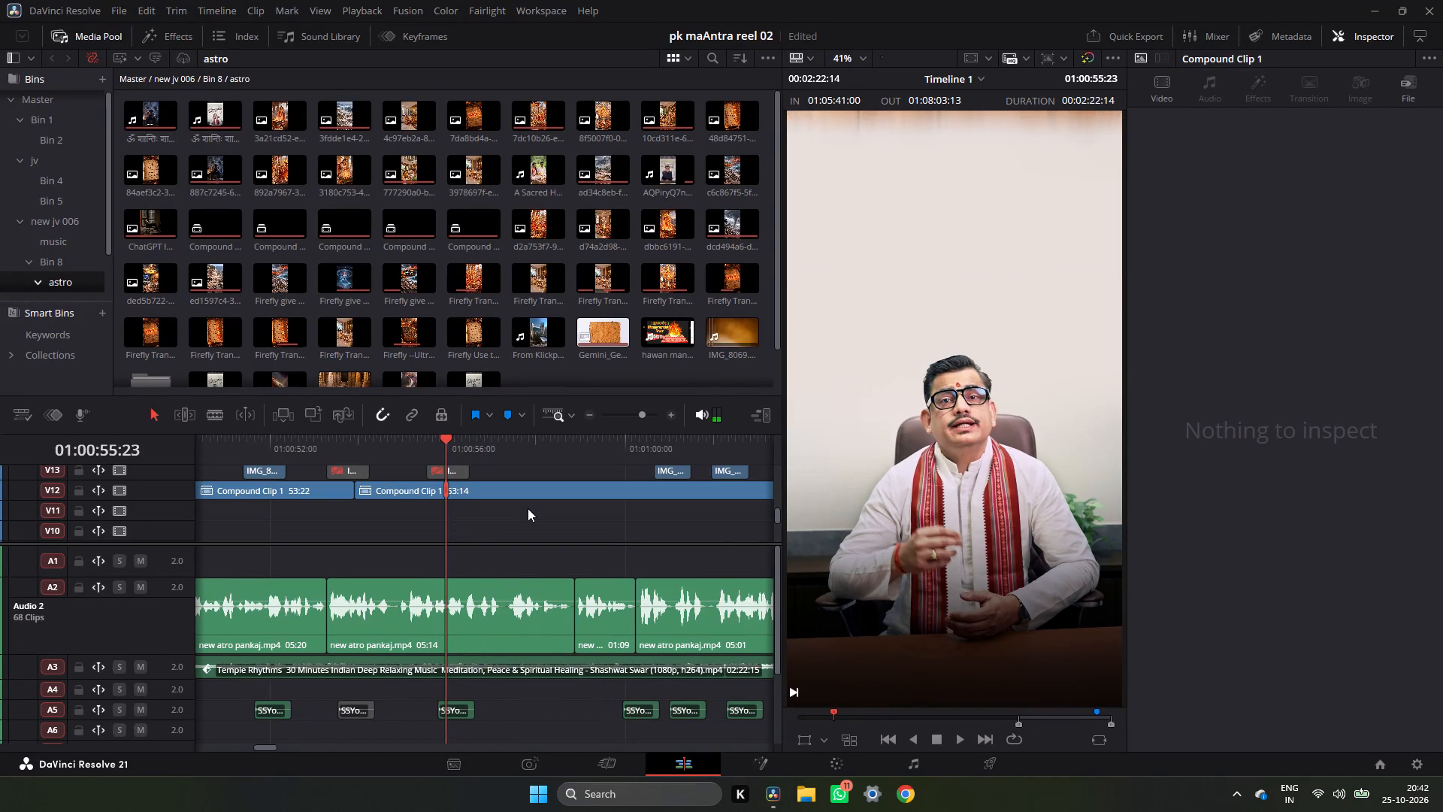
scroll(528, 508, up, 1)
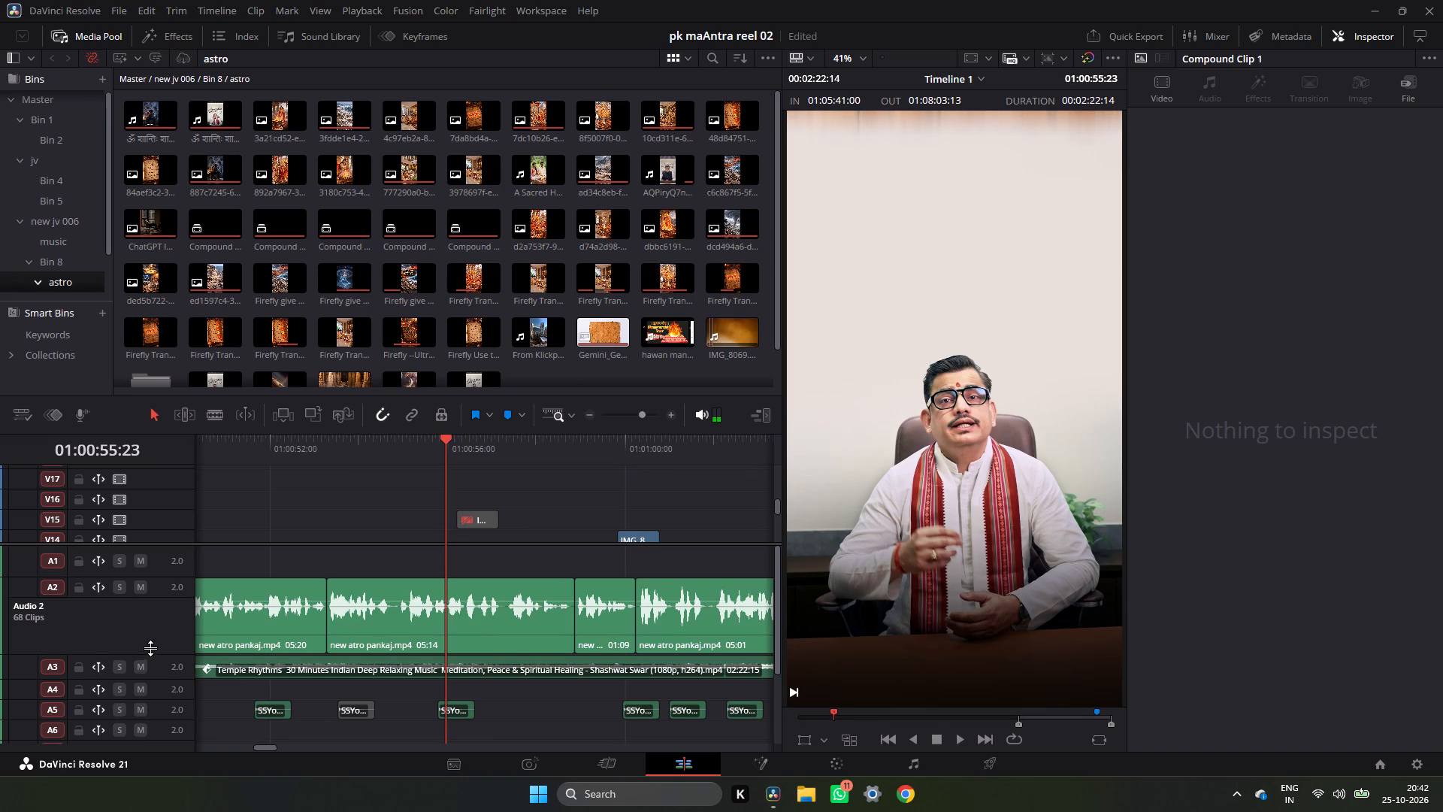
drag(150, 650, 174, 553)
drag(230, 542, 231, 626)
click(446, 570)
click(446, 564)
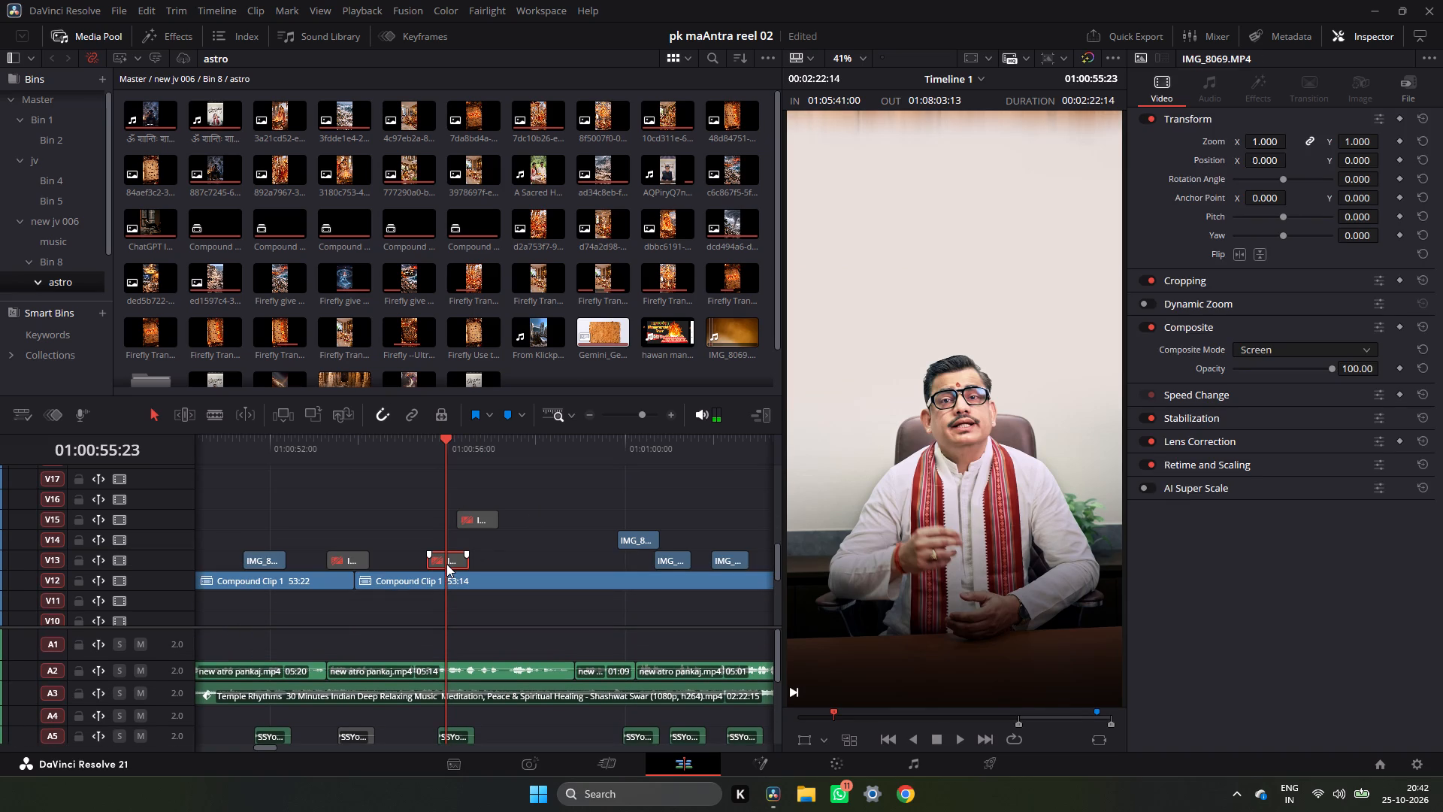
key(d)
Play the transition around 01:00:55 to 01:00:56 several times to examine the enabled overlay's timing.
click(410, 455)
key(space)
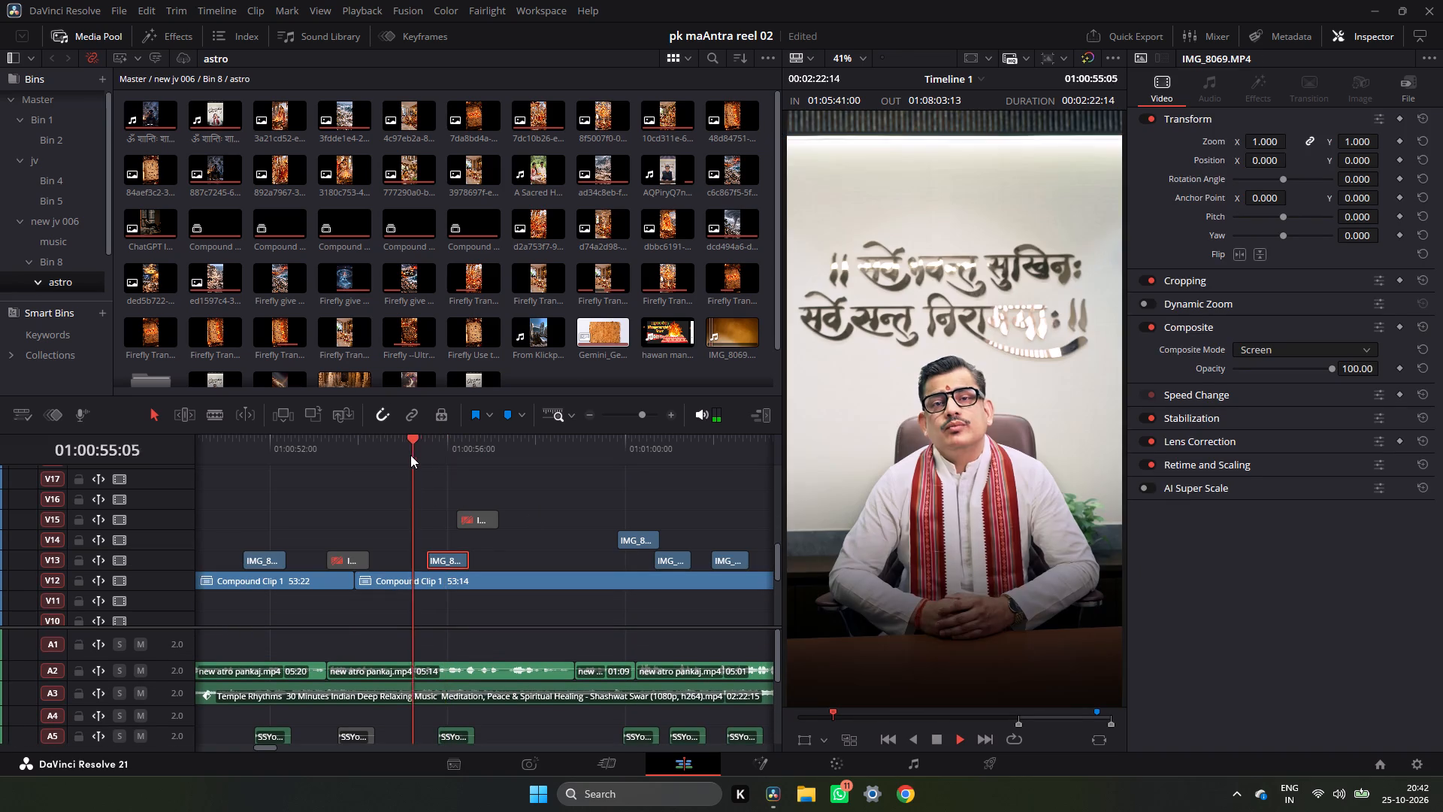
key(space)
click(421, 452)
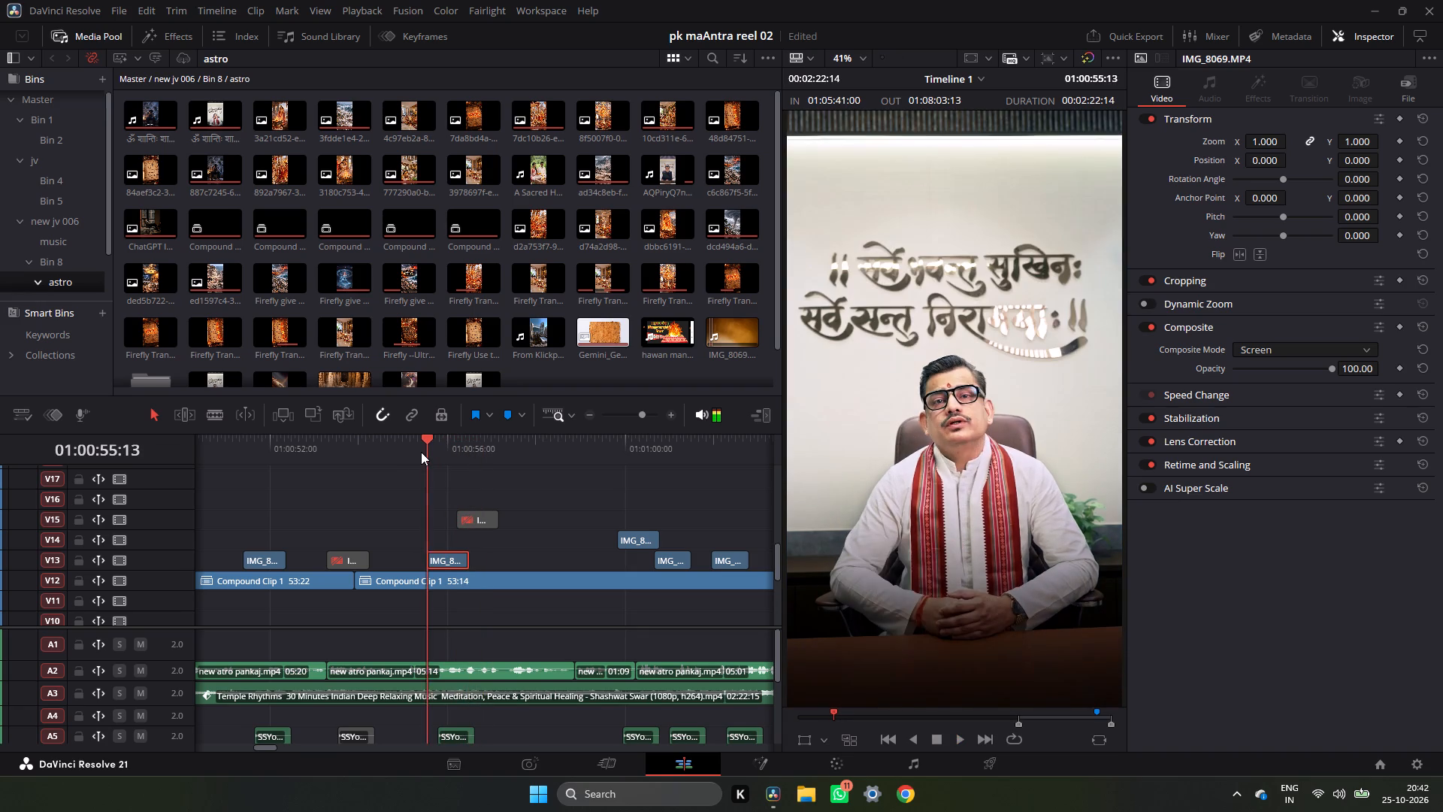
key(space)
key(space)
key(space)
key(space)
click(433, 448)
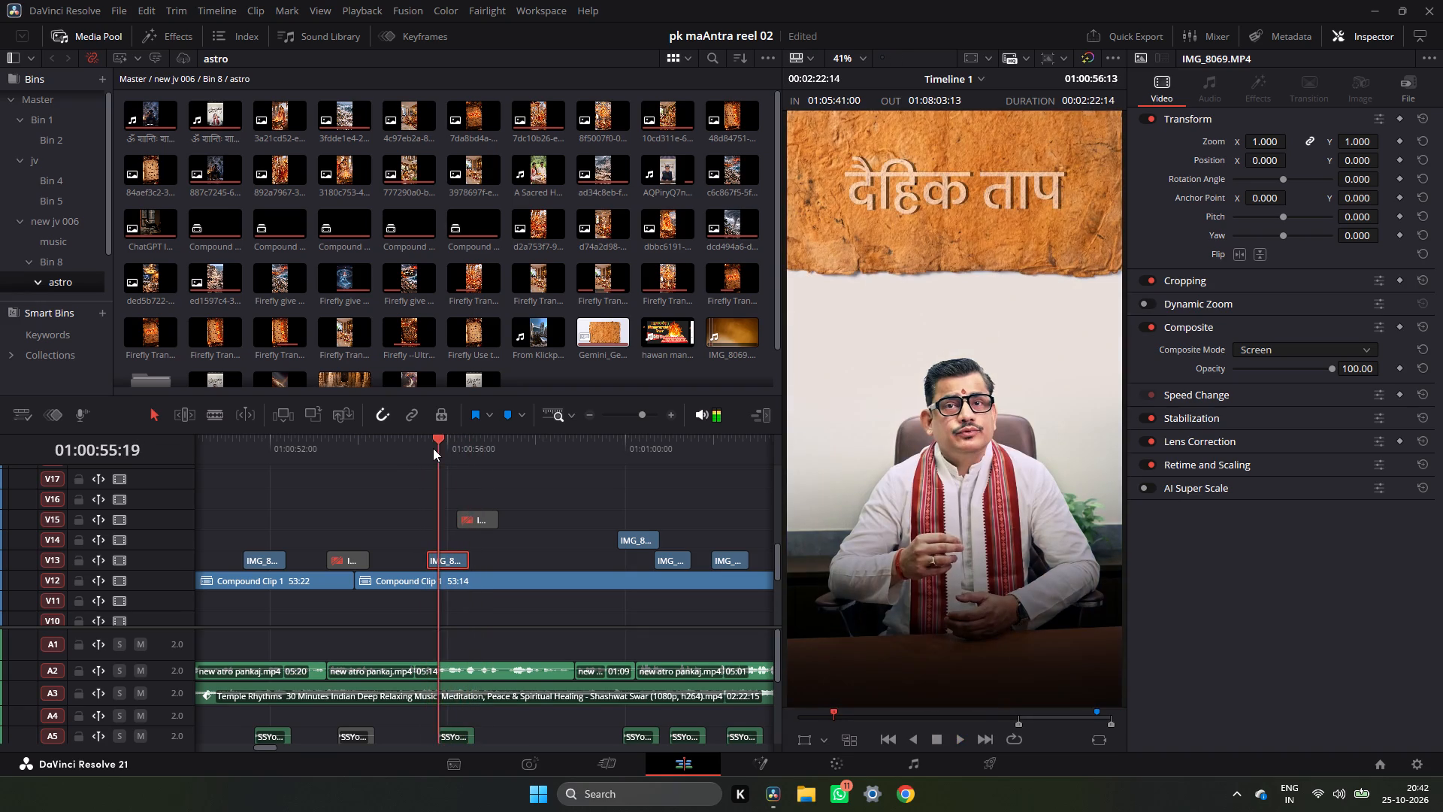
key(space)
key(space)
Shift the enabled IMG_8069.MP4 clip on V13 about one frame later and play through the transition.
click(654, 410)
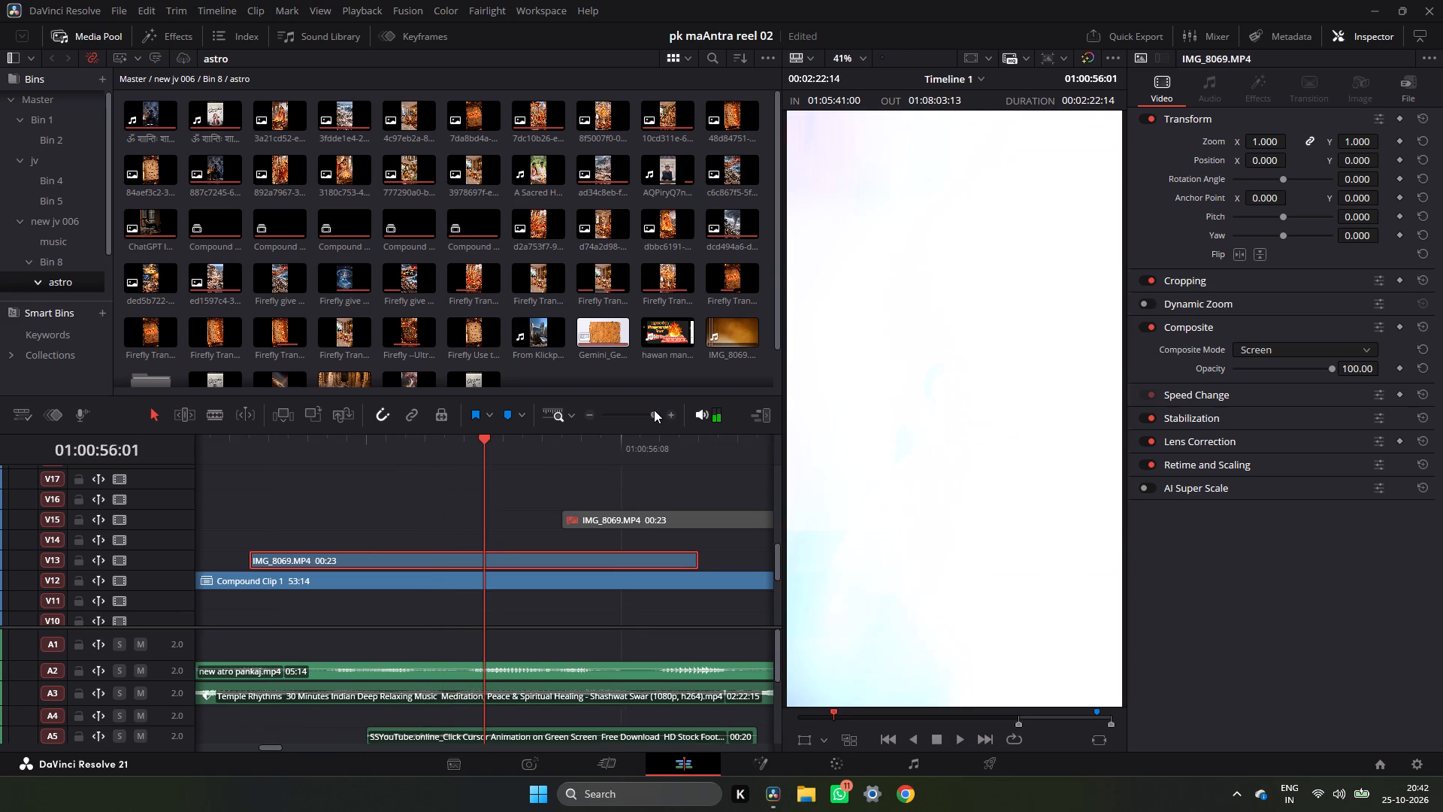
click(496, 445)
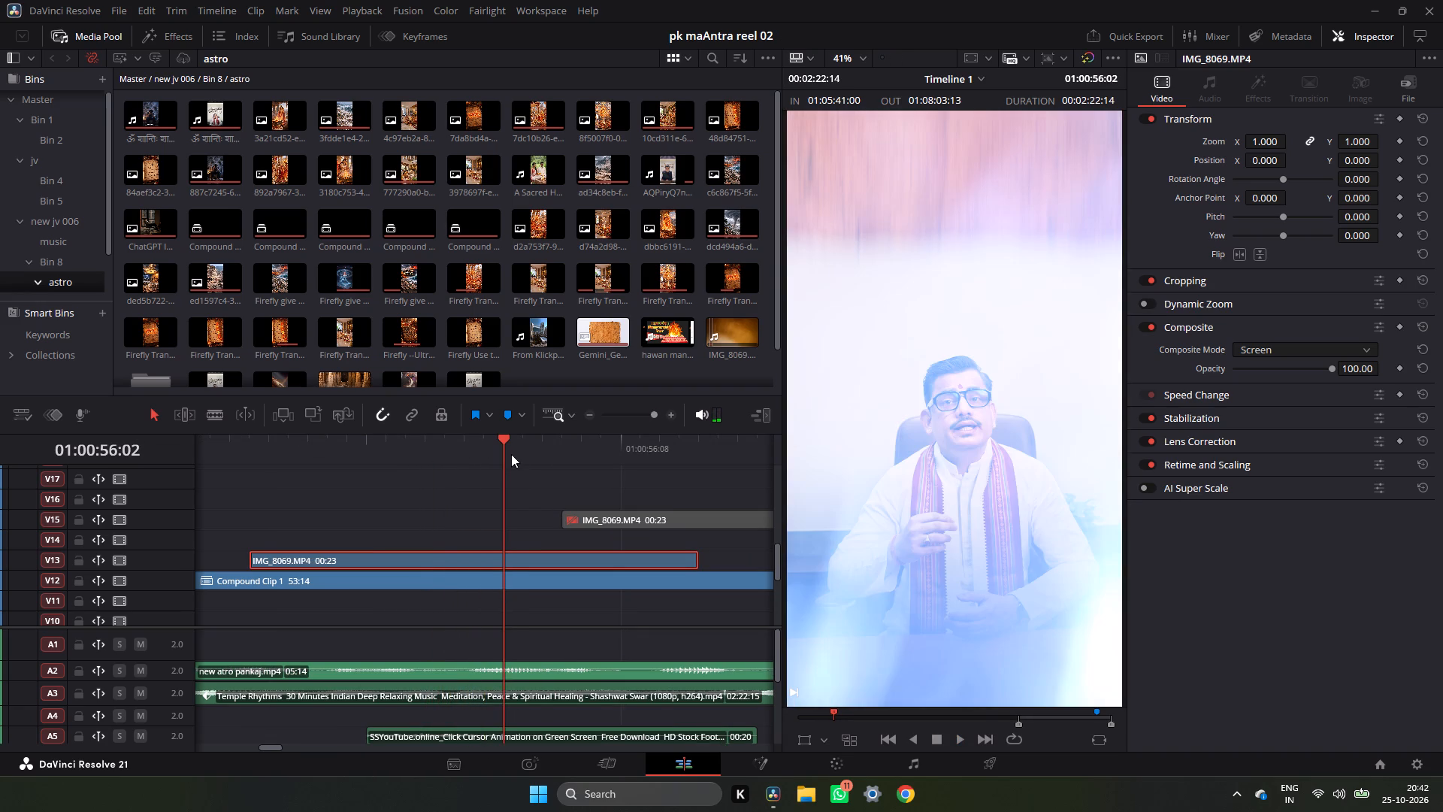
drag(504, 561, 528, 559)
click(249, 453)
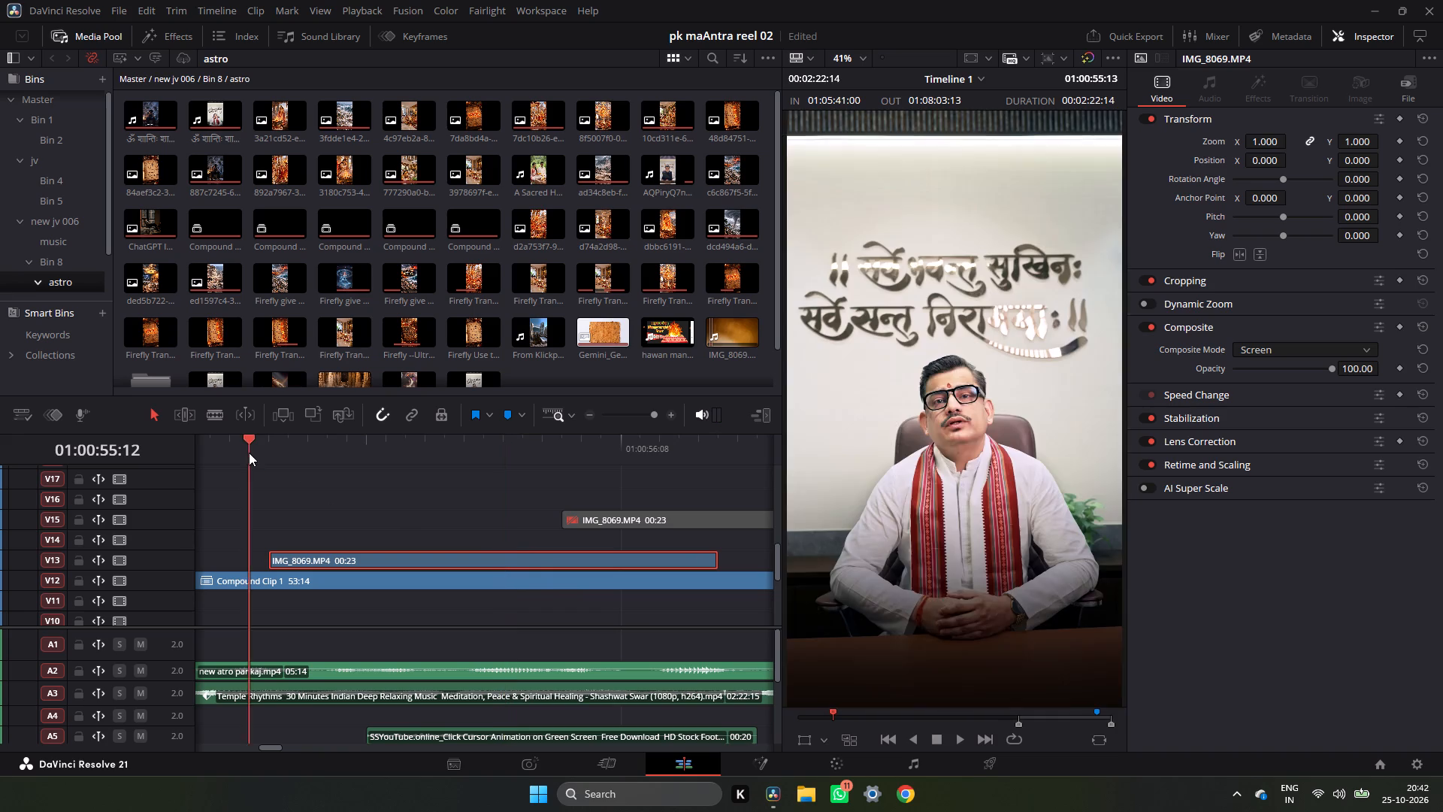
key(space)
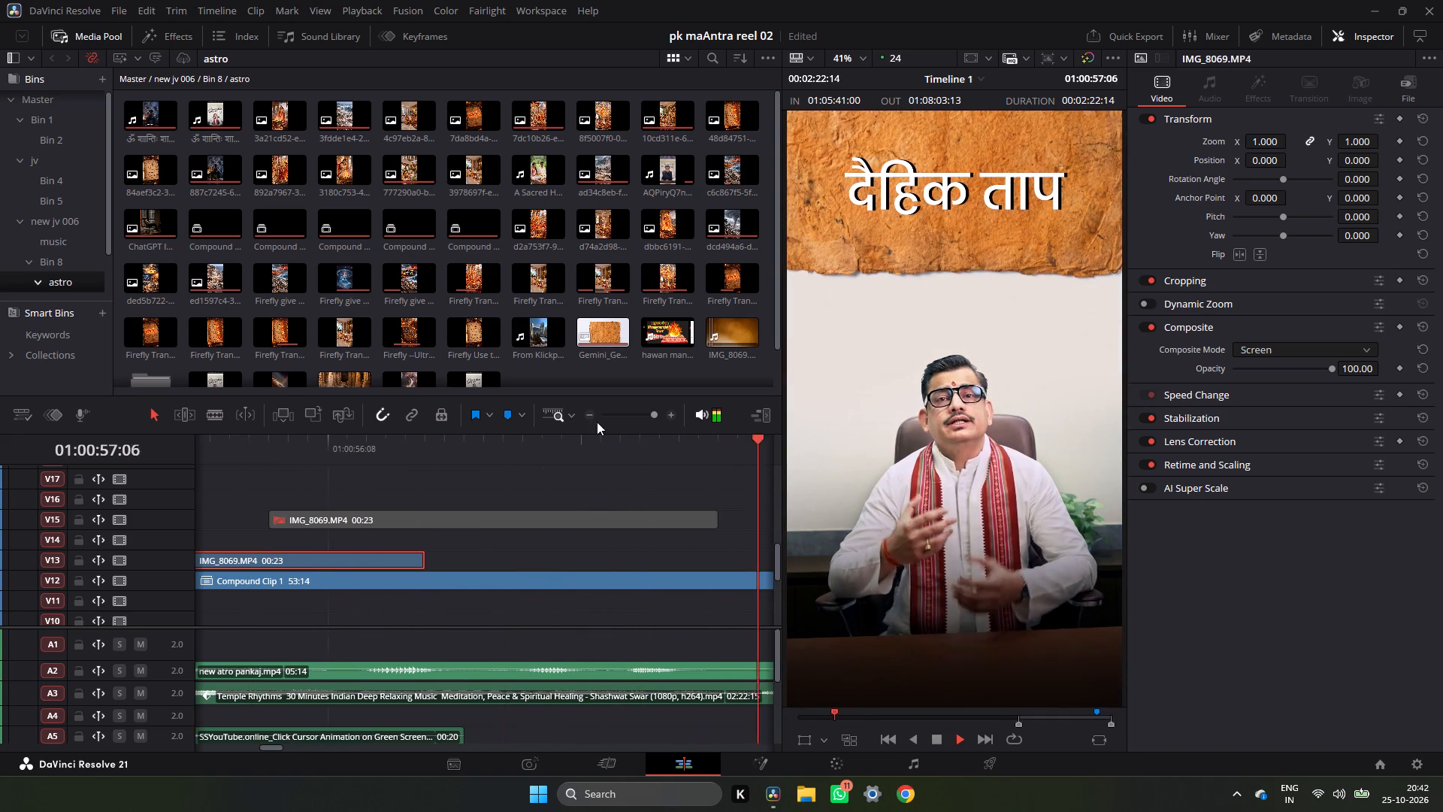
key(space)
Replay the दैहिक ताप title's entrance and toggle Compound Clip 2 on V7 off and on to examine its effect.
ctrl+scroll(406, 533, up, 2)
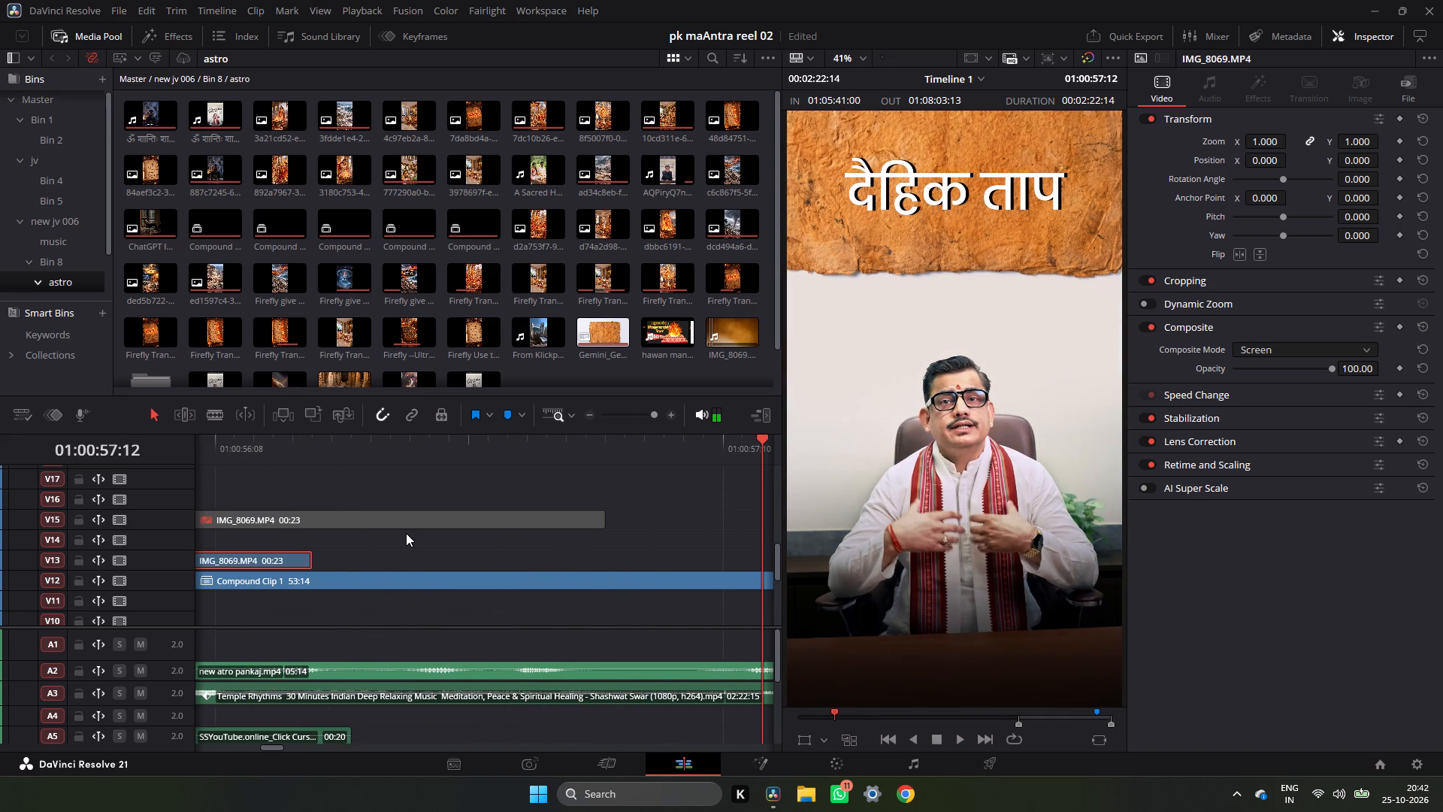
ctrl+scroll(406, 533, up, 2)
click(319, 463)
key(space)
key(space)
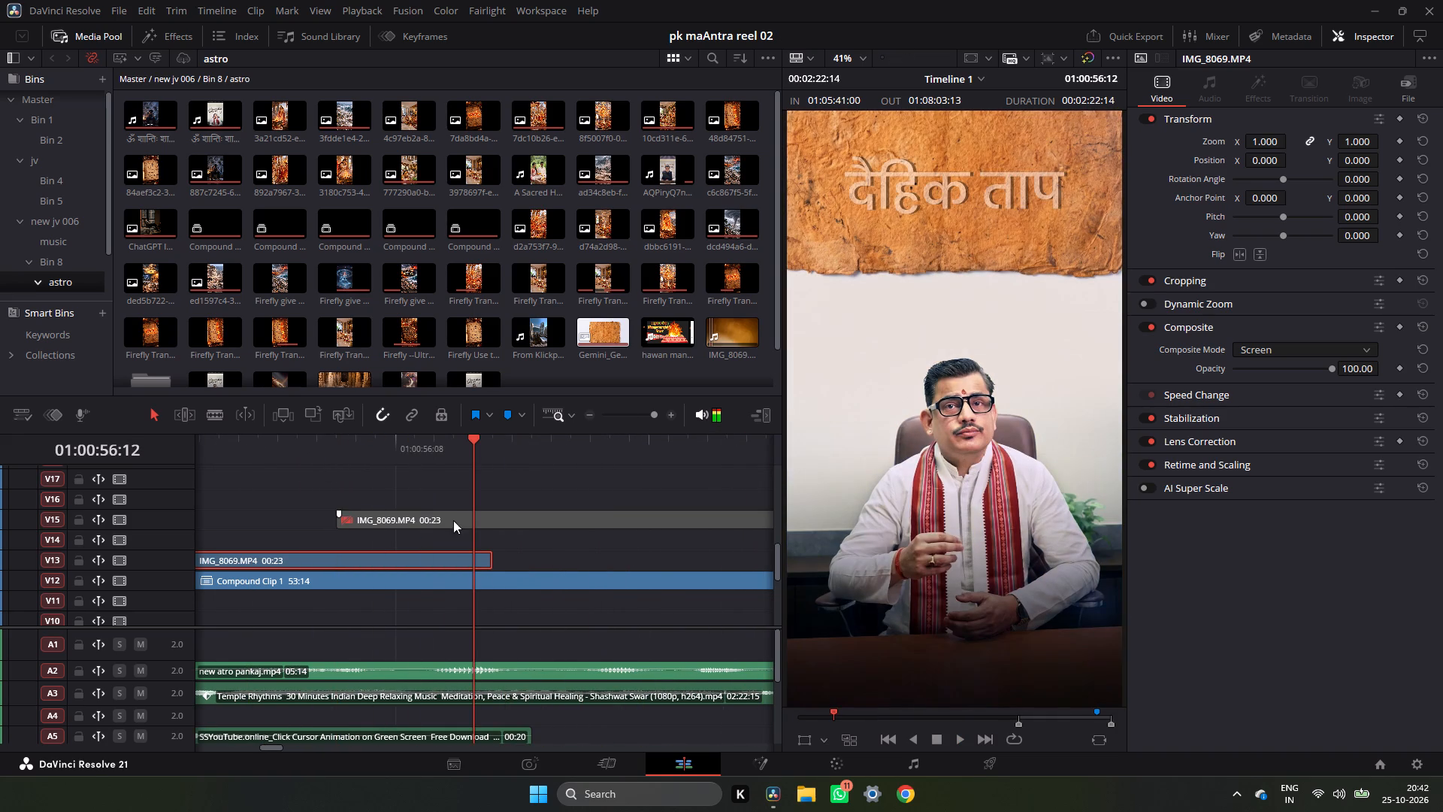
scroll(457, 523, down, 5)
scroll(457, 523, up, 1)
click(444, 589)
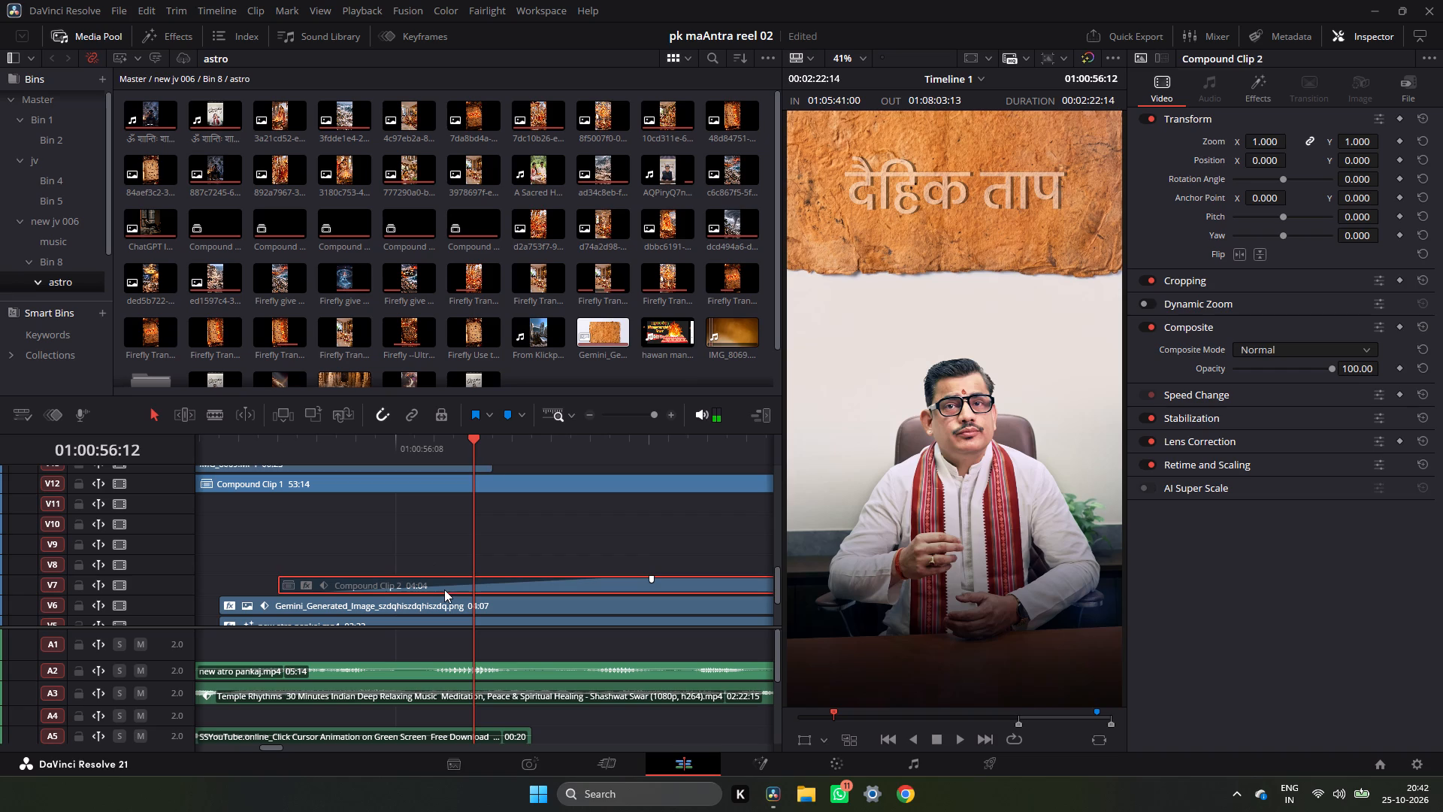
text(dd)
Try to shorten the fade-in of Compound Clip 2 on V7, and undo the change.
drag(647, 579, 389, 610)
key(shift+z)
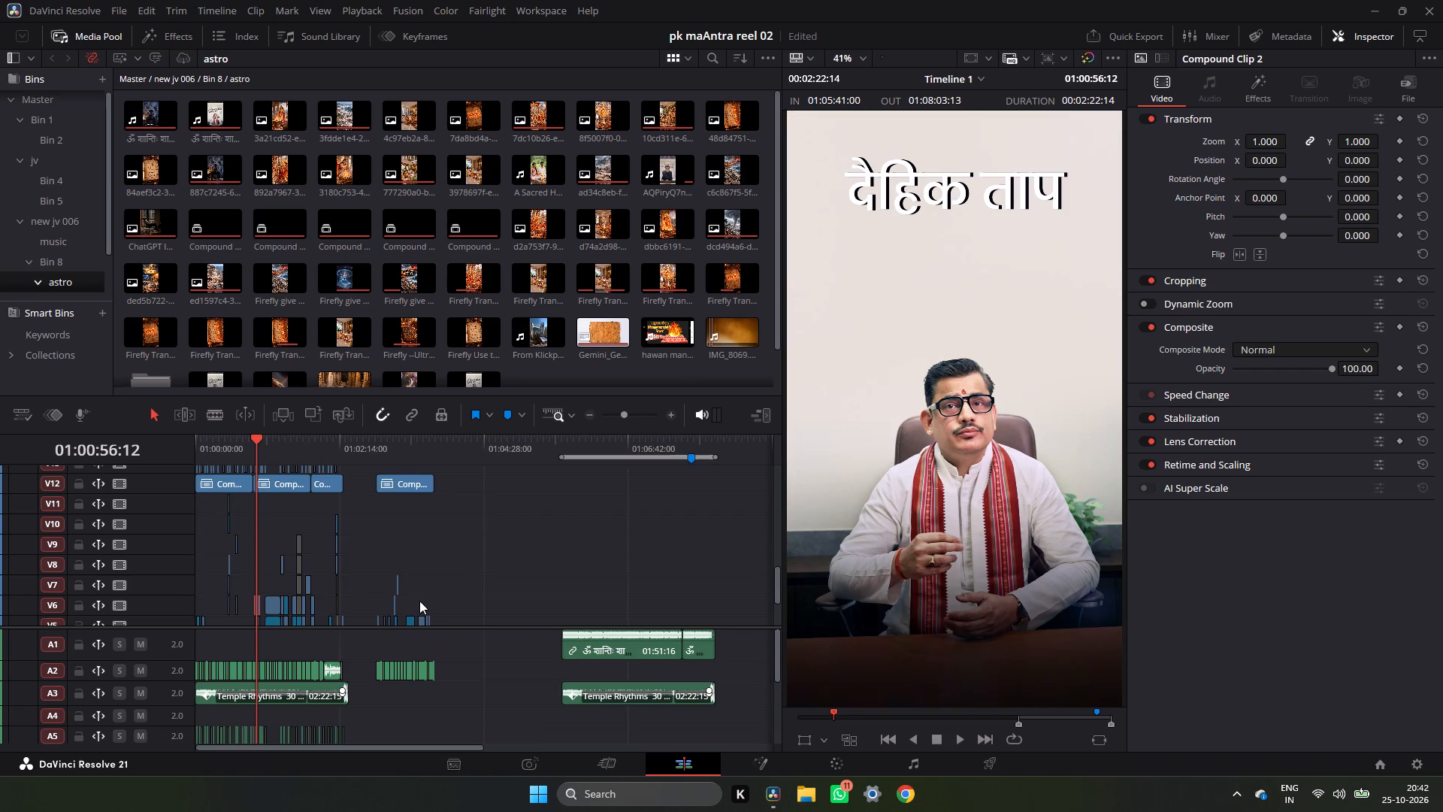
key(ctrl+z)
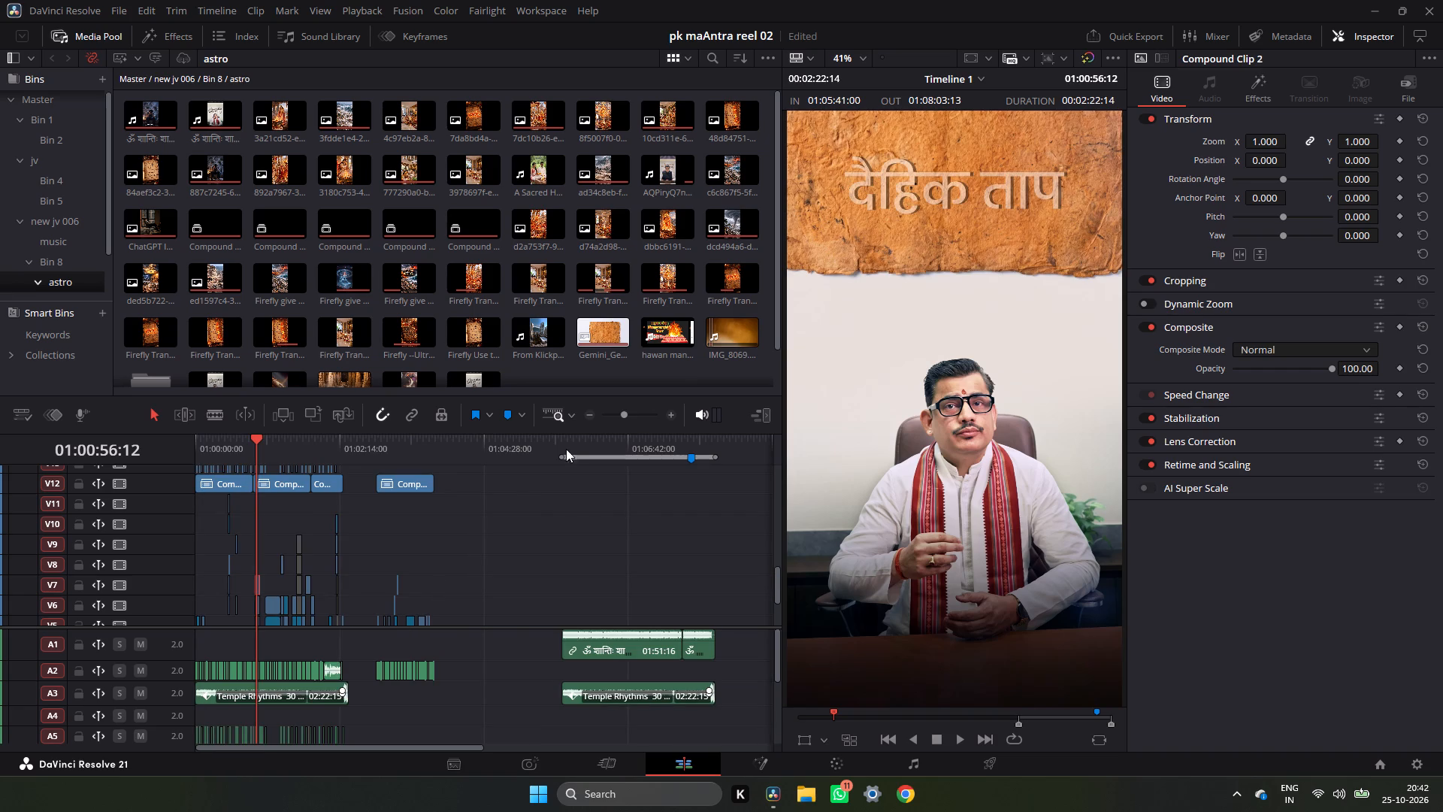
Shorten the fade-in of Compound Clip 2 on V7 to about 2 frames and play the title's entrance.
click(652, 416)
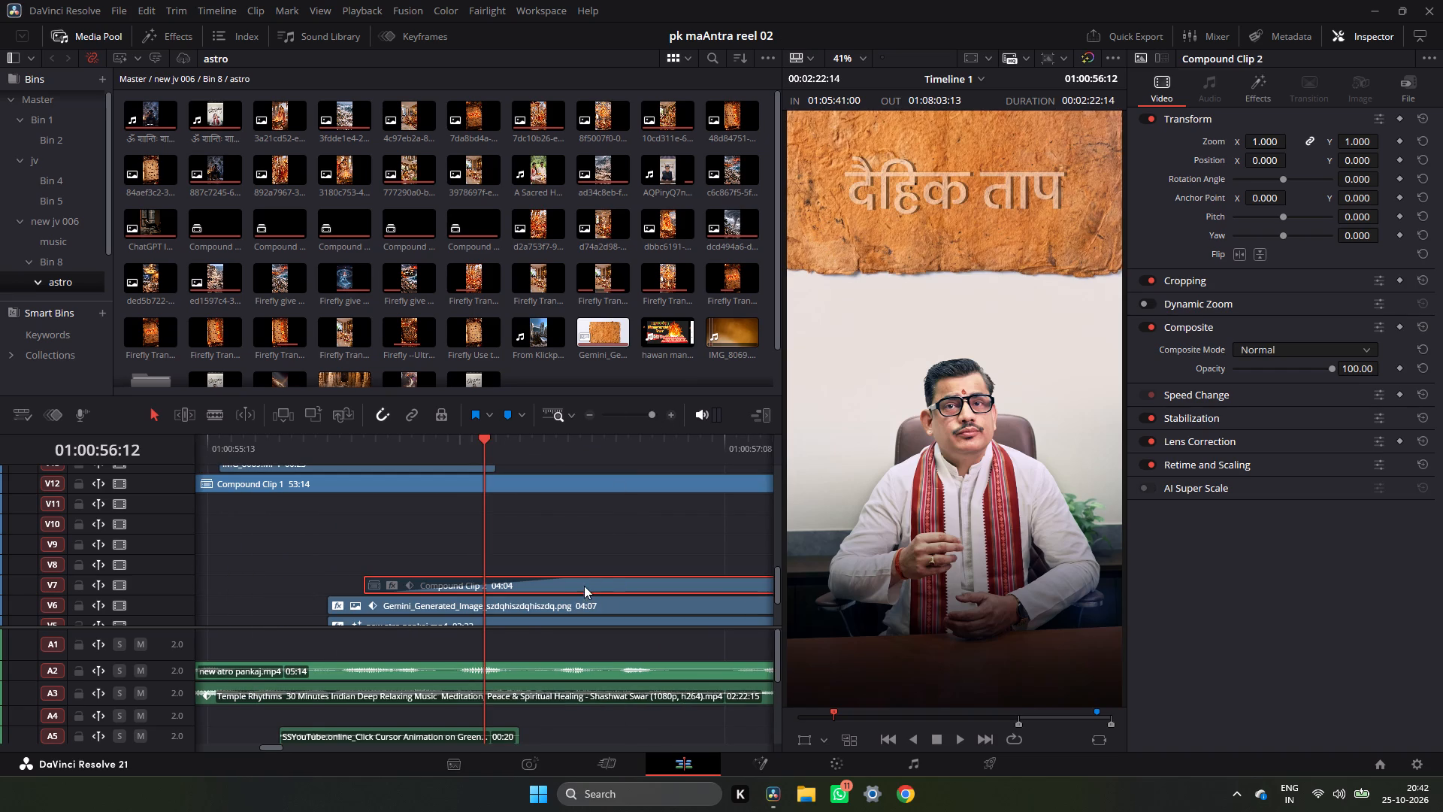
drag(592, 578, 392, 586)
click(310, 455)
key(space)
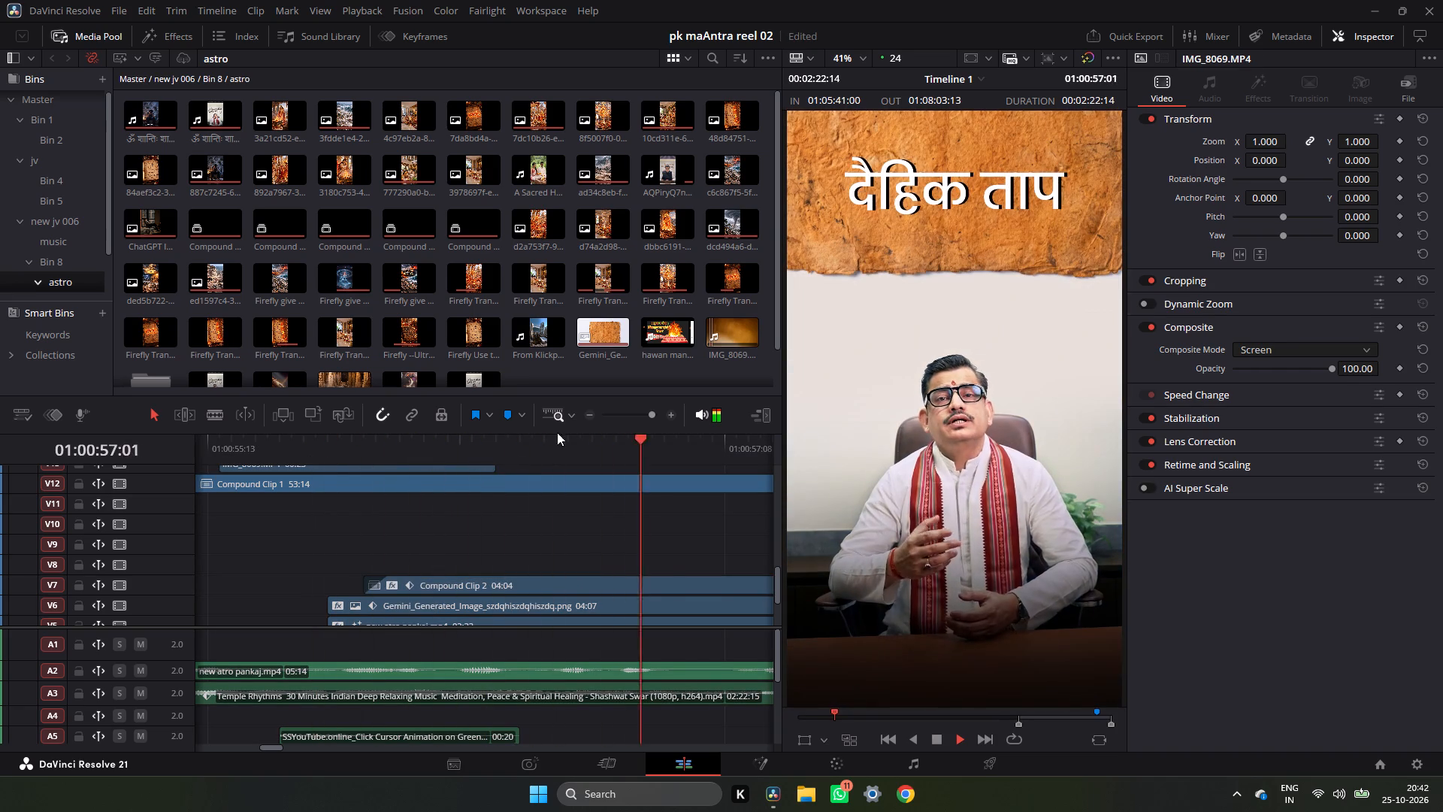
key(space)
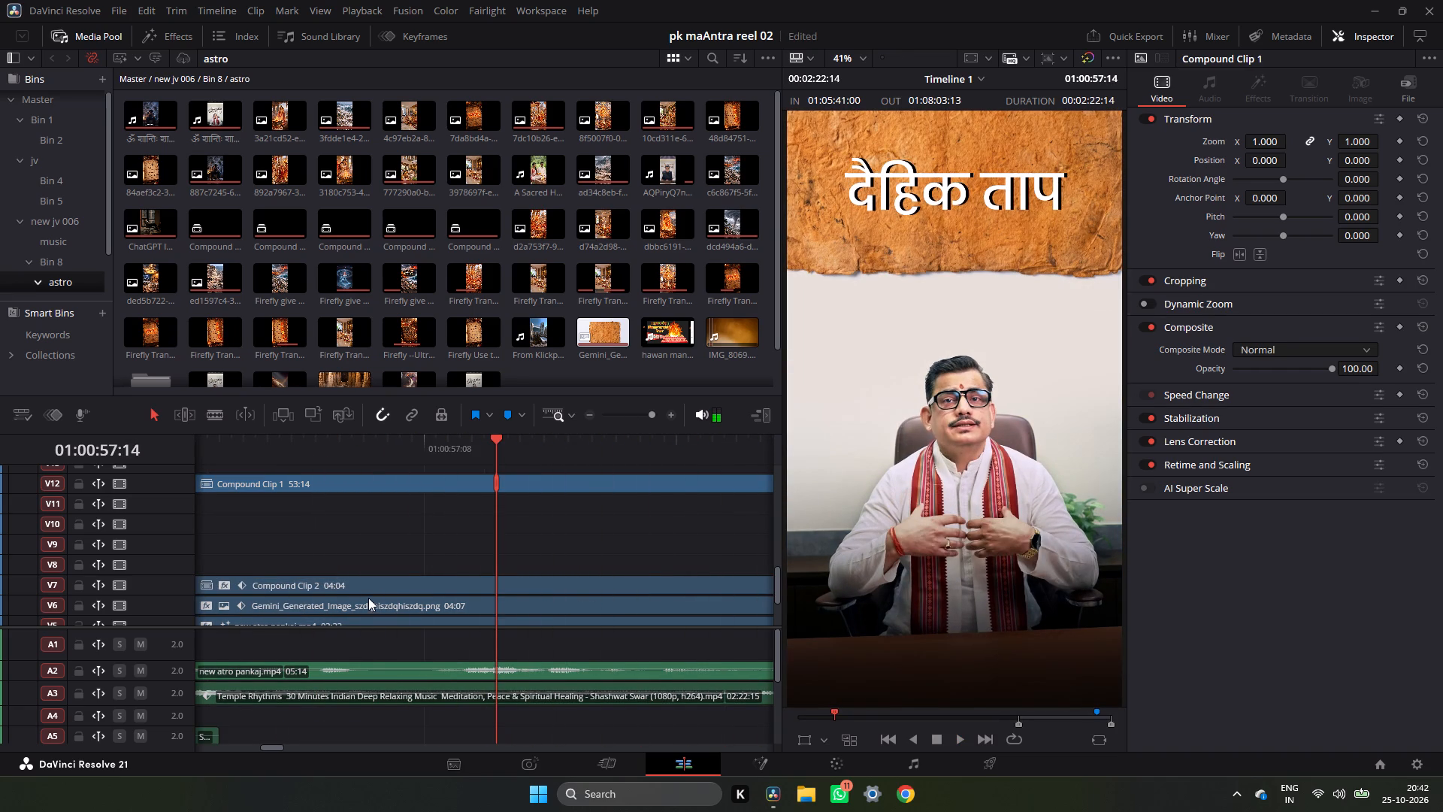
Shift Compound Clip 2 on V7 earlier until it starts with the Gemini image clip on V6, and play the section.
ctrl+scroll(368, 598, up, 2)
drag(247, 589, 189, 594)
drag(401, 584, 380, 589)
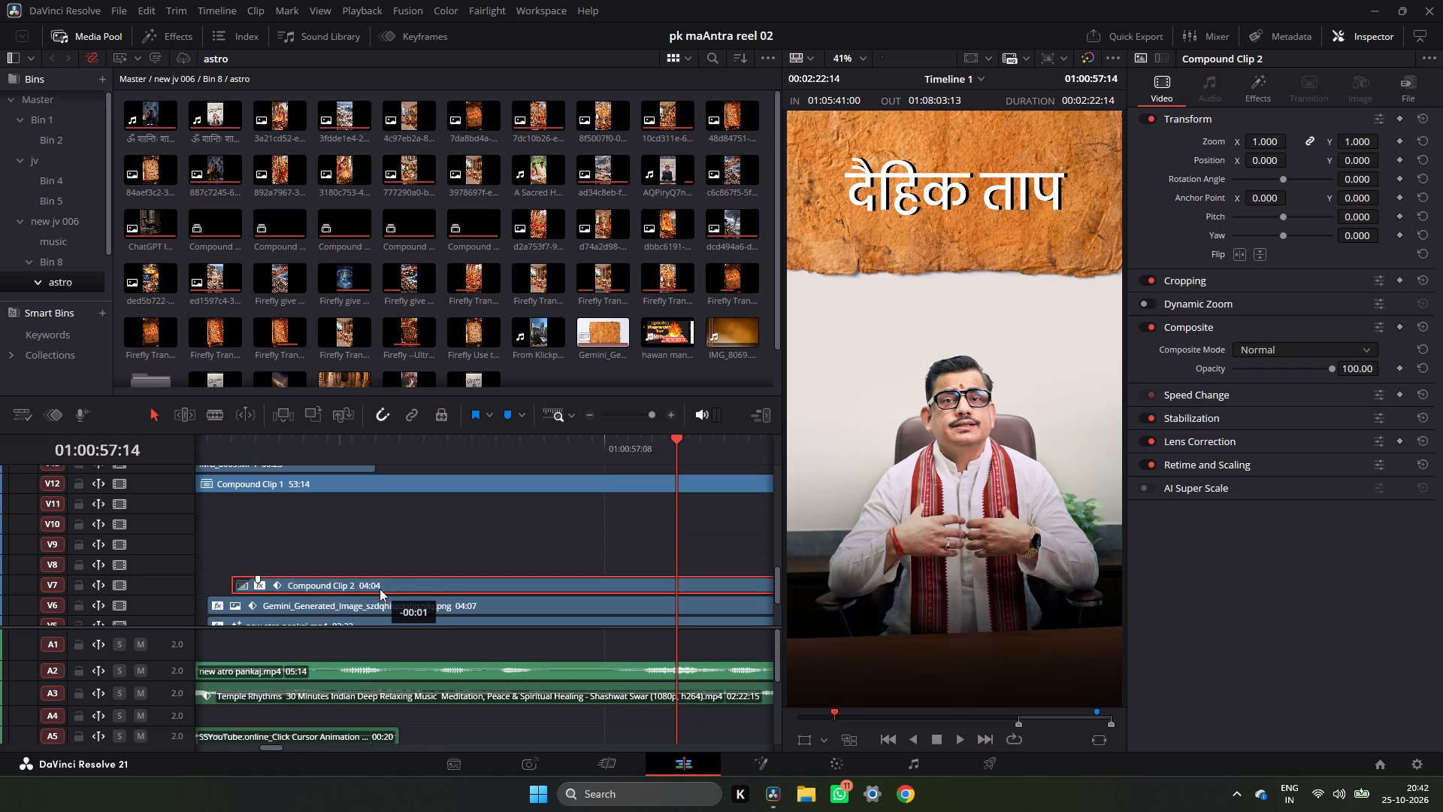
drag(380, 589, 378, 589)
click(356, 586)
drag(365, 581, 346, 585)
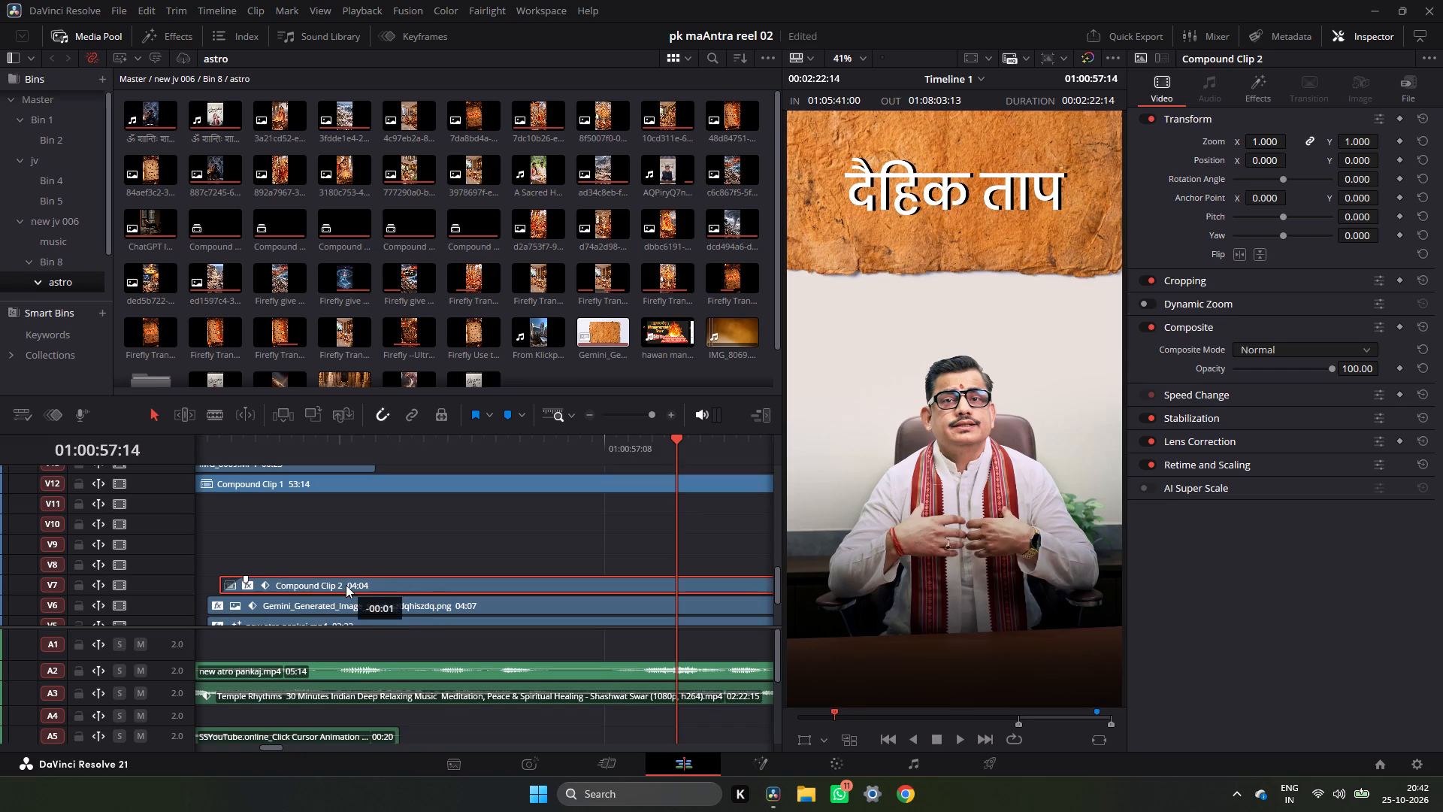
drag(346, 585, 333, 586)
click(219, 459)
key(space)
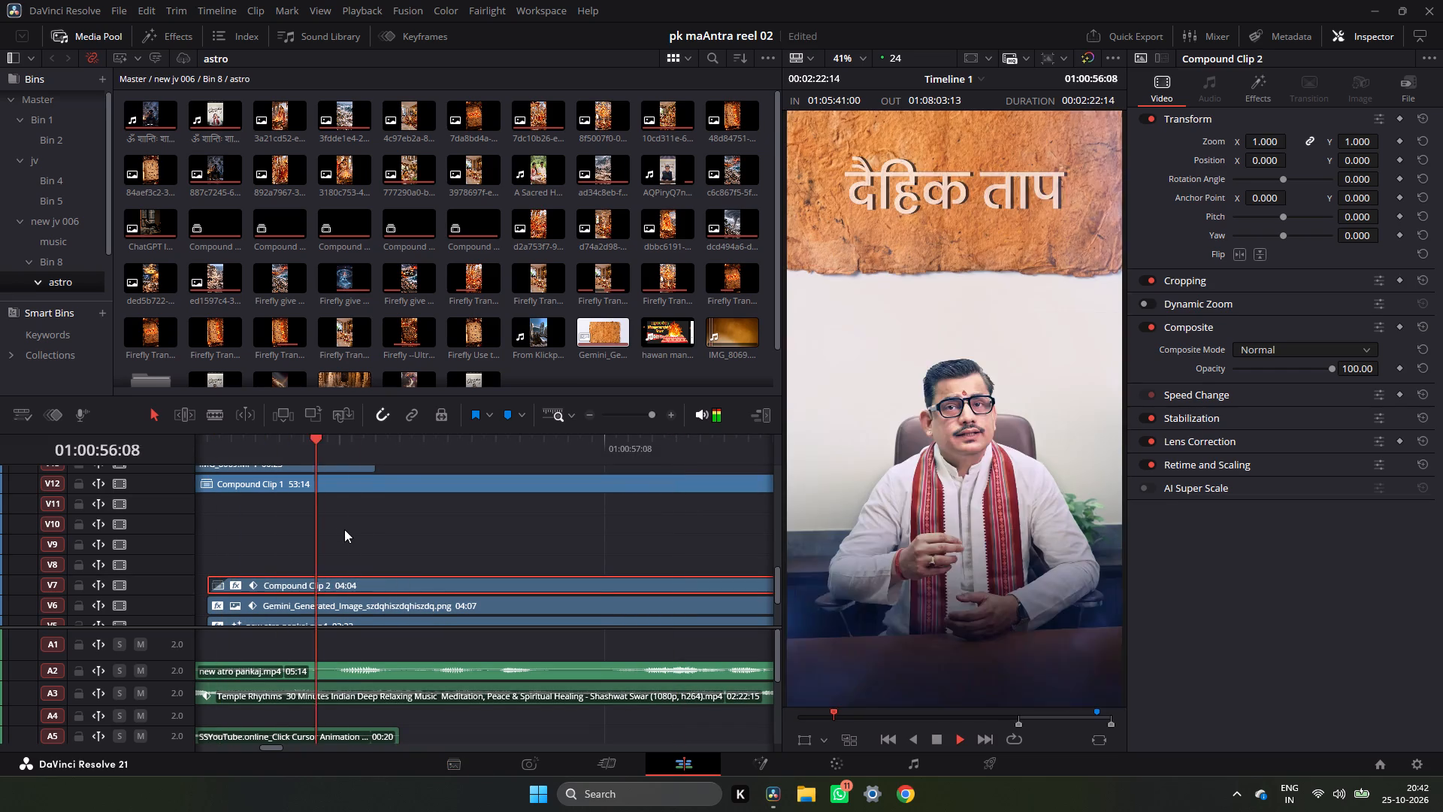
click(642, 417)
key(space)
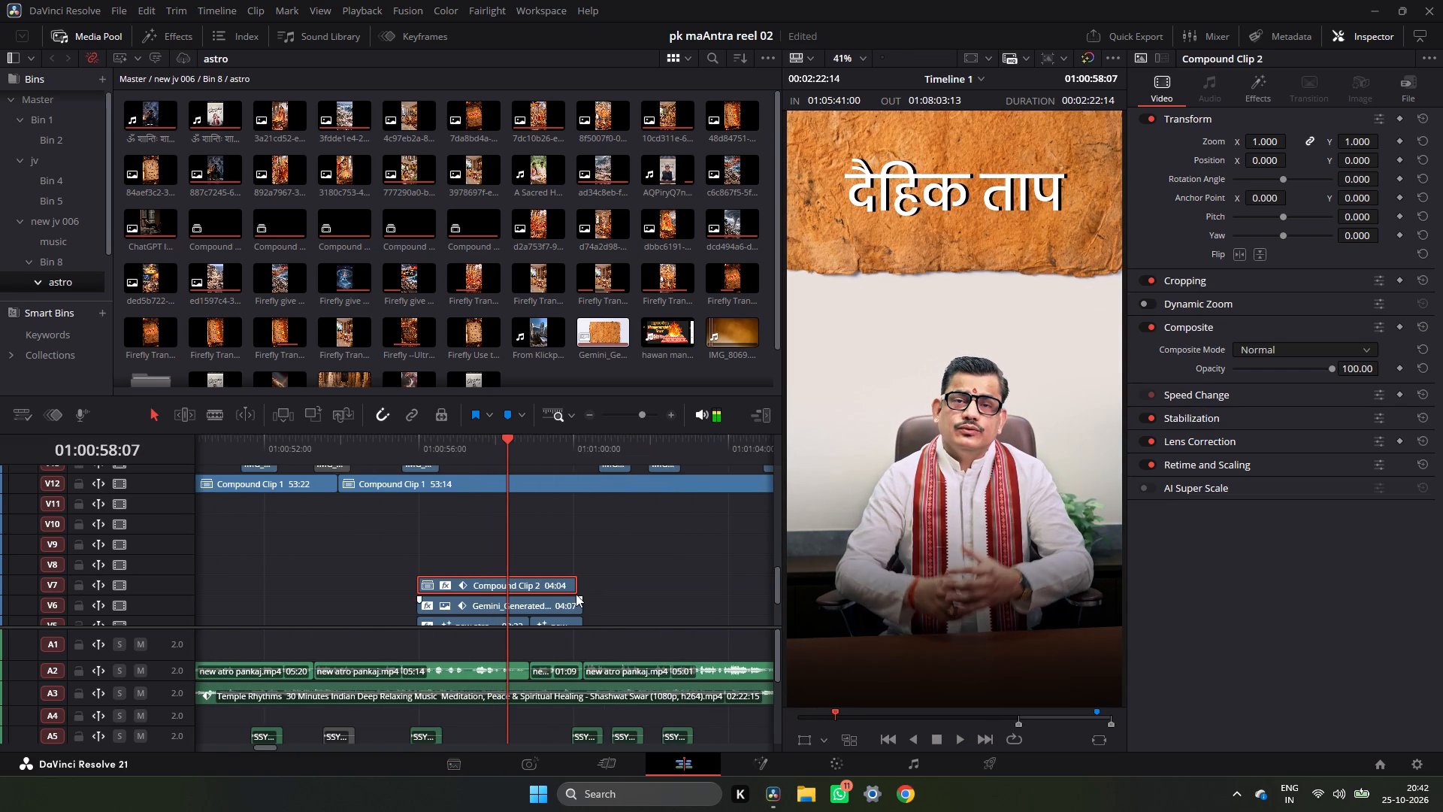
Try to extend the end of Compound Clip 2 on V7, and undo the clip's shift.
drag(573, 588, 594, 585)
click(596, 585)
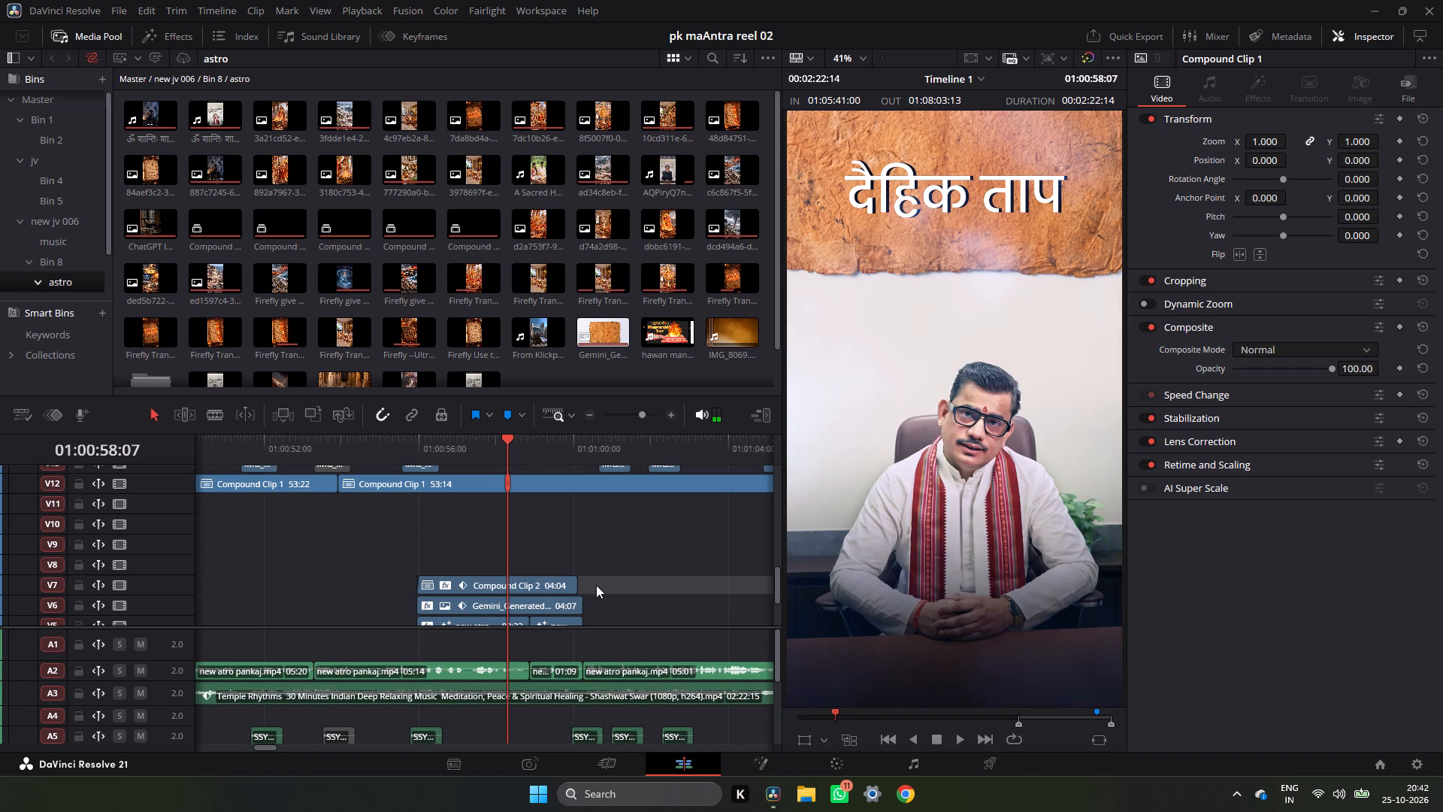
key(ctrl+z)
Play on from 01:00:58:07 past the title section to review the following shots up to about 01:01:06.
key(space)
click(640, 540)
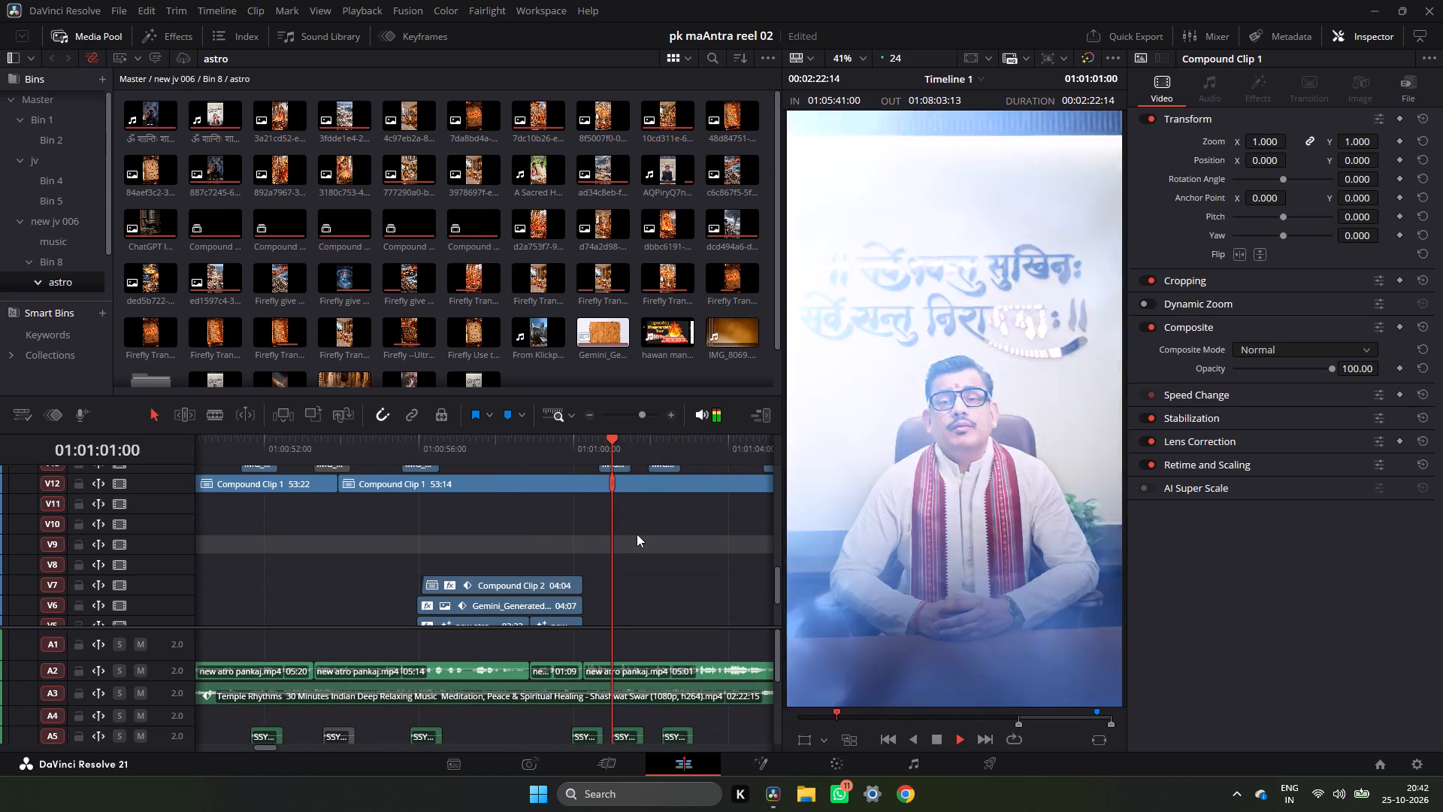
ctrl+scroll(640, 536, down, 1)
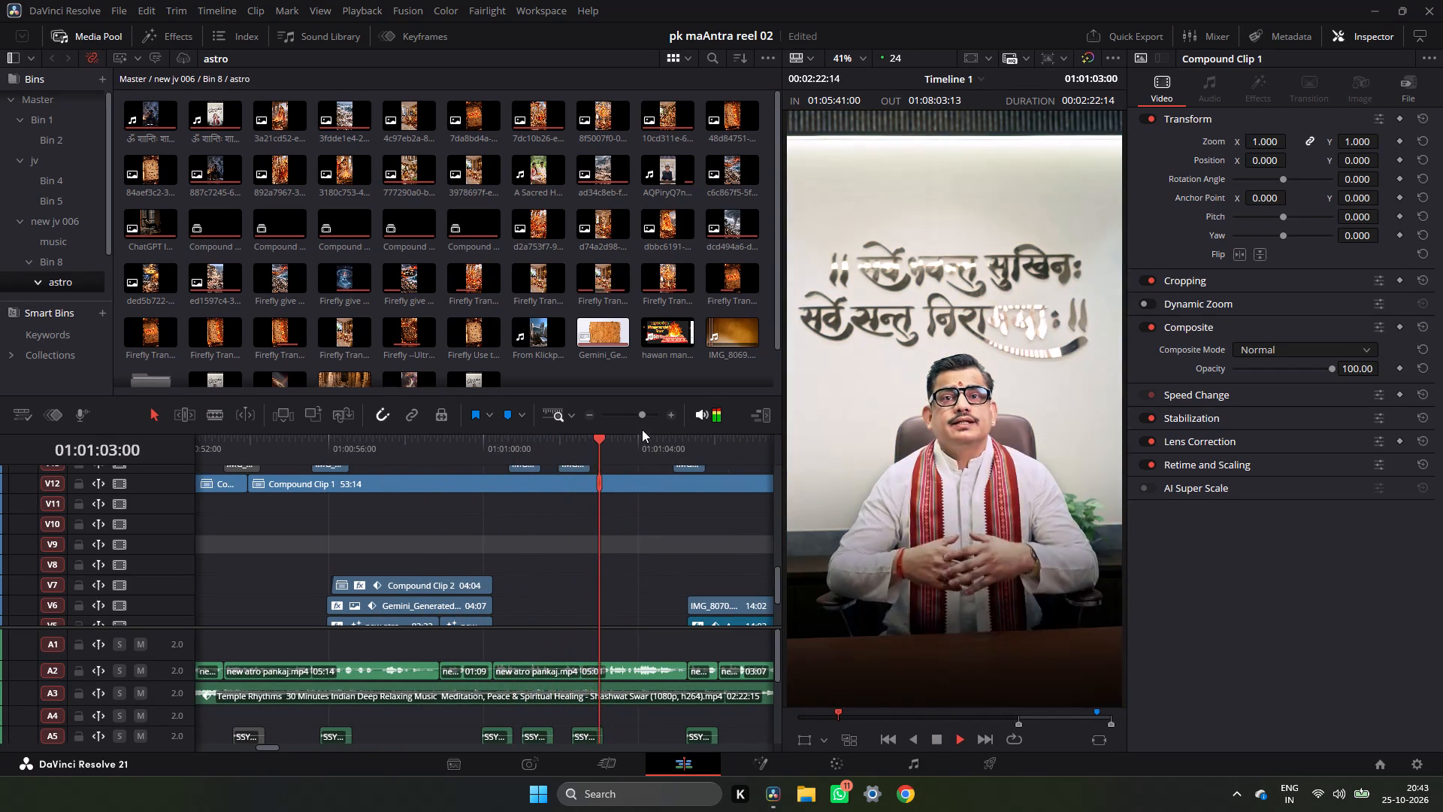
click(634, 418)
click(623, 426)
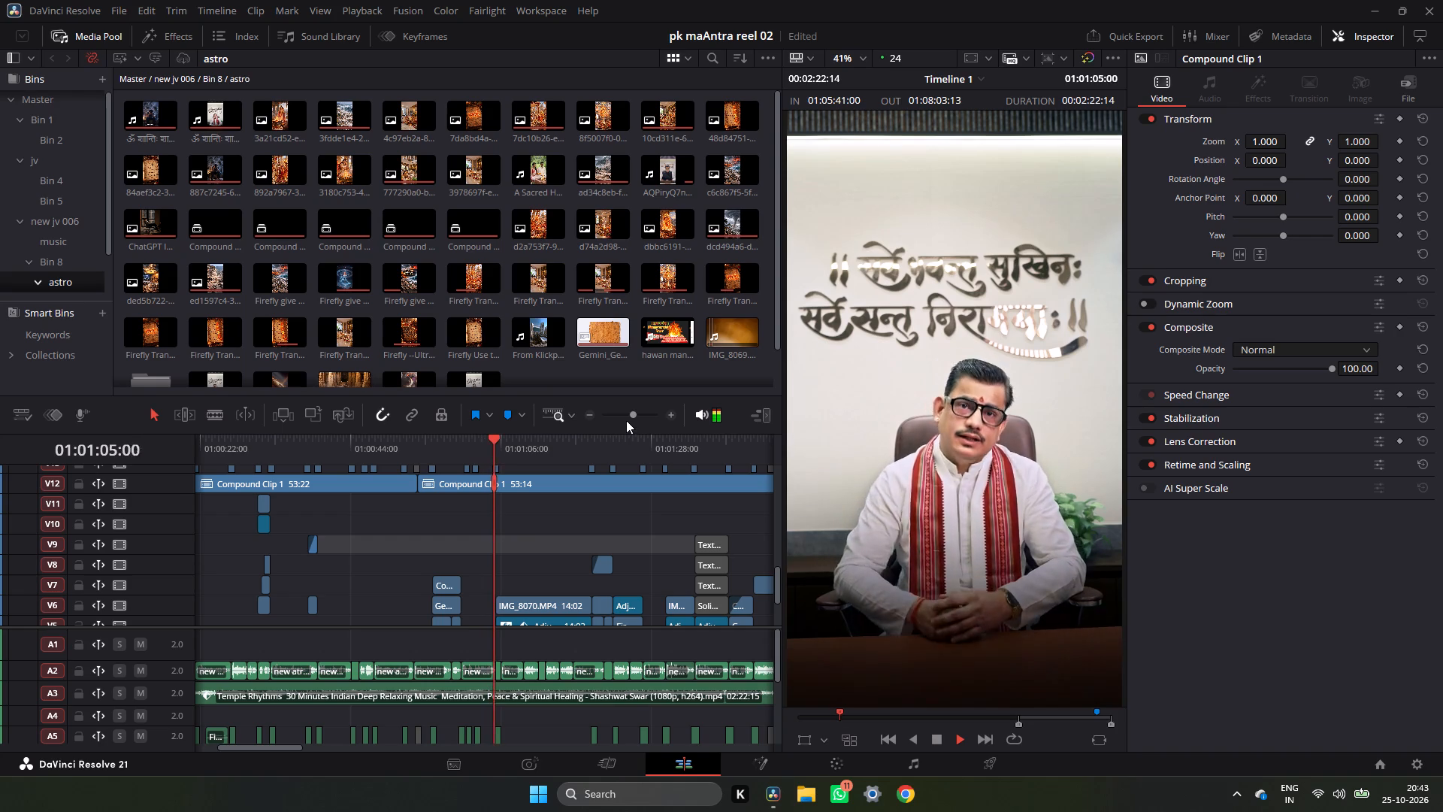
click(626, 418)
key(space)
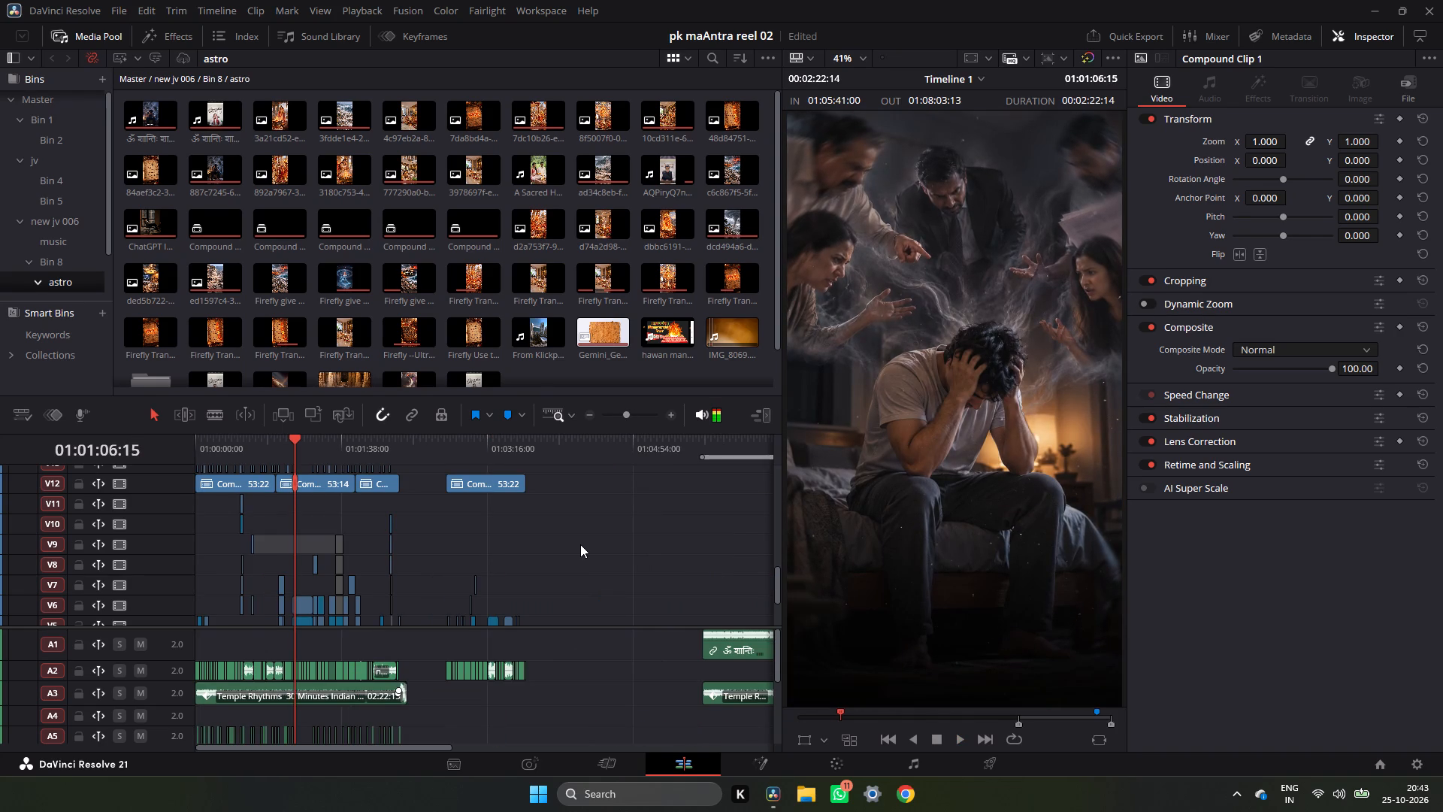
Examine the captioned reel copy beyond 01:05:41:00 by playing it at about 01:06:21 and 01:07:33, near Marker 1.
ctrl+scroll(580, 544, down, 2)
scroll(580, 544, down, 6)
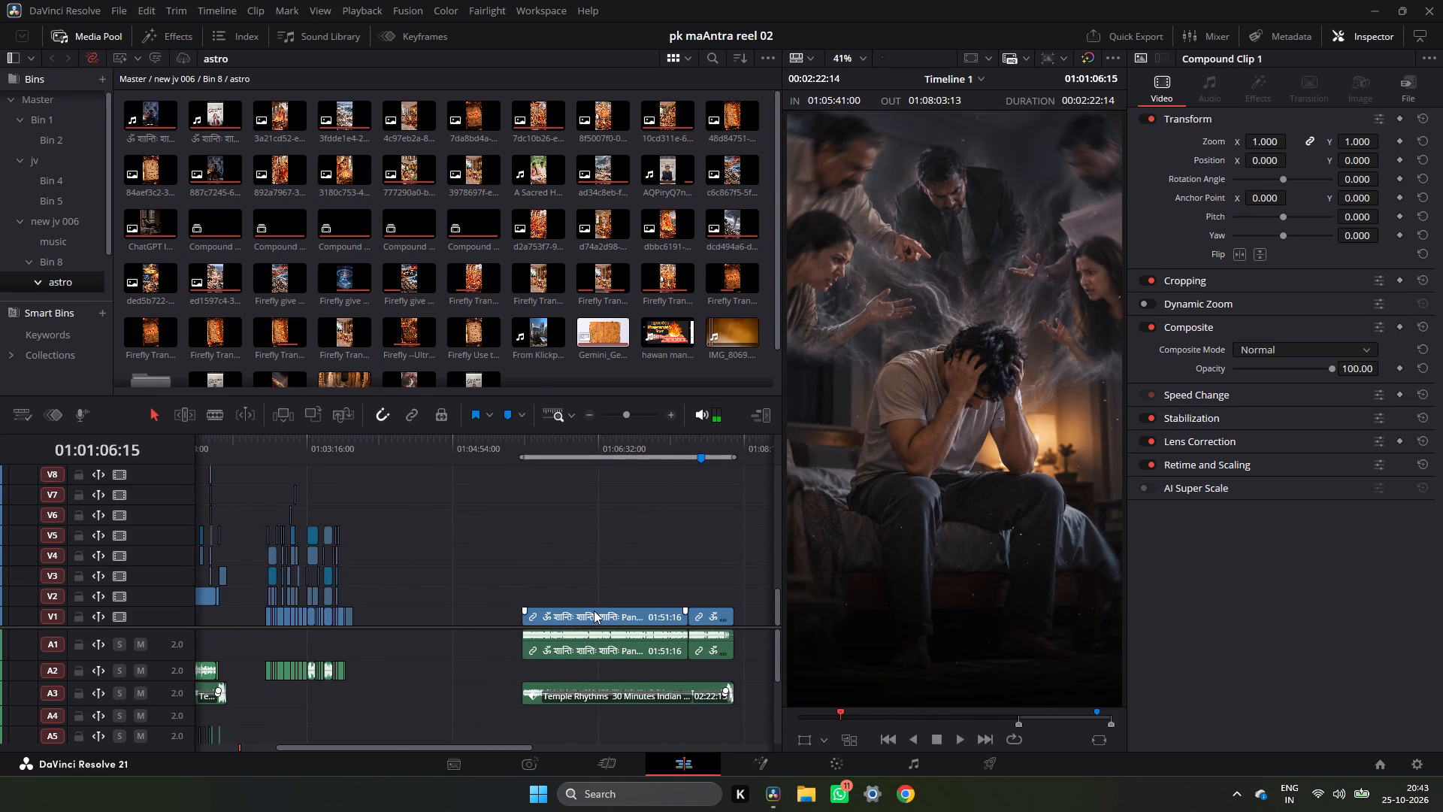
click(582, 441)
key(space)
key(space)
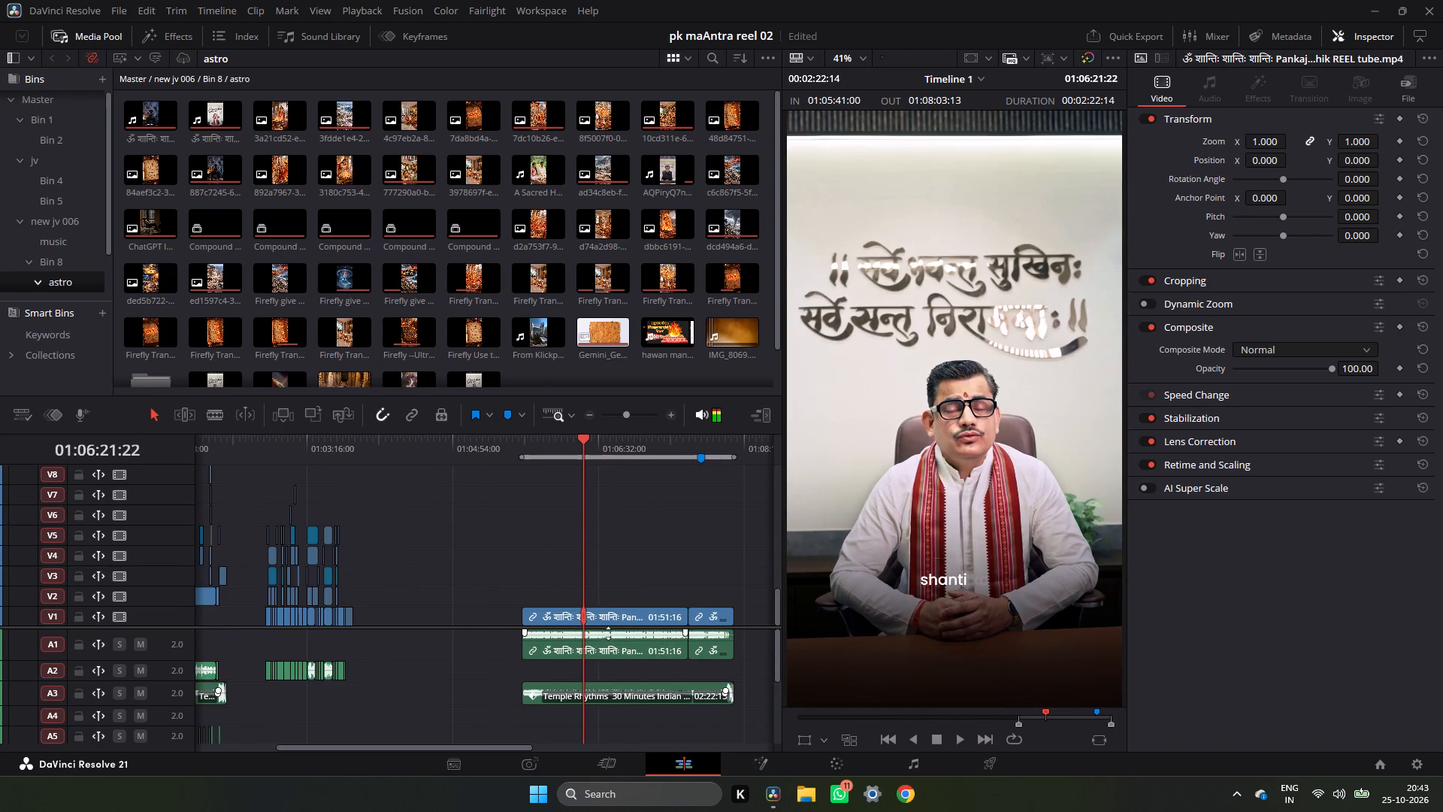
click(602, 611)
click(701, 440)
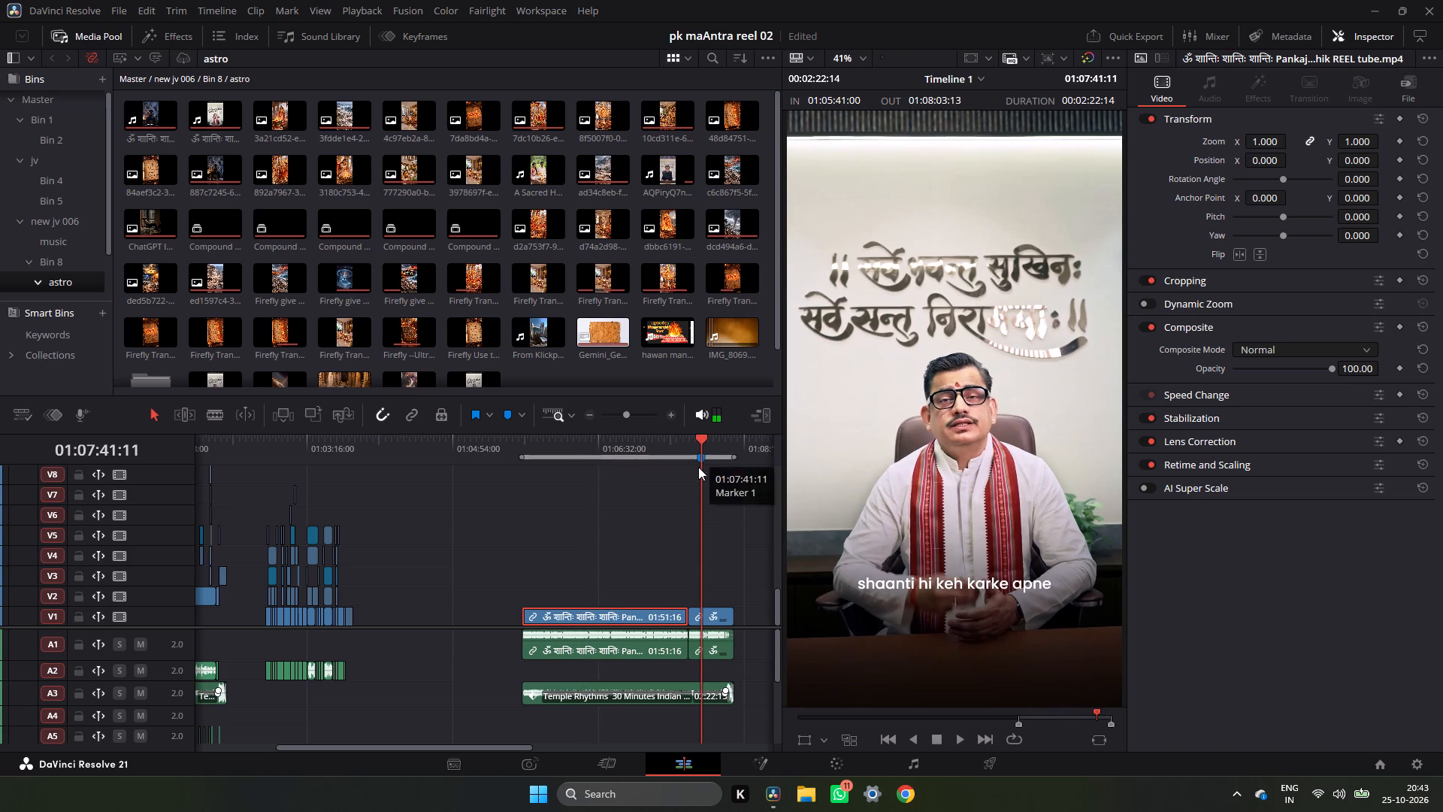
click(694, 444)
key(space)
key(space)
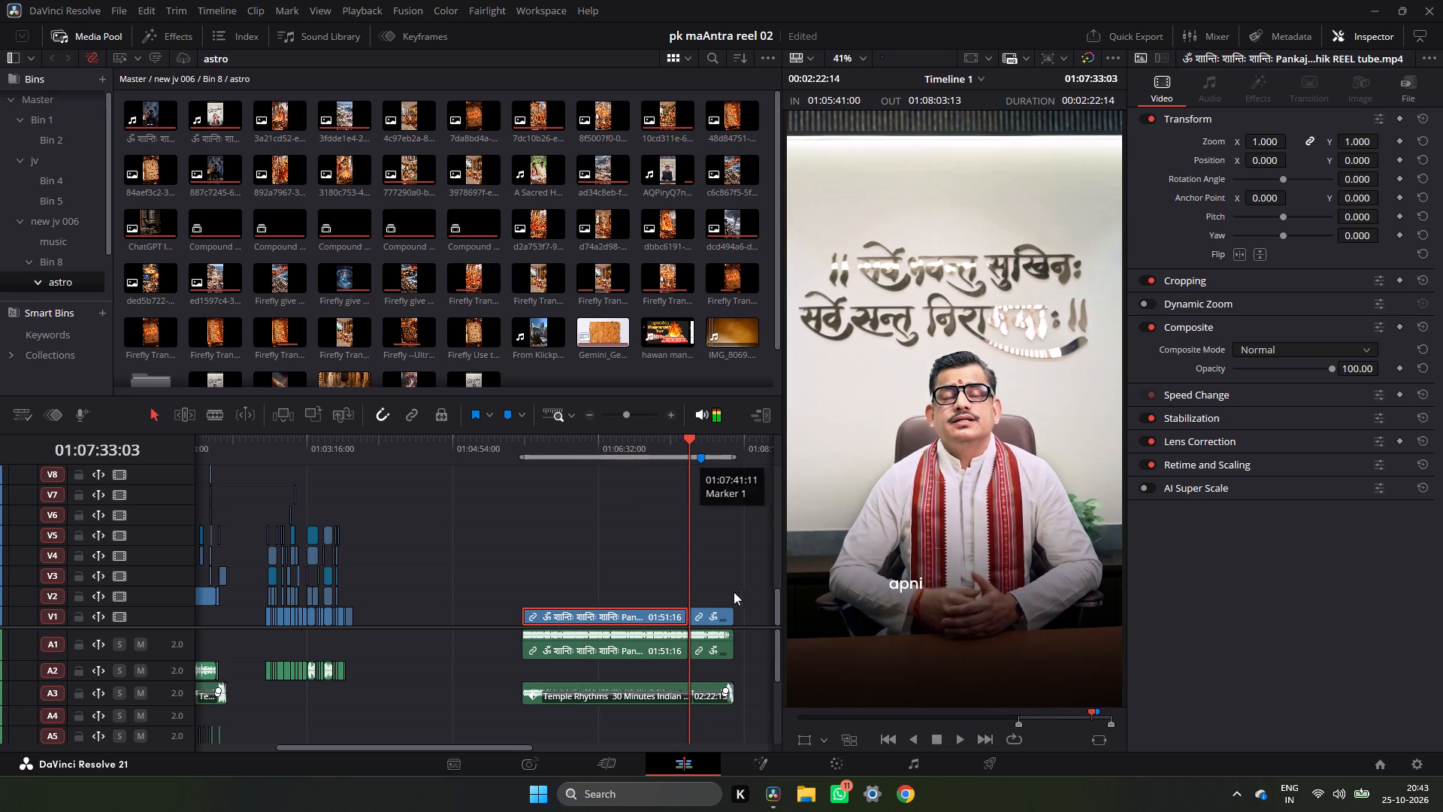
Copy both video clips of the captioned reel from V1 to V17 at the timeline start, and move the playhead to 01:00:19:20.
drag(718, 583, 626, 628)
click(622, 614)
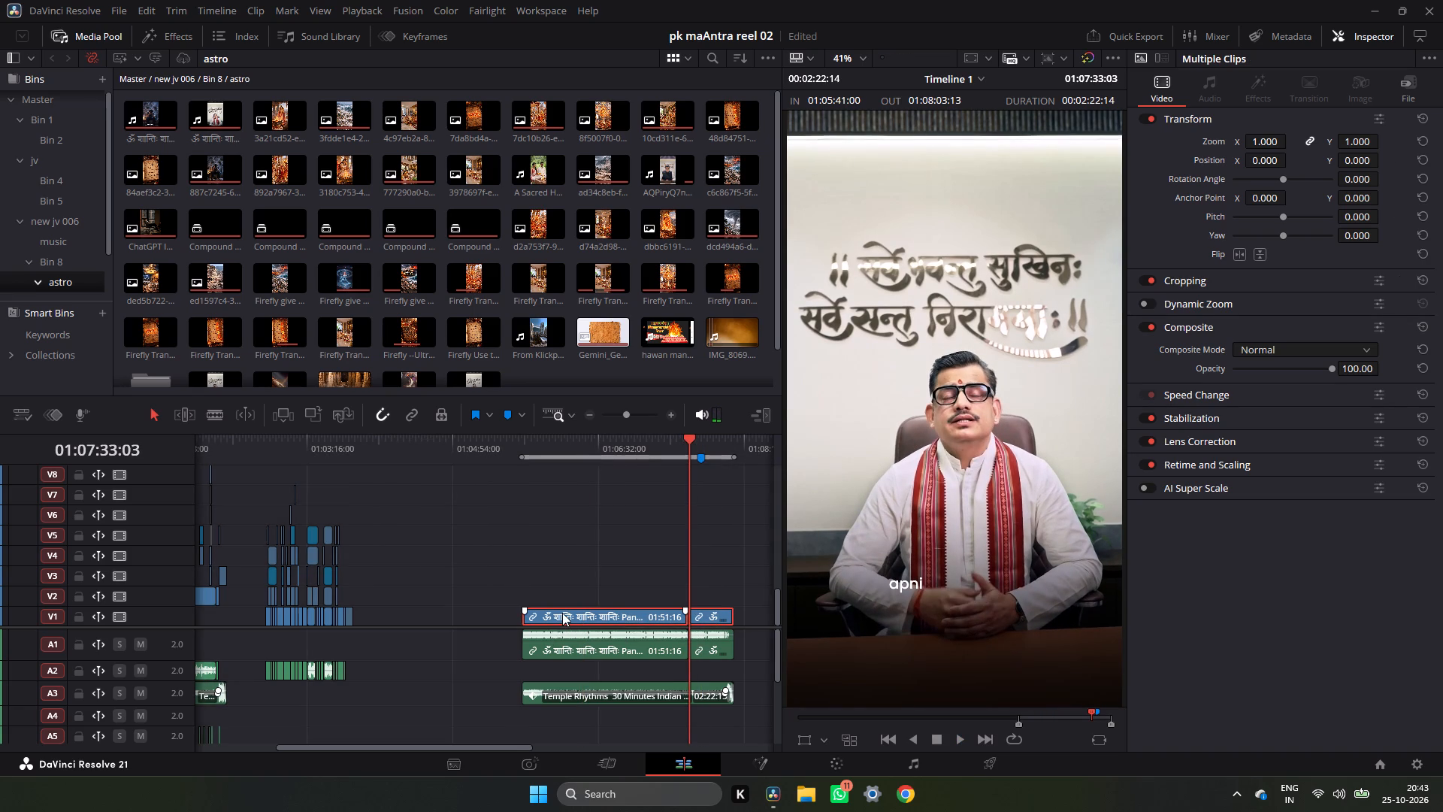
alt+drag(562, 611, 526, 504)
drag(525, 507, 452, 509)
ctrl+scroll(451, 509, up, 4)
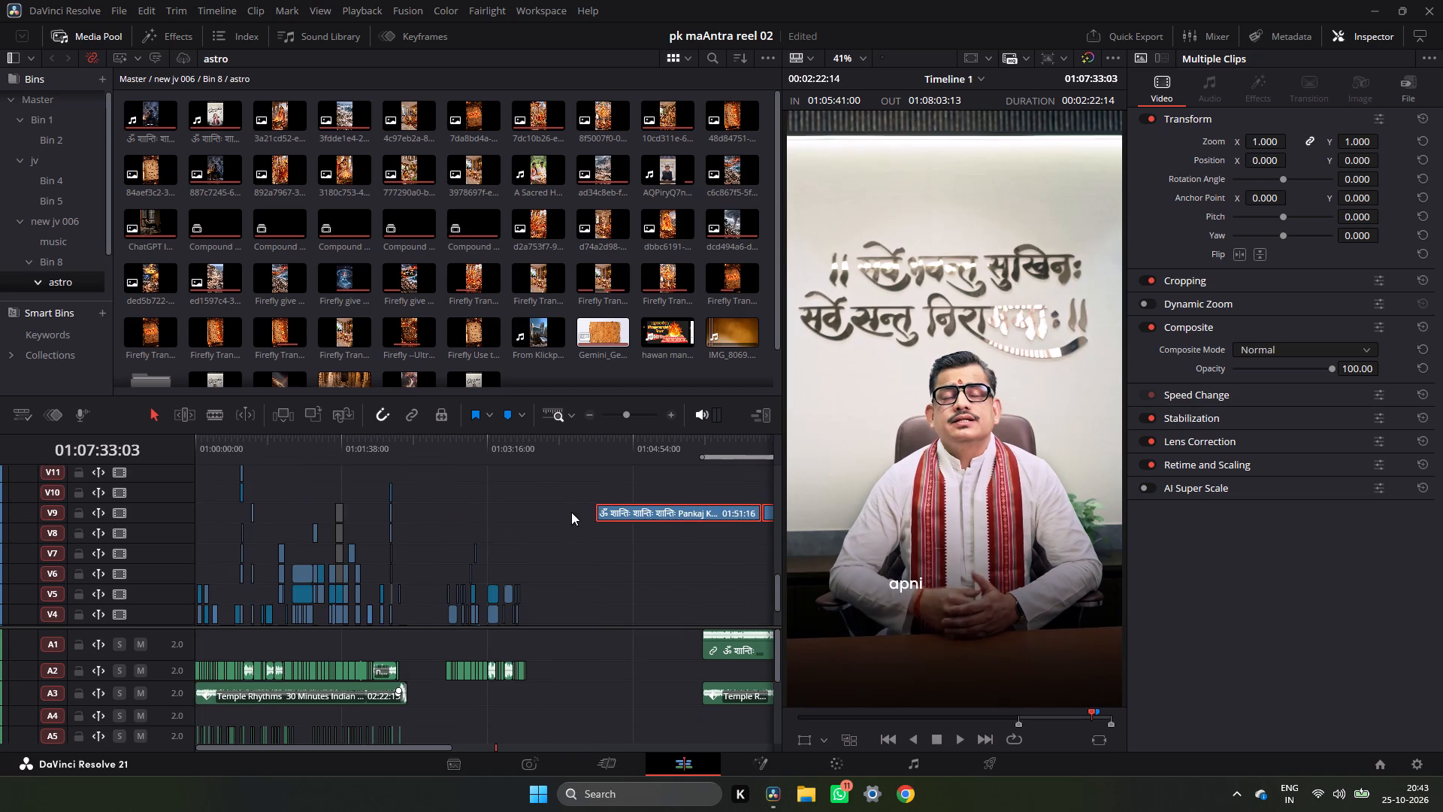
scroll(570, 541, up, 1)
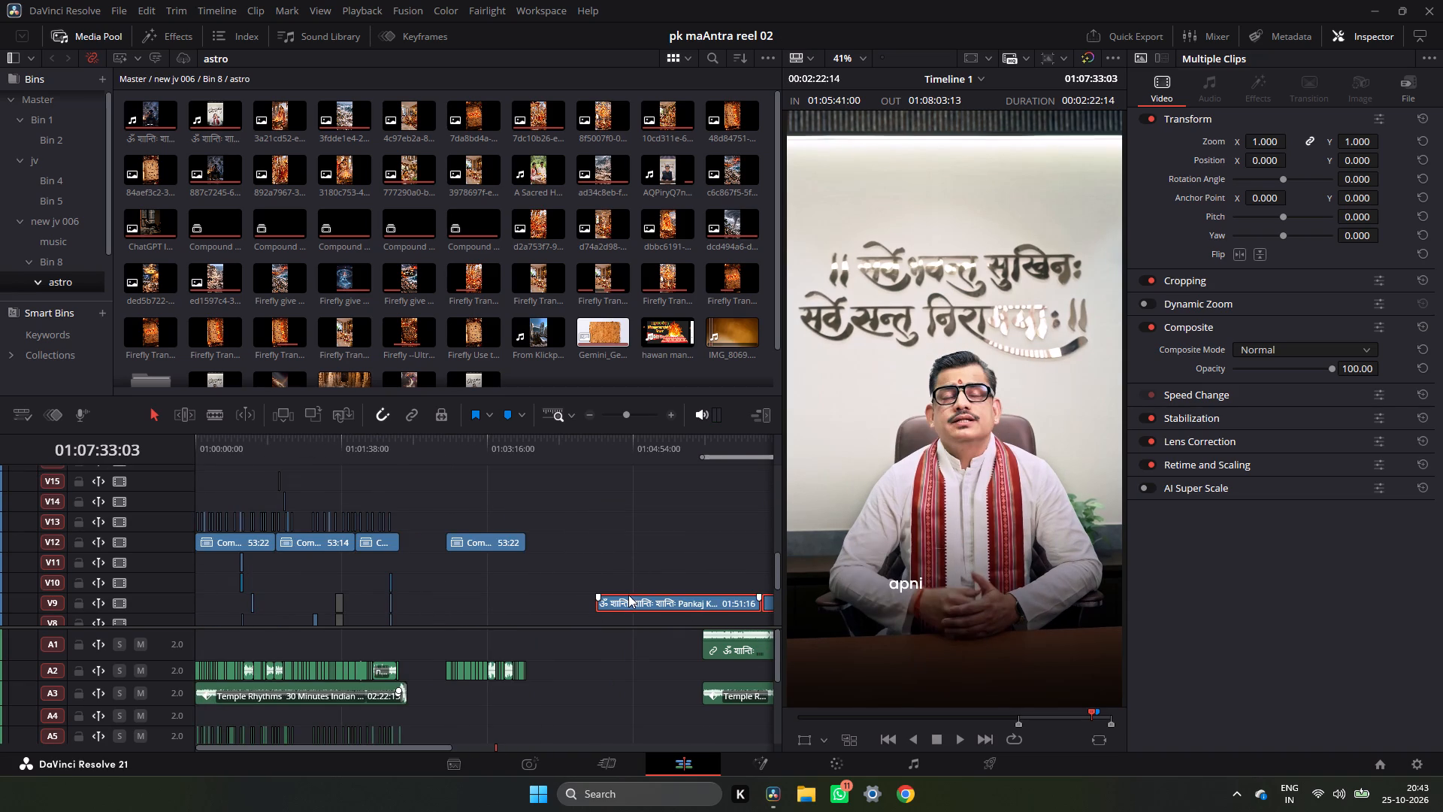
drag(628, 595, 286, 541)
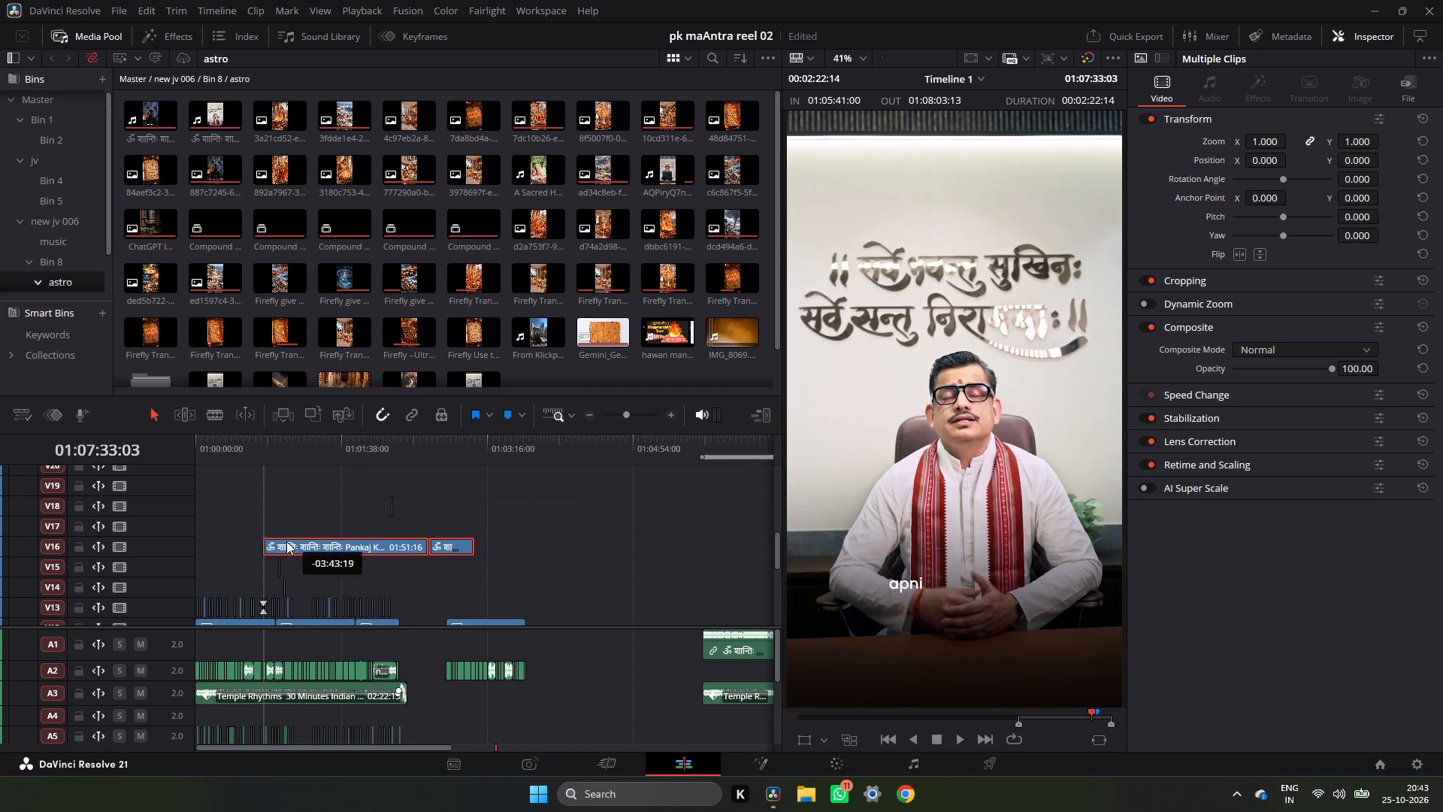
drag(286, 541, 563, 493)
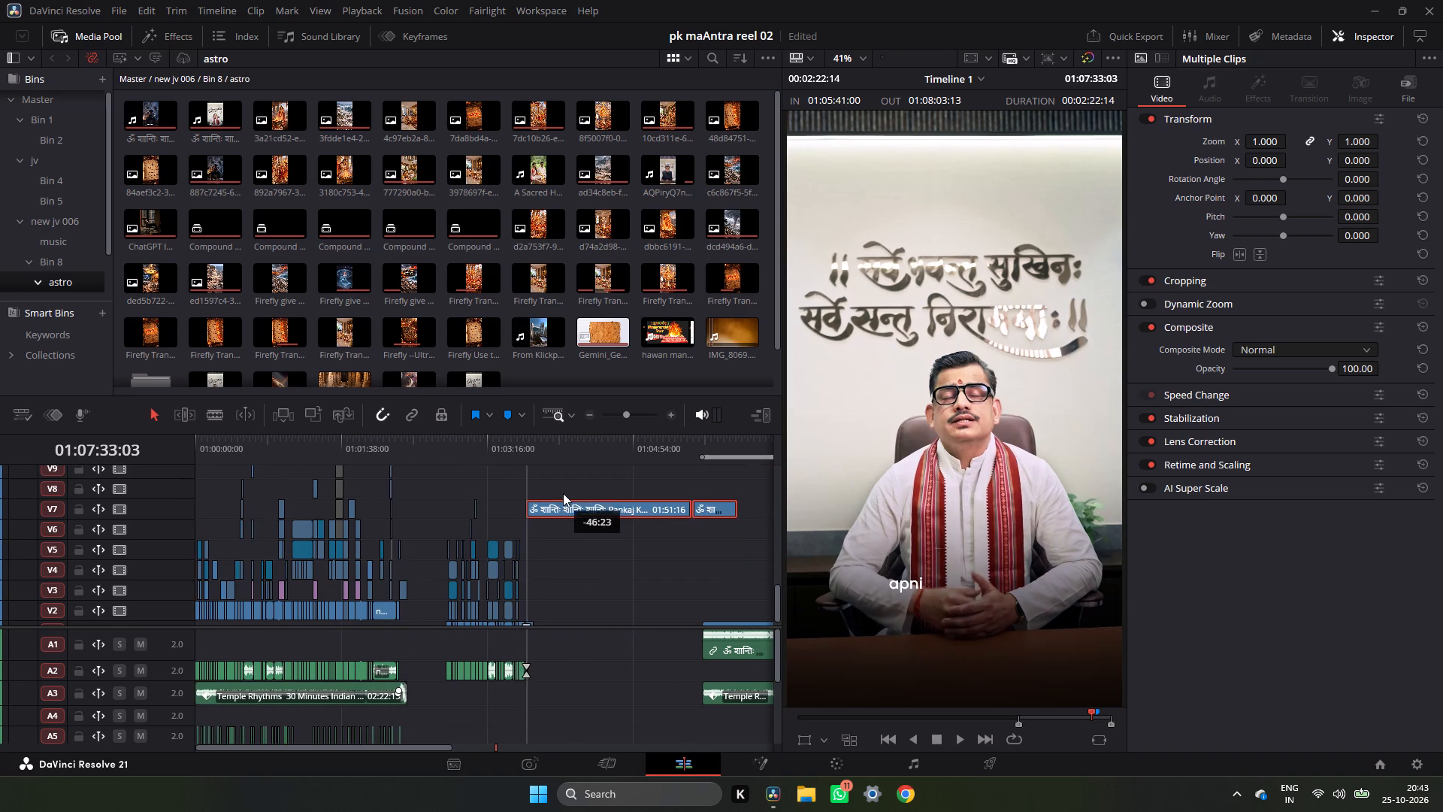
drag(563, 493, 576, 458)
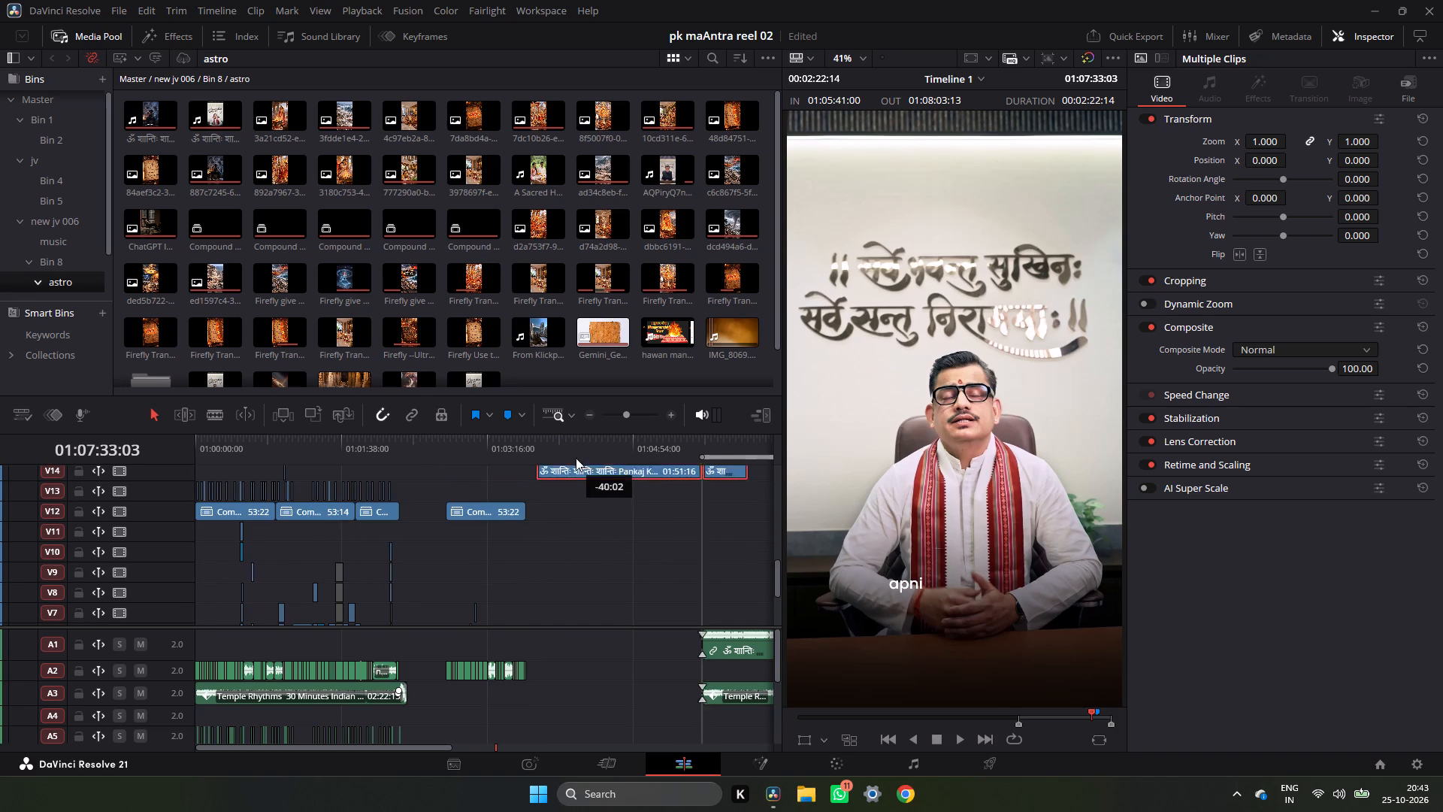
drag(576, 458, 582, 492)
scroll(582, 492, up, 1)
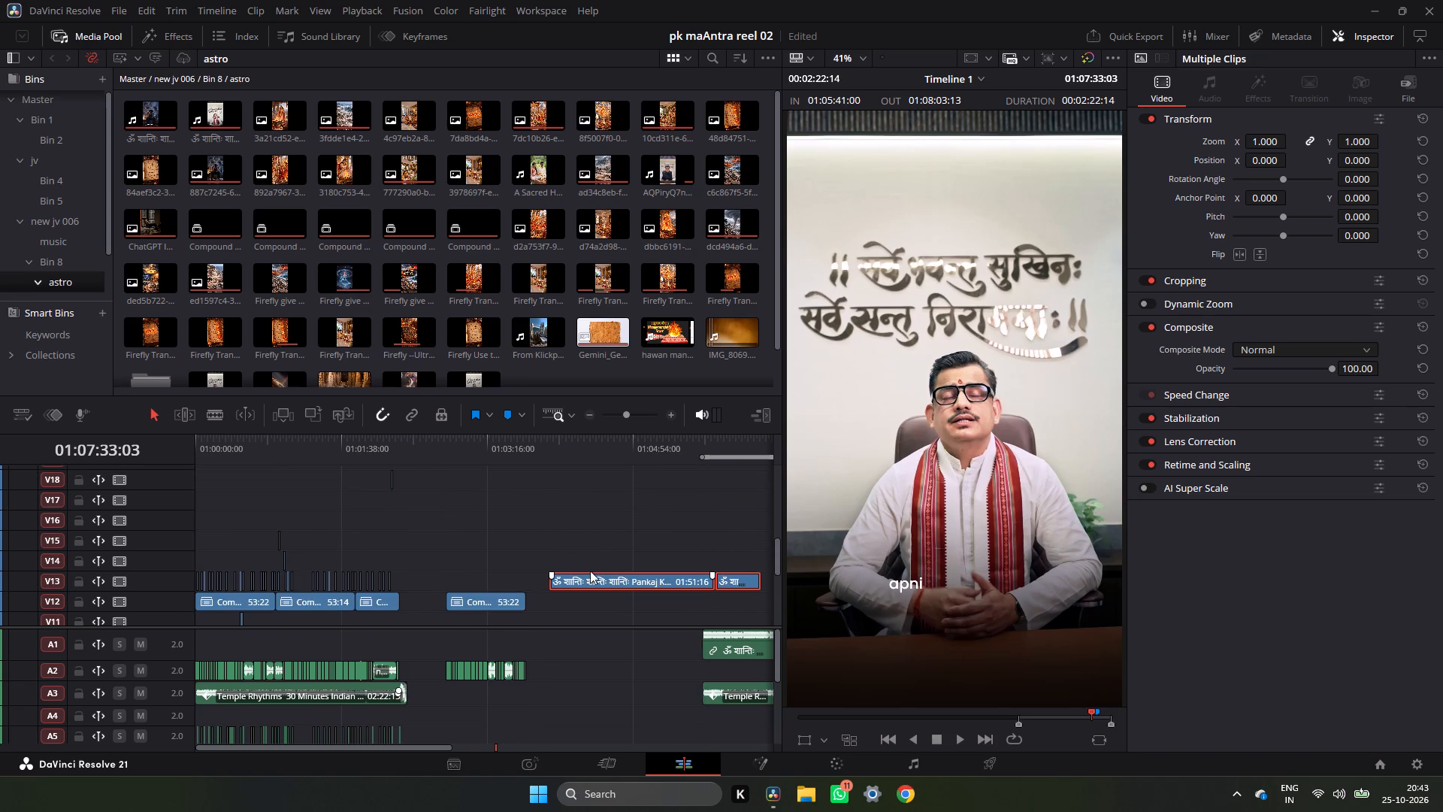
drag(589, 578, 251, 511)
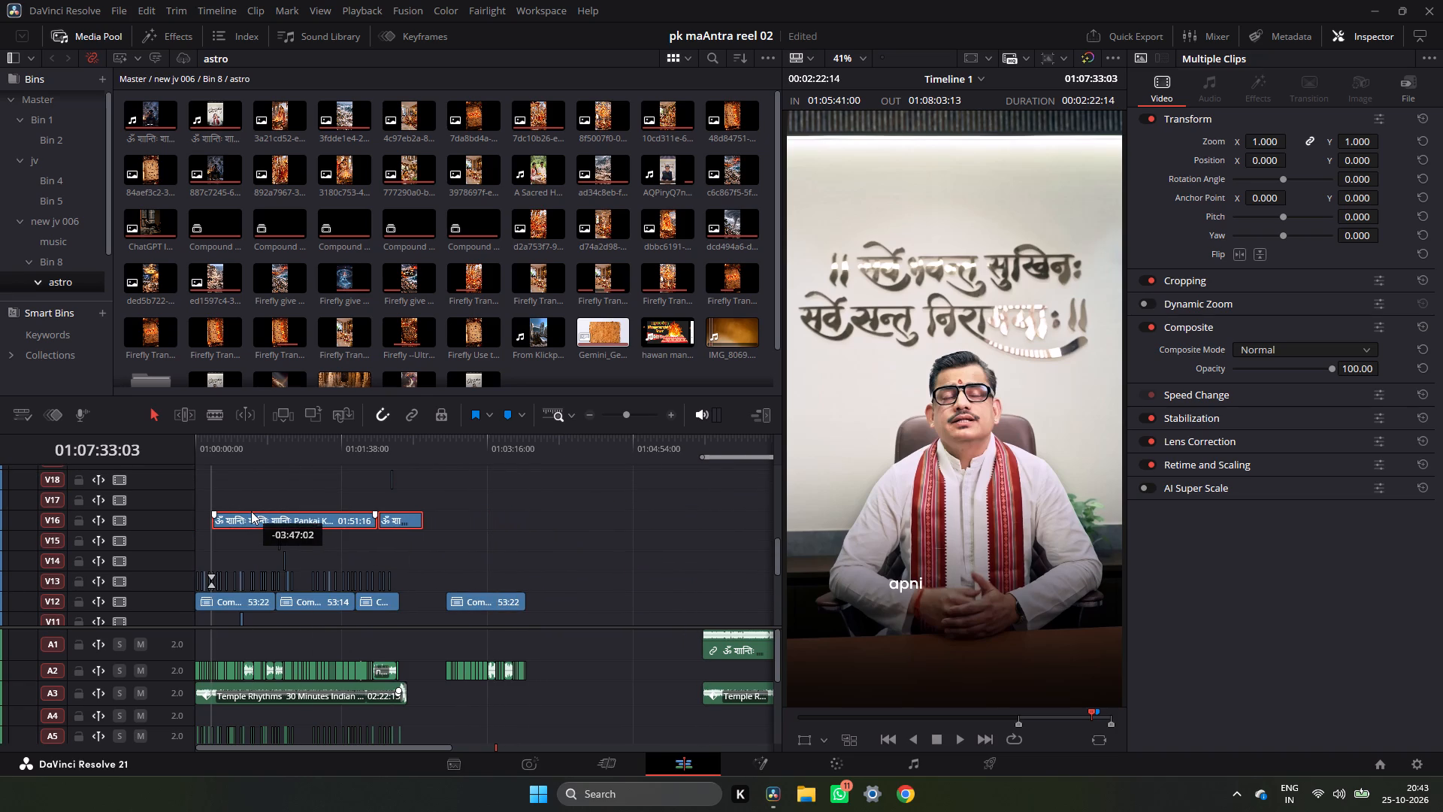
drag(251, 511, 190, 505)
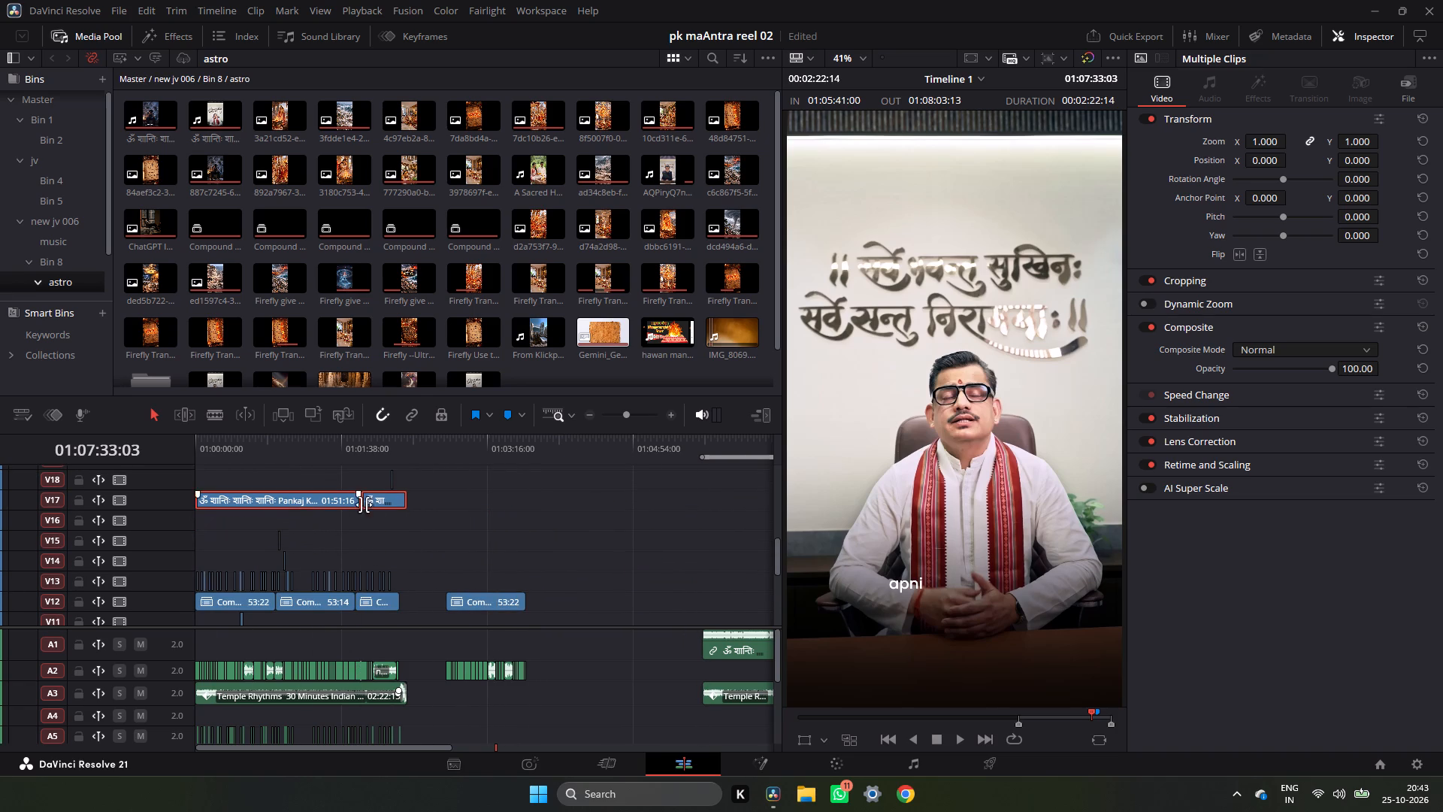
click(225, 454)
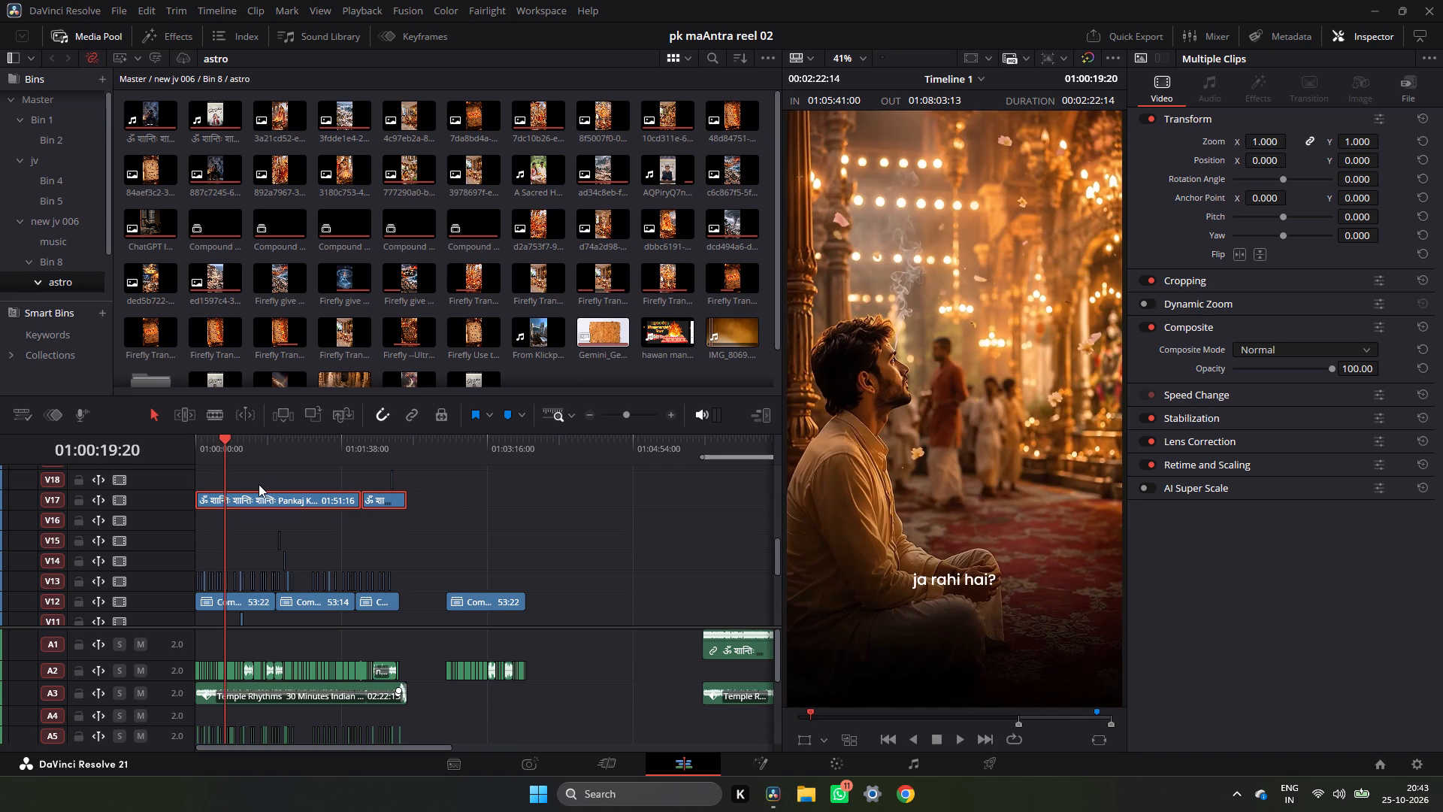
click(552, 521)
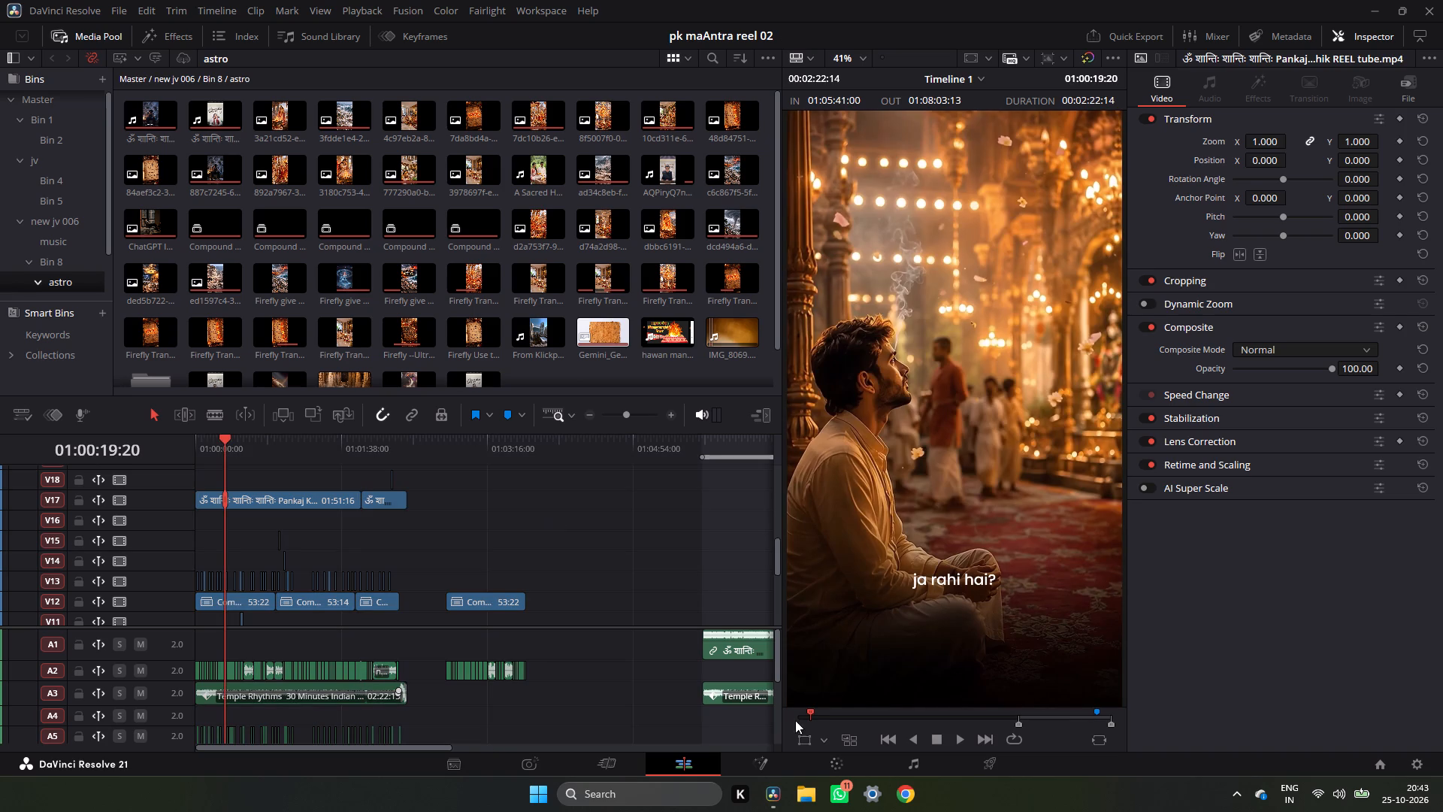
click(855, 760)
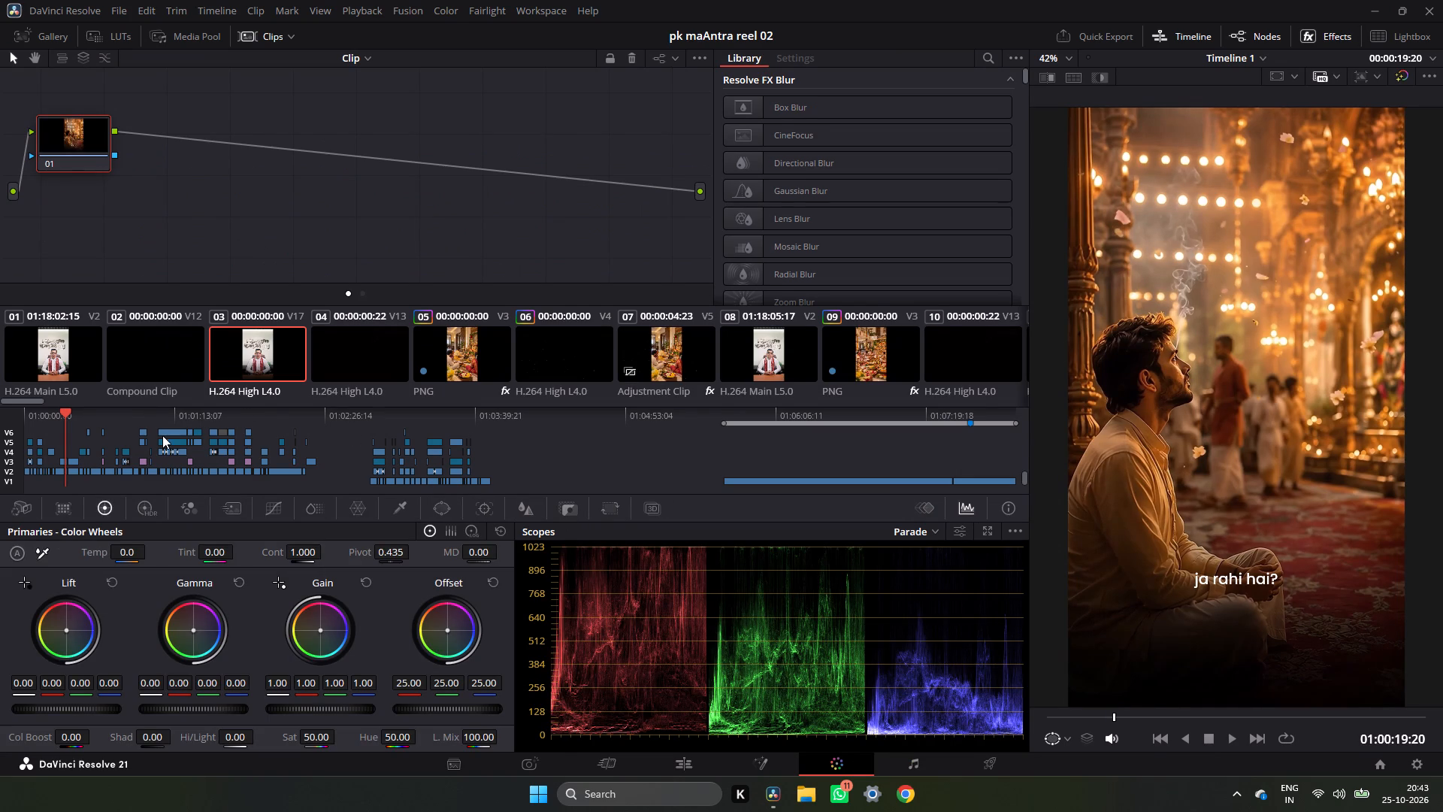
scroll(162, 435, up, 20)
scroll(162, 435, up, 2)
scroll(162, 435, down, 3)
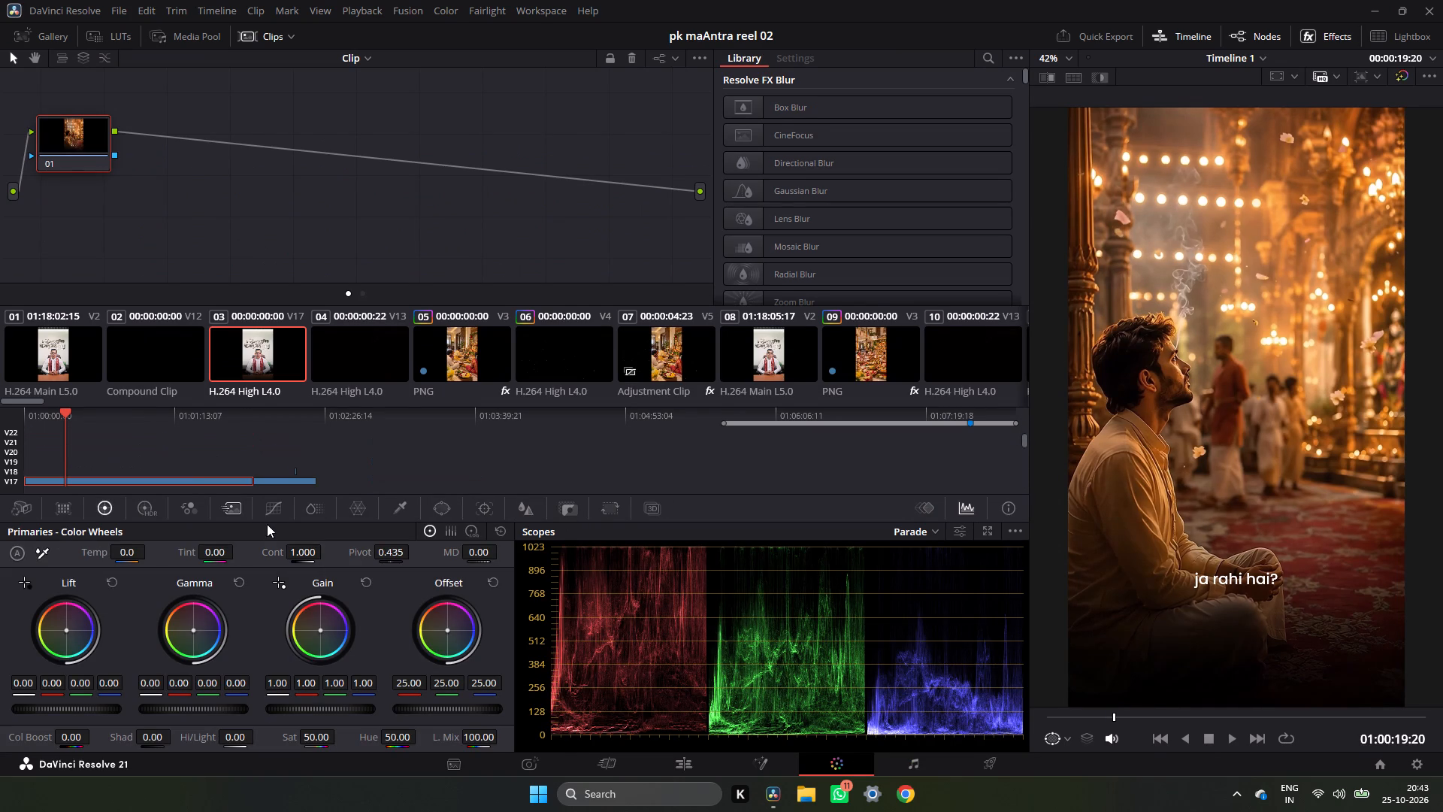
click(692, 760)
Open the first V17 clip in Fusion, add a Rectangle mask to its media input, and set the mask's Center Y to 0.215.
click(307, 498)
right_click(307, 498)
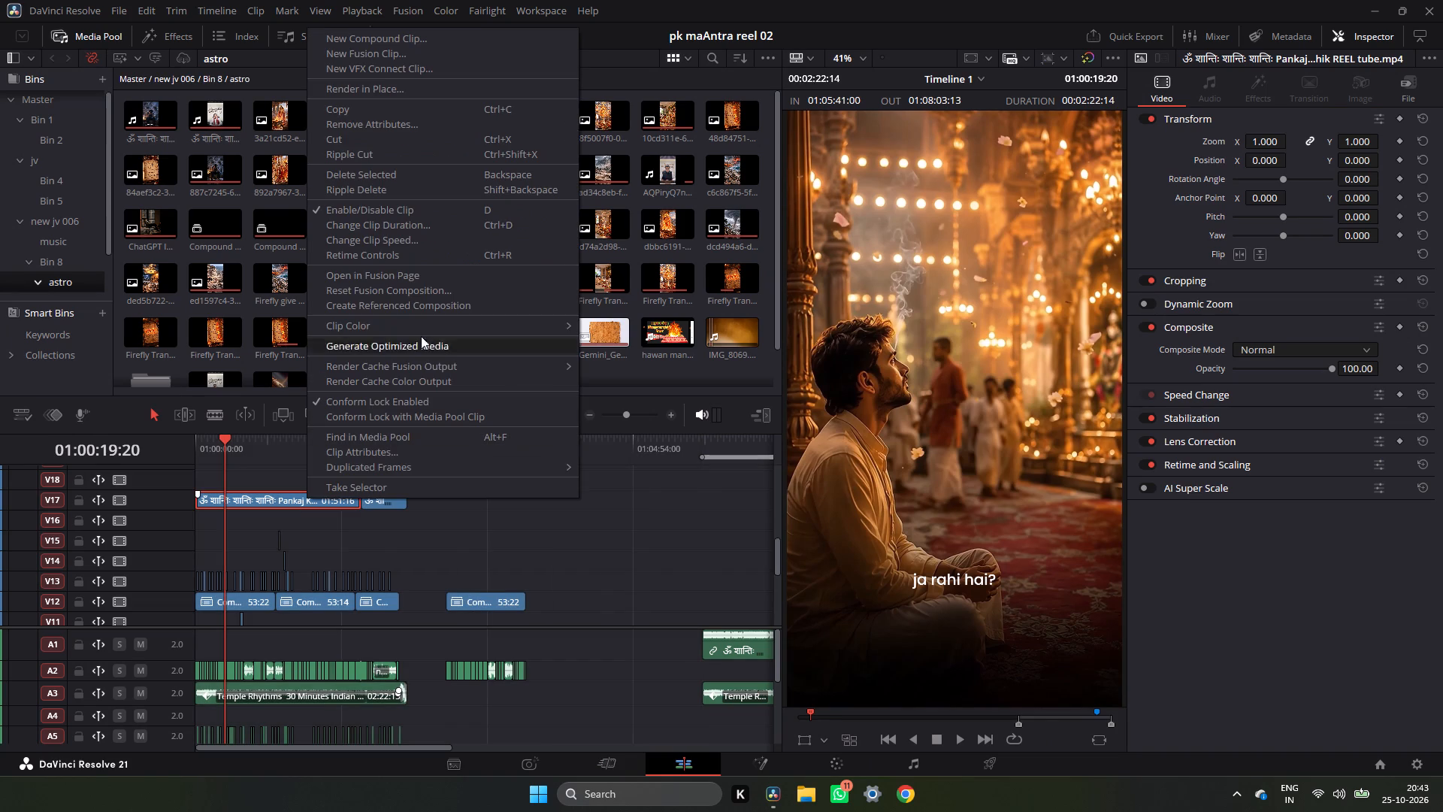
click(414, 271)
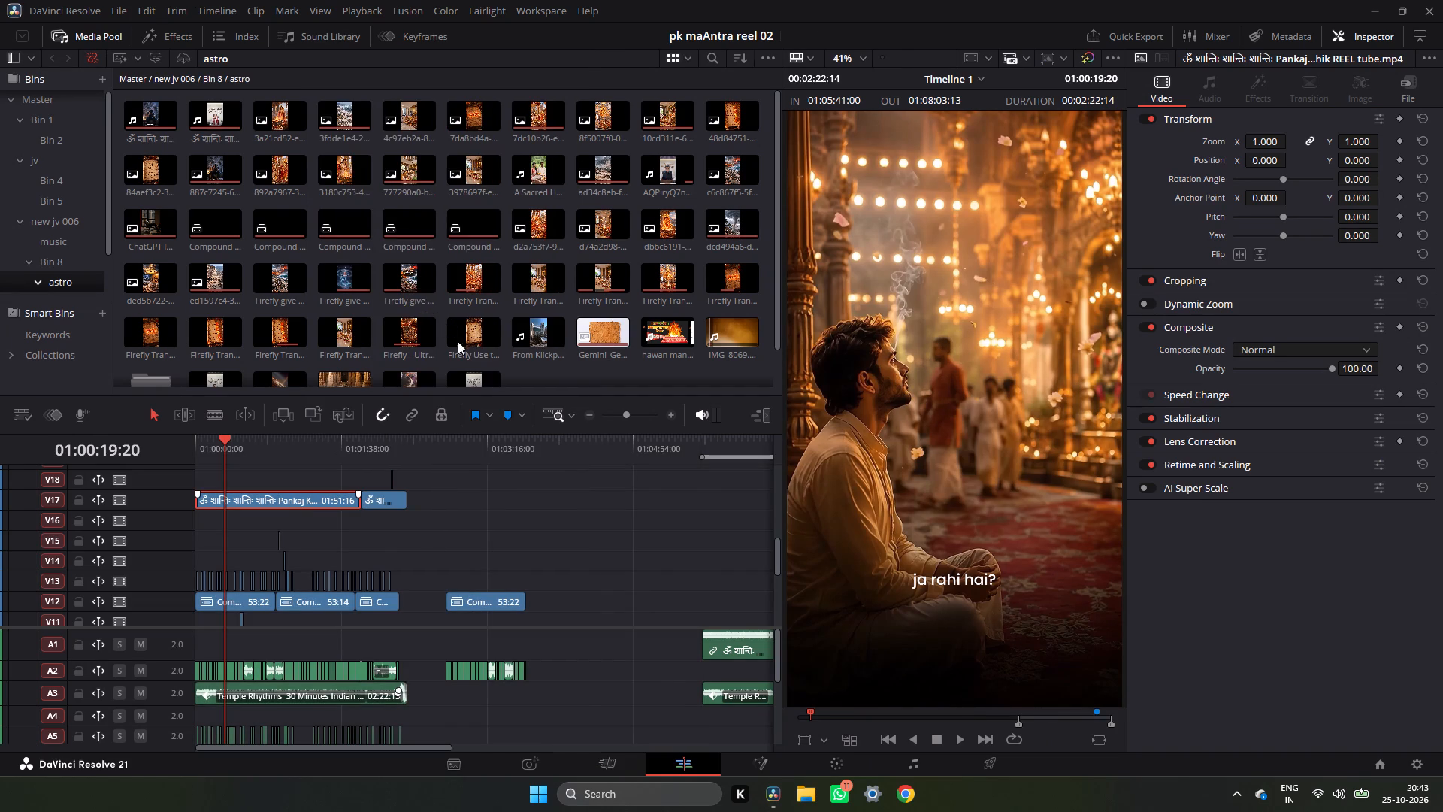
click(552, 500)
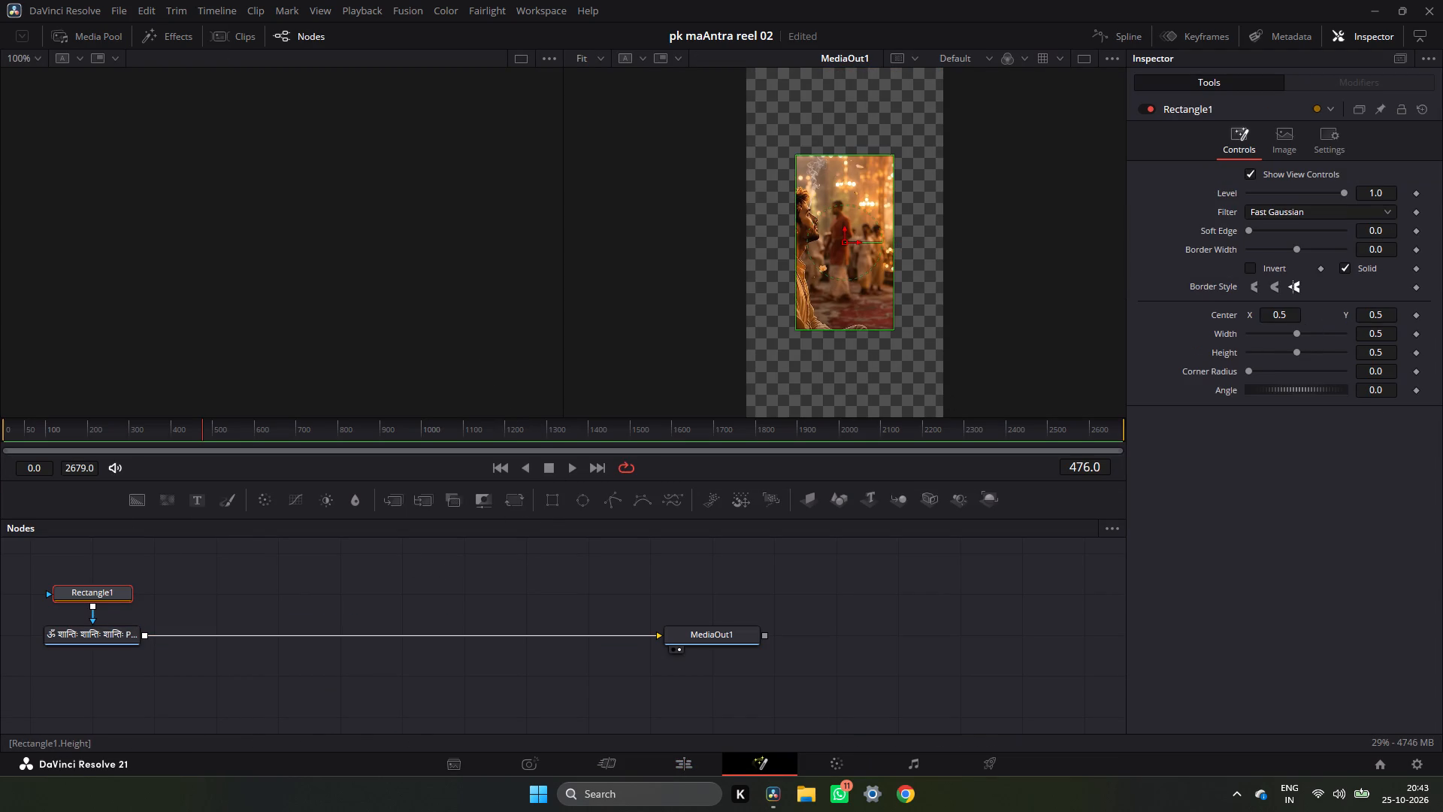
drag(1374, 311, 1163, 438)
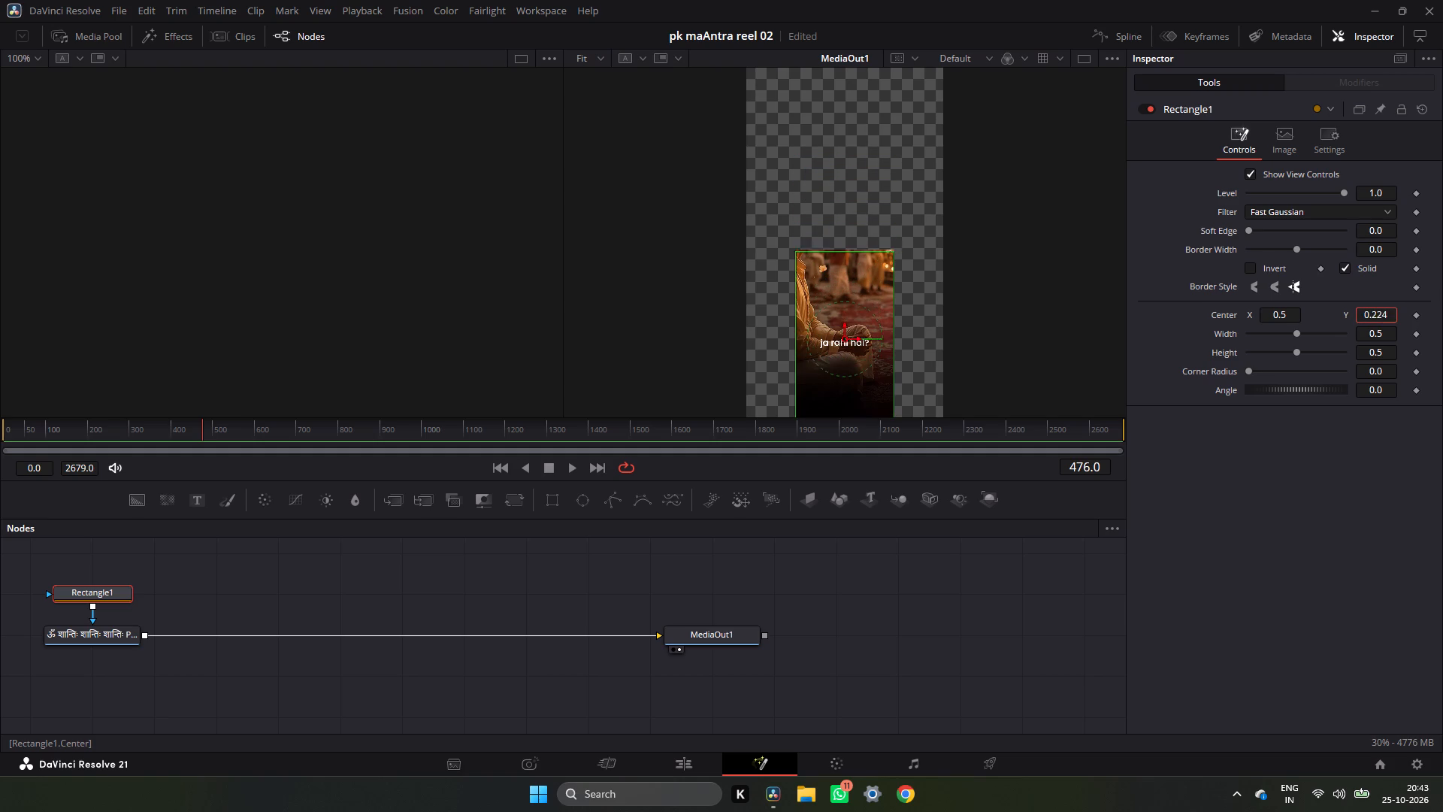
drag(1163, 438, 1160, 441)
Shape the Rectangle mask into a full-width band around the caption, with Width 1.0 and Height 0.057.
click(1089, 61)
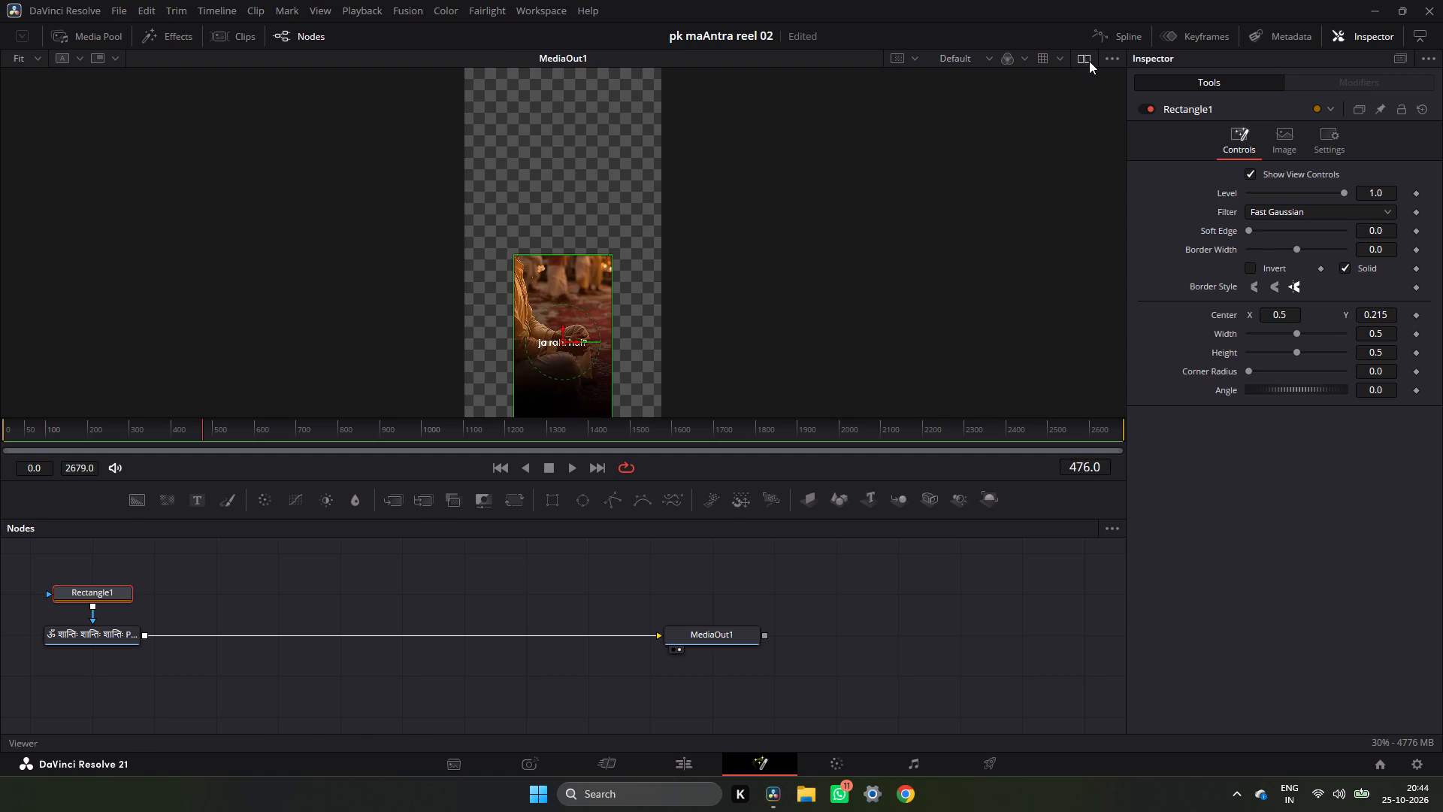
scroll(634, 363, up, 4)
scroll(634, 363, down, 6)
ctrl+scroll(634, 363, up, 4)
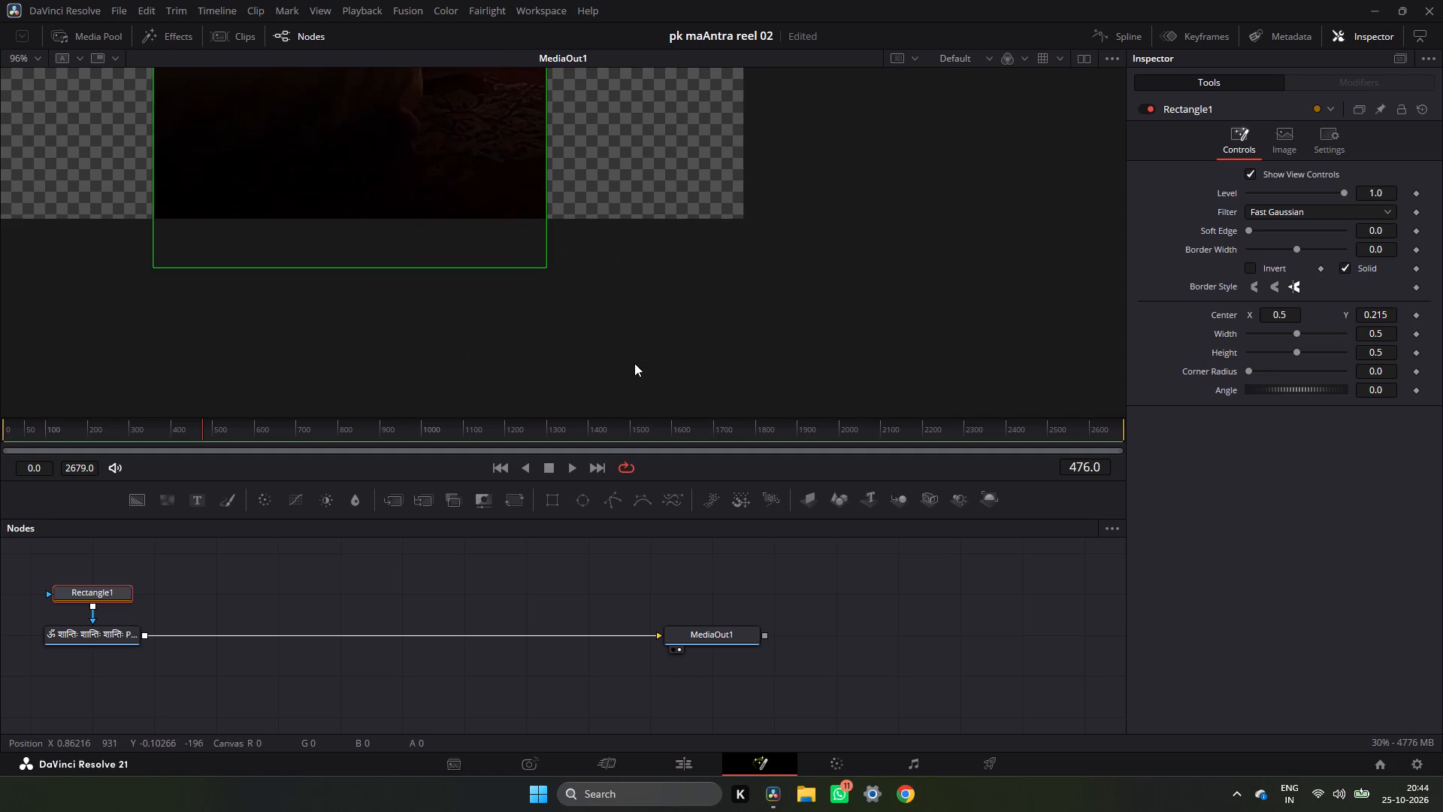
ctrl+scroll(942, 301, down, 3)
ctrl+scroll(758, 265, up, 1)
scroll(748, 264, up, 1)
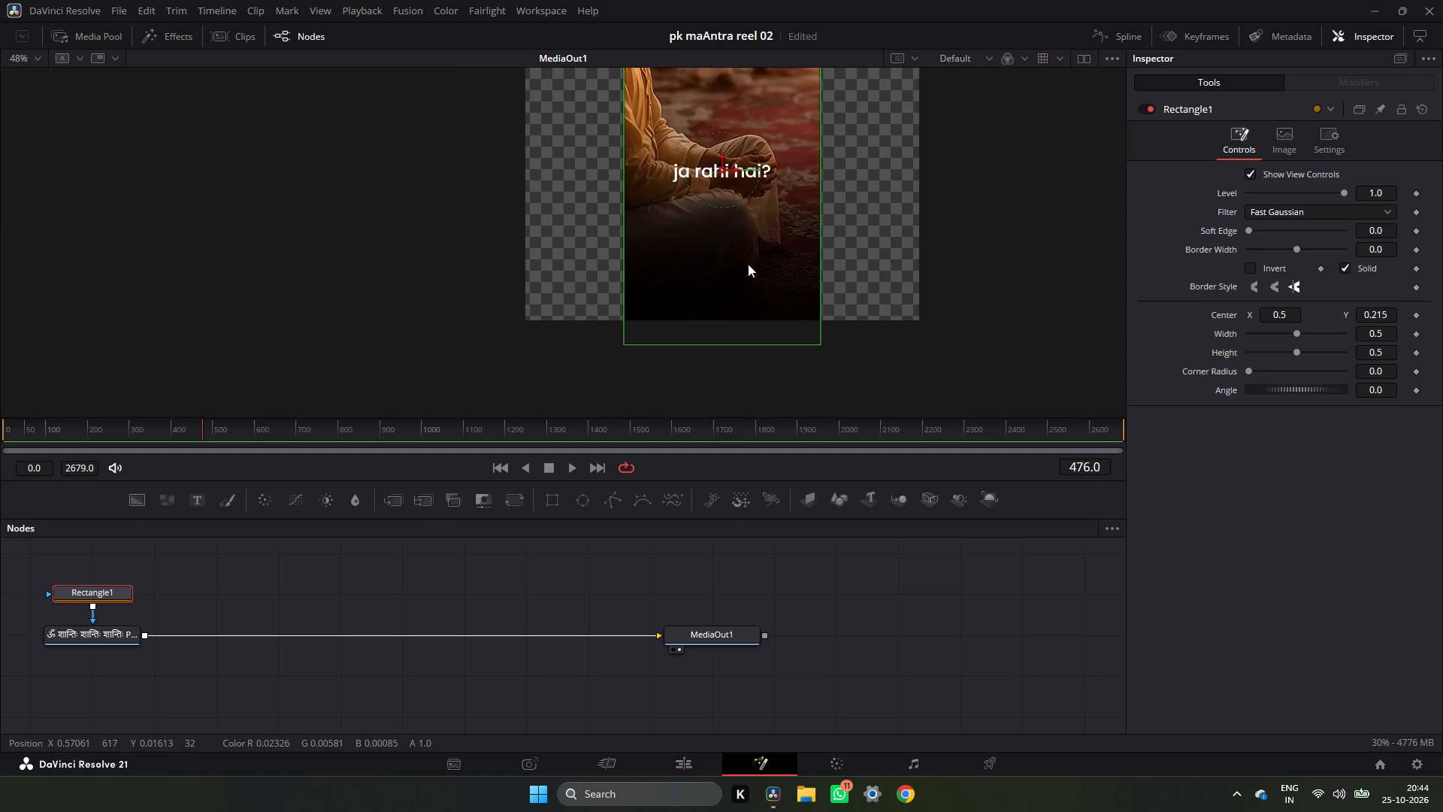
ctrl+scroll(743, 264, up, 2)
scroll(749, 266, up, 1)
ctrl+scroll(743, 275, up, 1)
scroll(743, 275, up, 2)
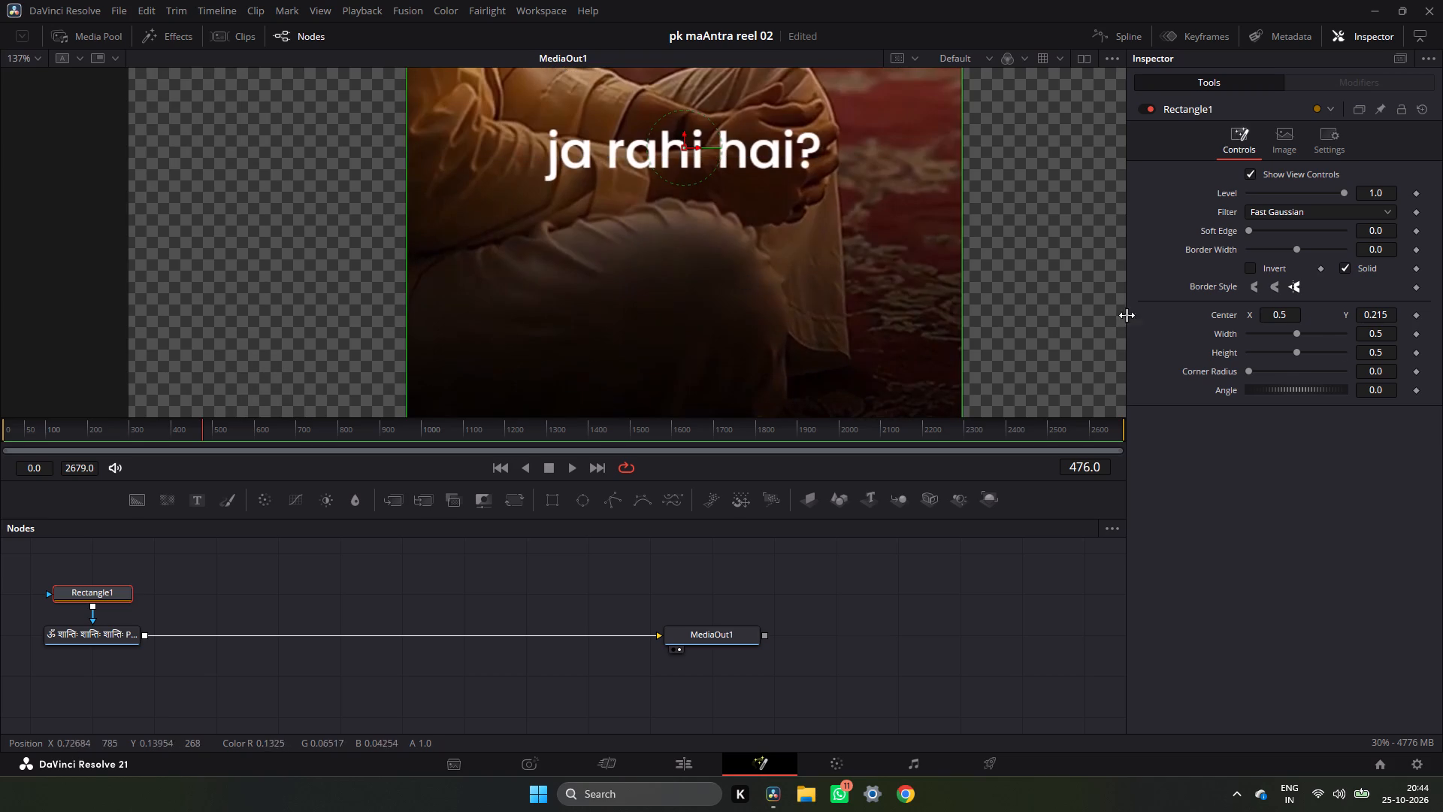
drag(1379, 352, 999, 317)
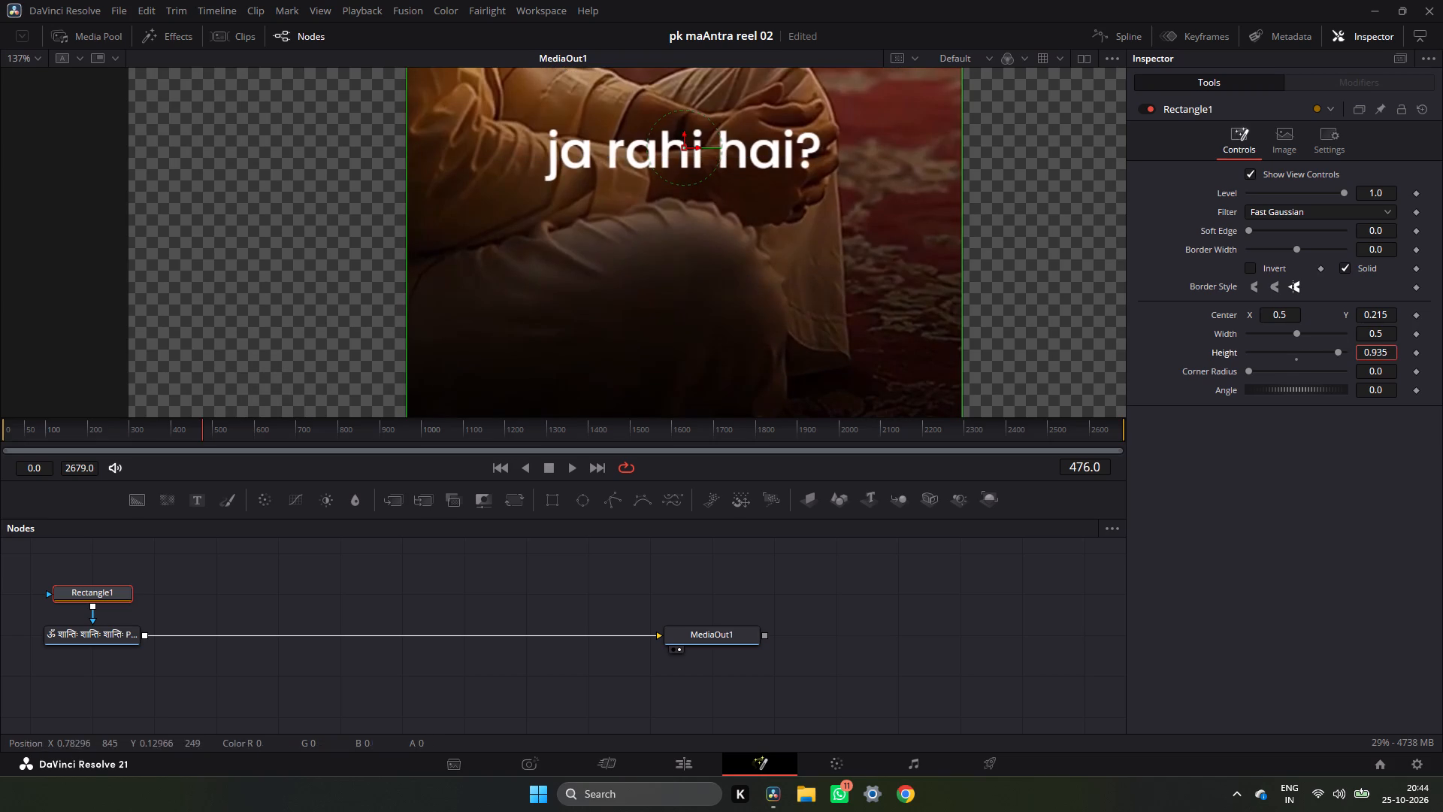
drag(999, 317, 1000, 317)
drag(1369, 330, 951, 314)
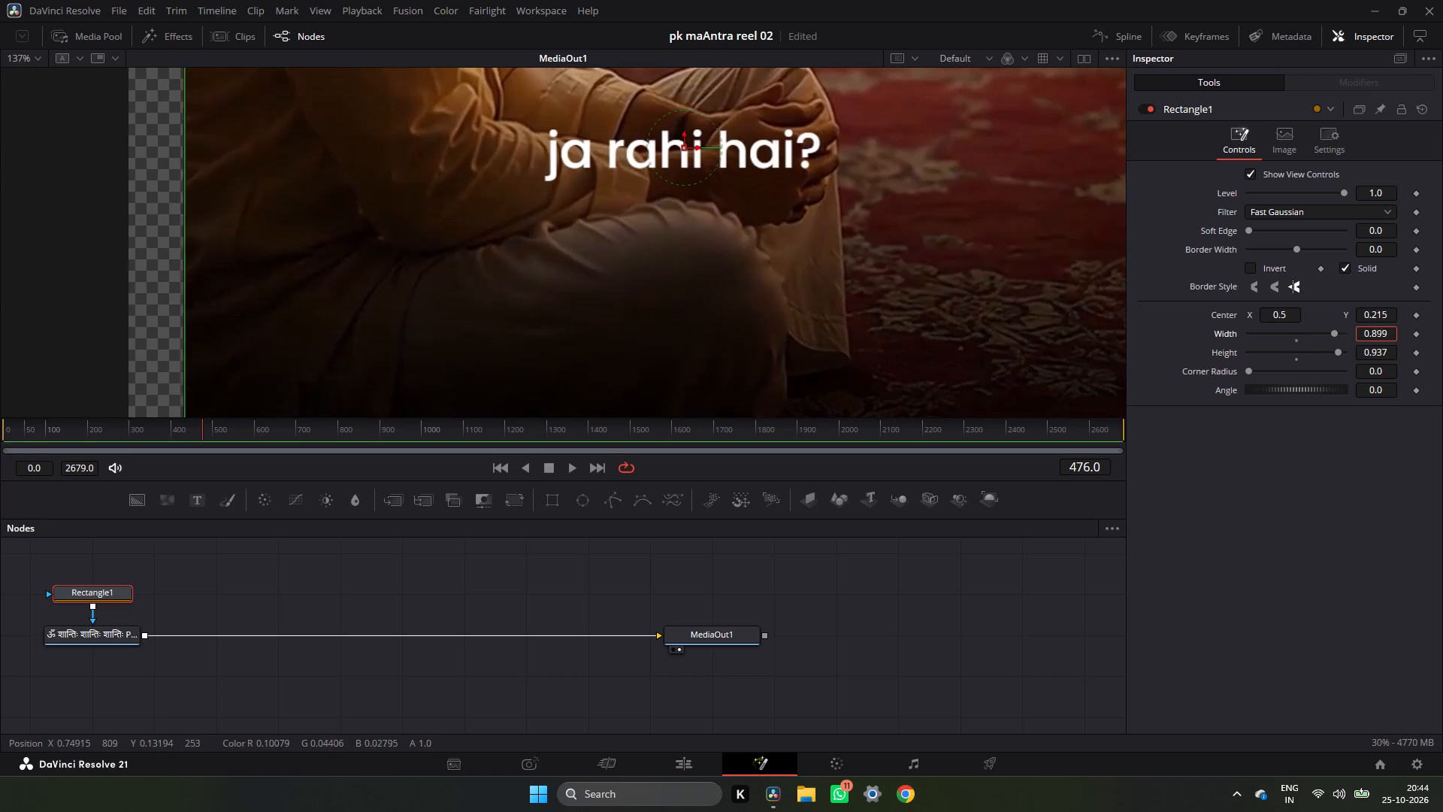
drag(951, 314, 1043, 291)
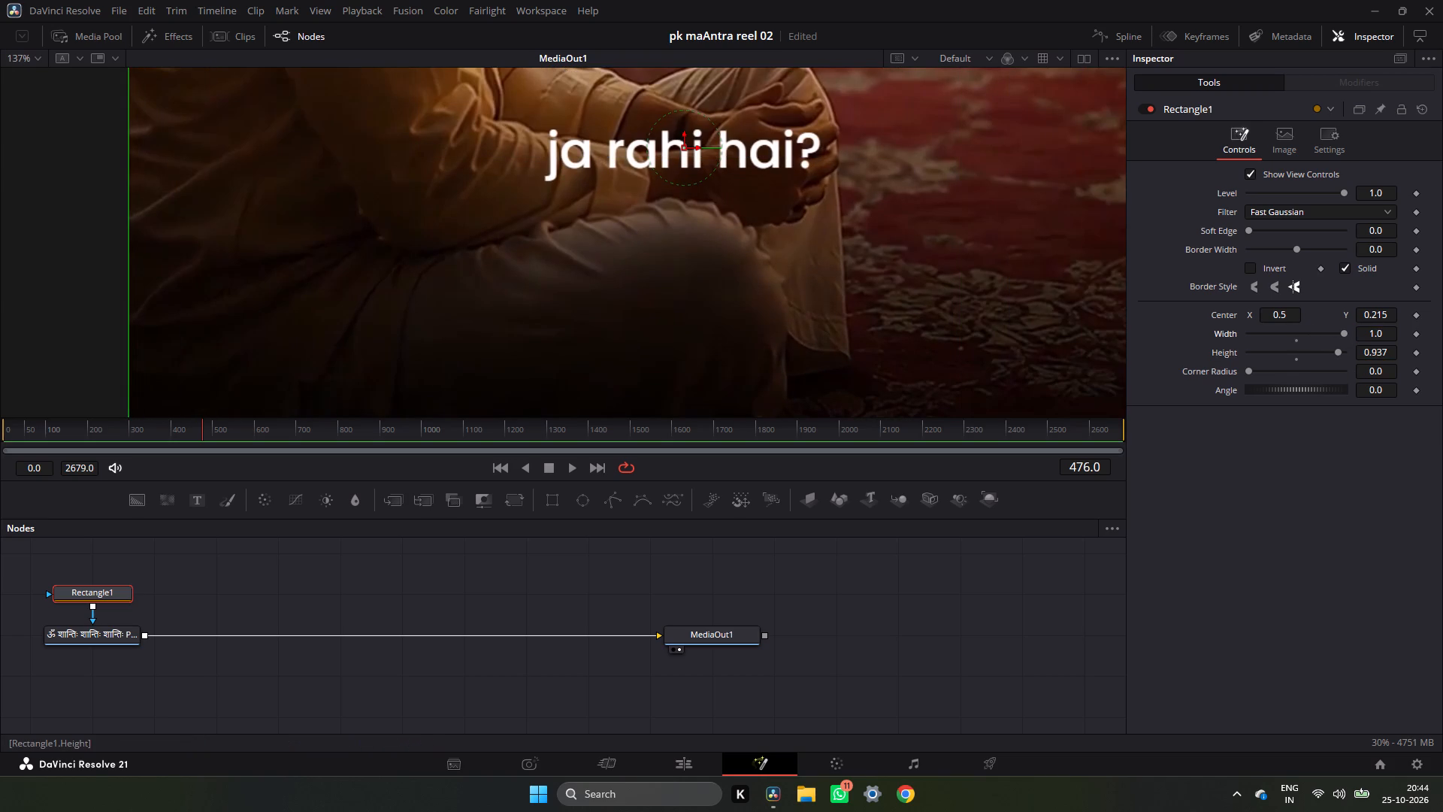
drag(1371, 347, 673, 487)
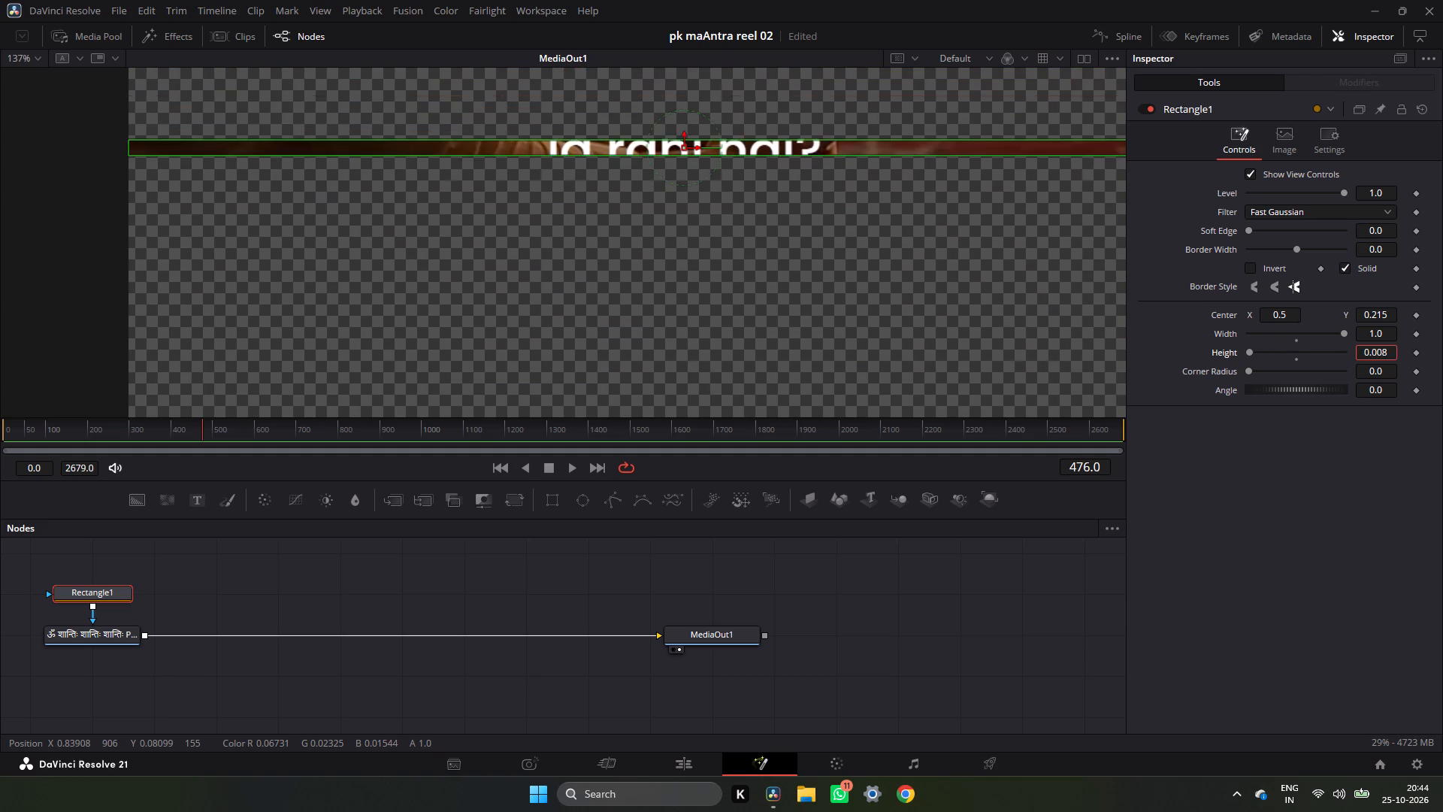
drag(673, 487, 692, 481)
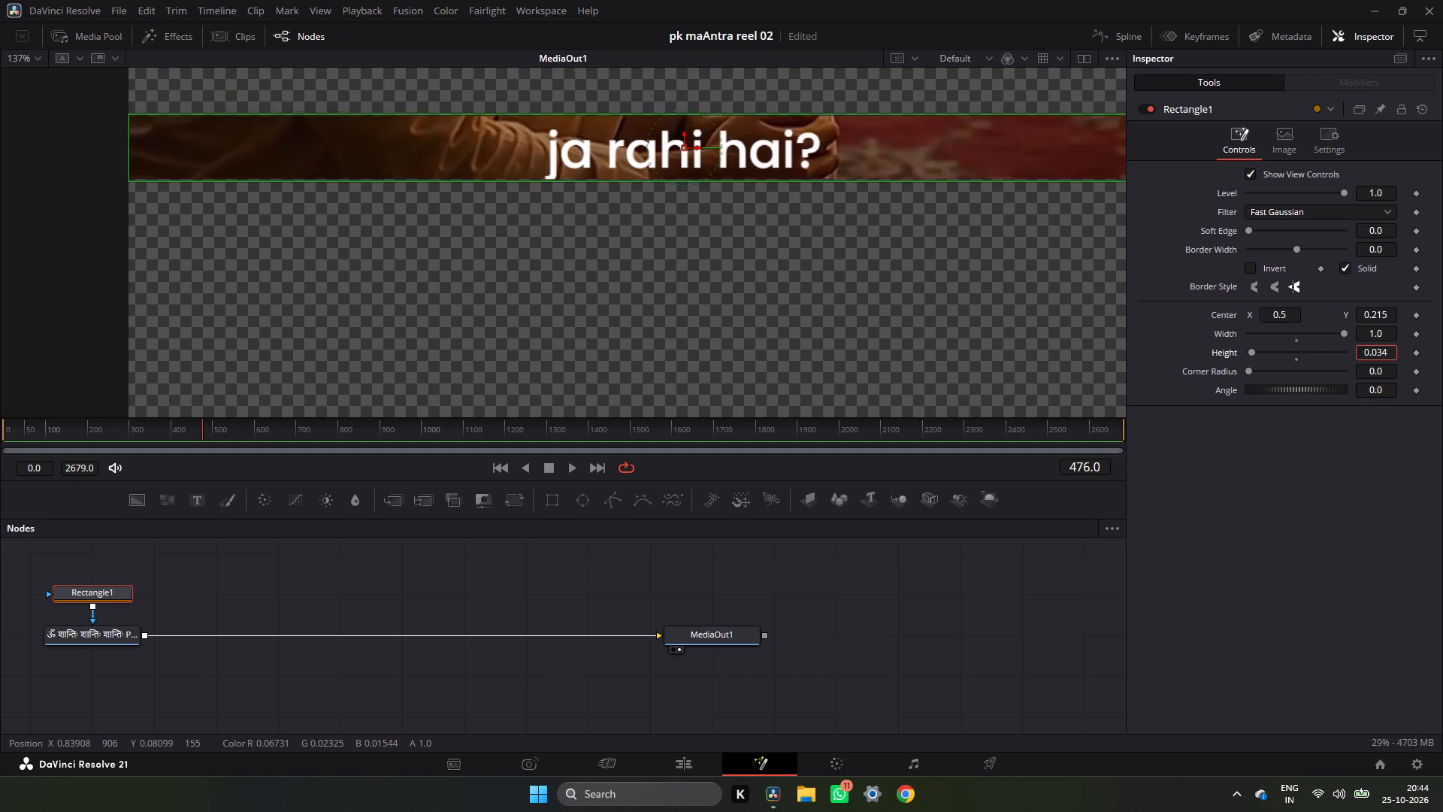
drag(692, 481, 709, 474)
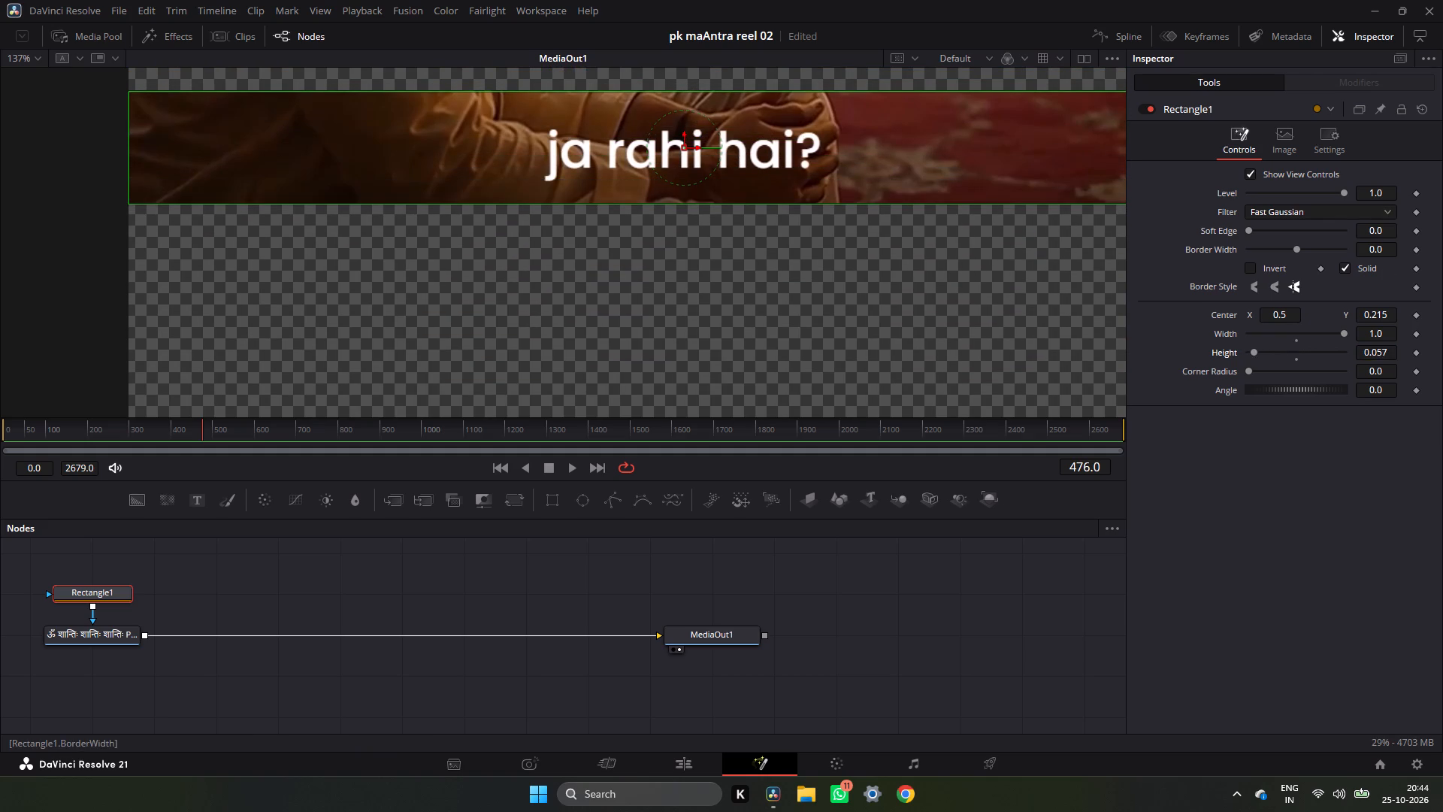
Set the Rectangle mask's Soft Edge to about 0.052 and return to the edit timeline.
drag(1375, 232, 1022, 200)
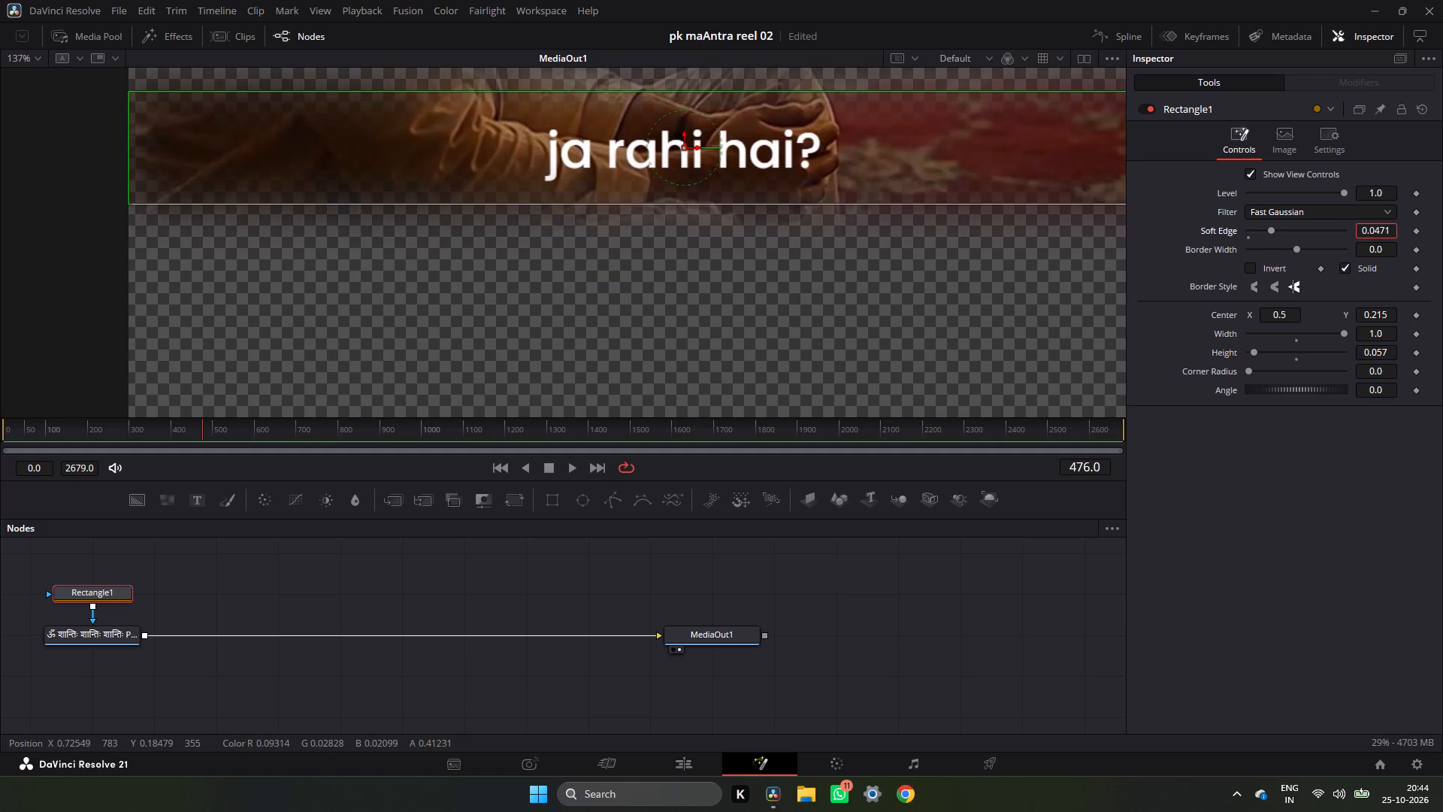
drag(1022, 200, 1058, 251)
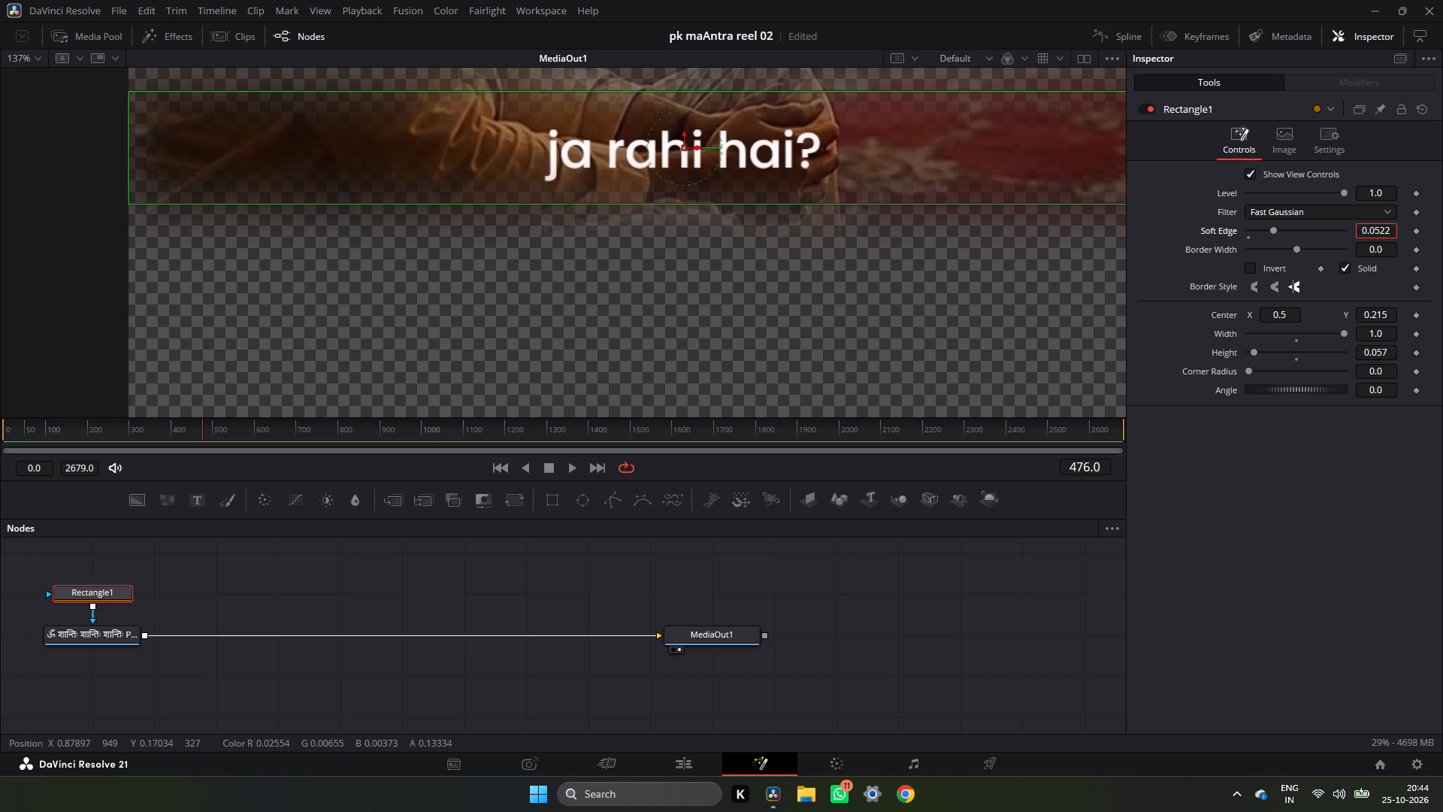
drag(1058, 251, 1057, 251)
click(698, 762)
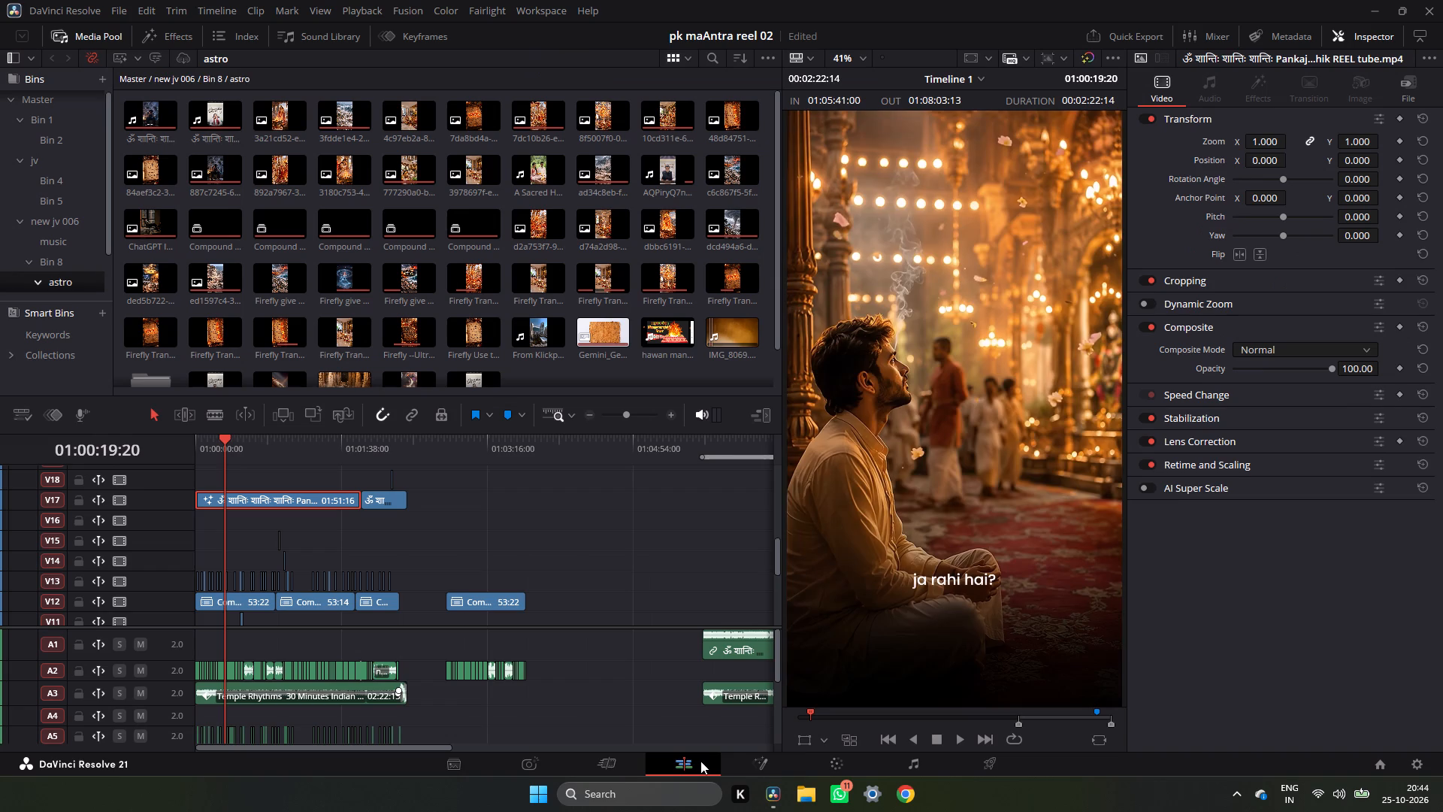
Reopen the first V17 clip in Fusion and copy its Rectangle1 mask node.
click(319, 498)
right_click(319, 498)
click(396, 272)
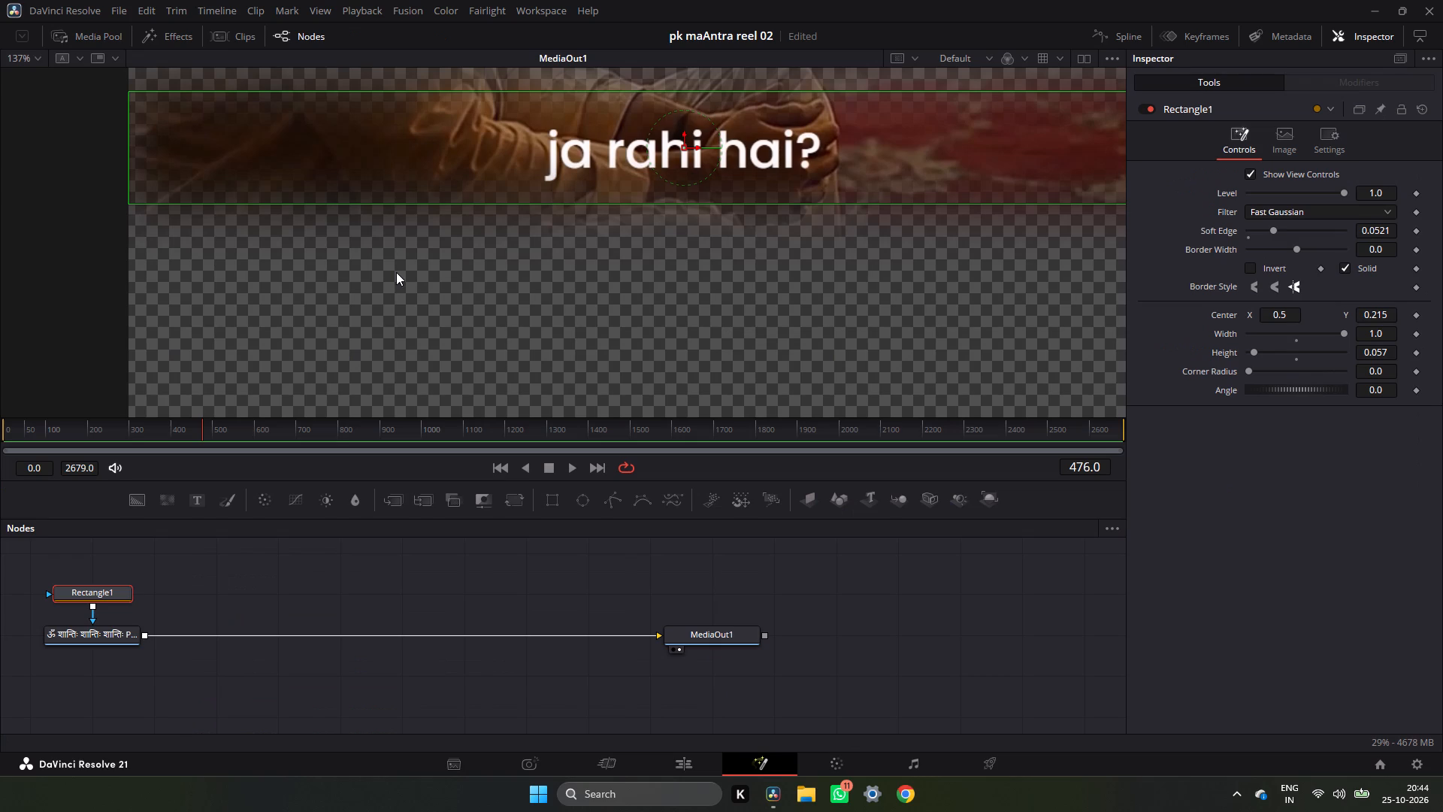
key(ctrl+c)
key(ctrl+c)
key(ctrl+c)
key(ctrl+c)
key(ctrl+c)
key(ctrl+c)
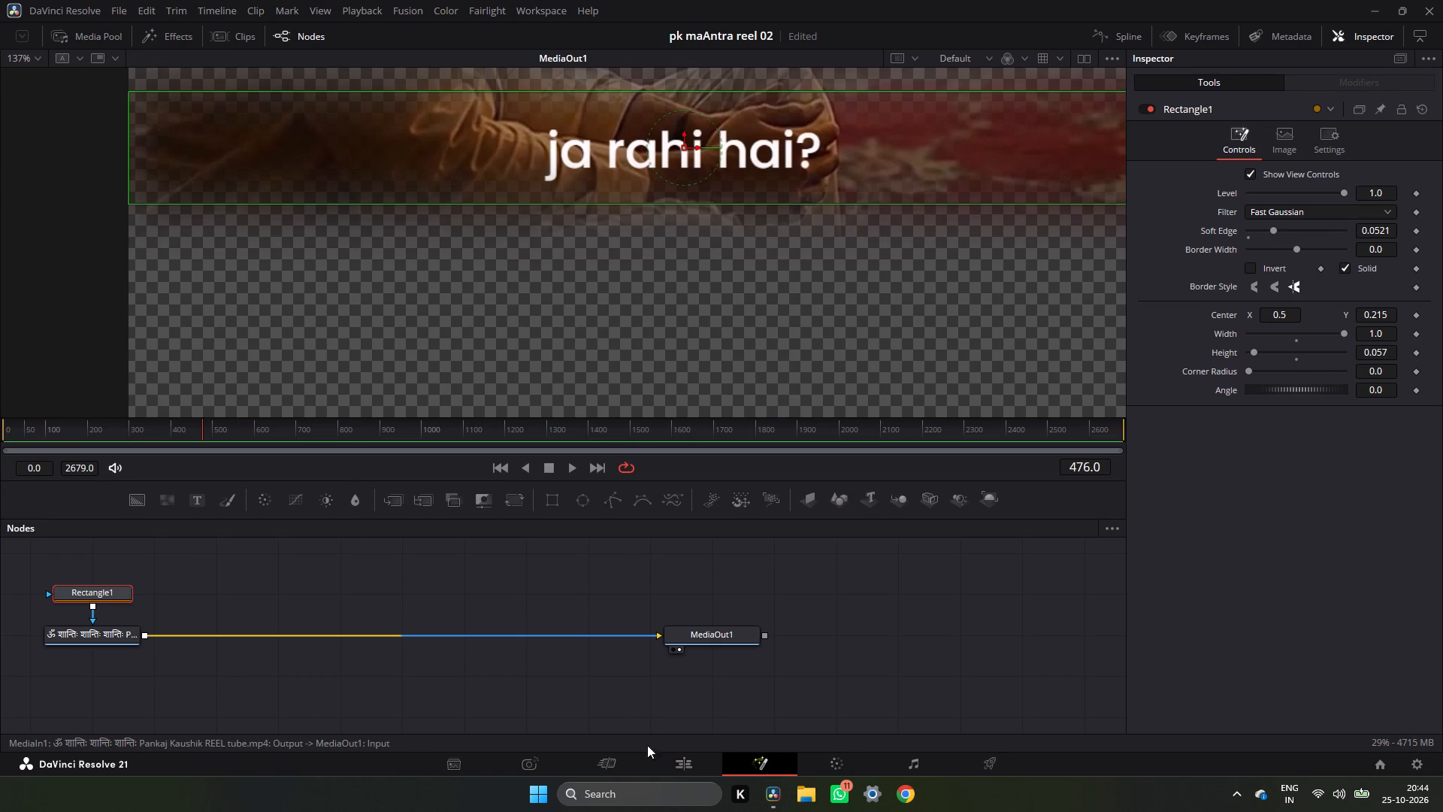
key(ctrl+c)
key(ctrl+c)
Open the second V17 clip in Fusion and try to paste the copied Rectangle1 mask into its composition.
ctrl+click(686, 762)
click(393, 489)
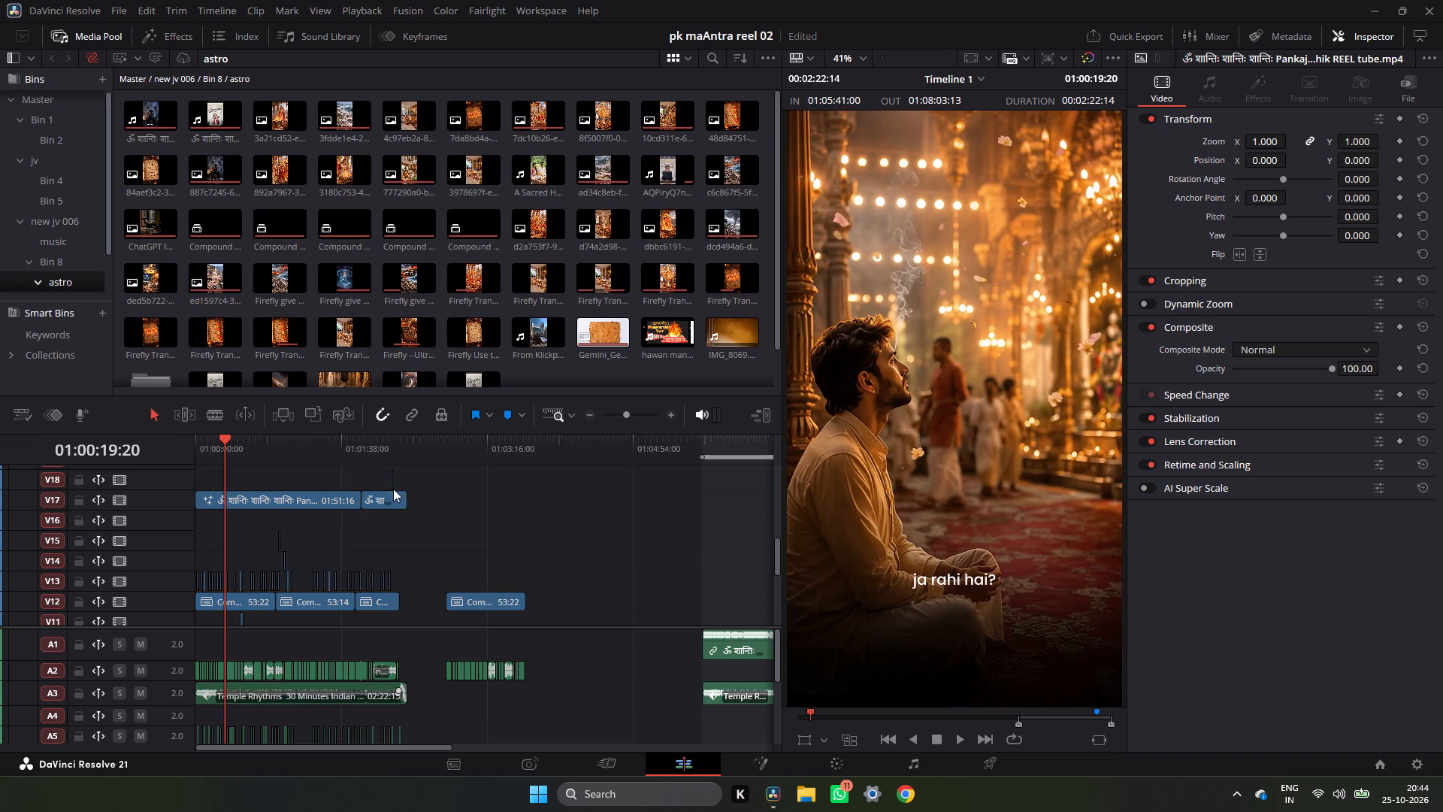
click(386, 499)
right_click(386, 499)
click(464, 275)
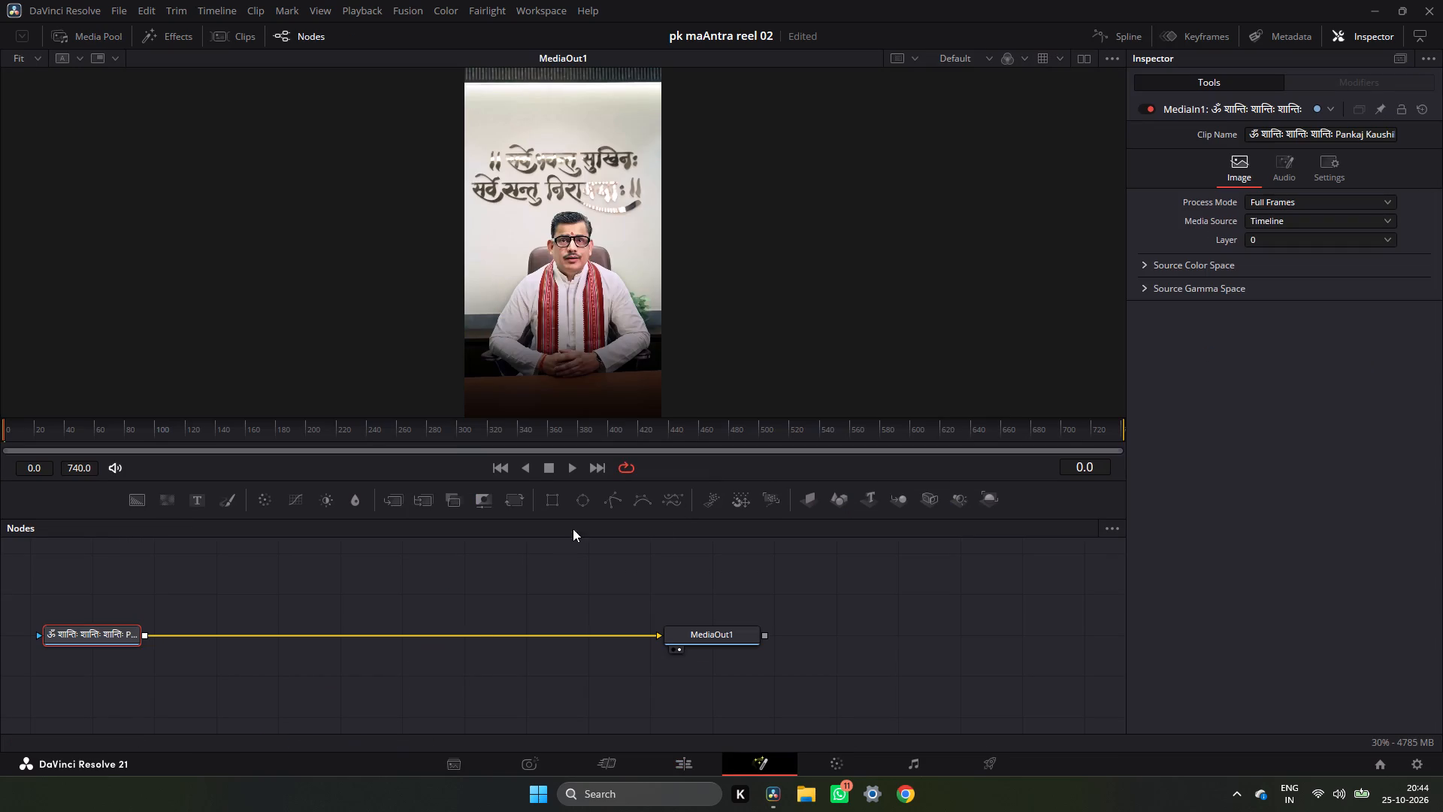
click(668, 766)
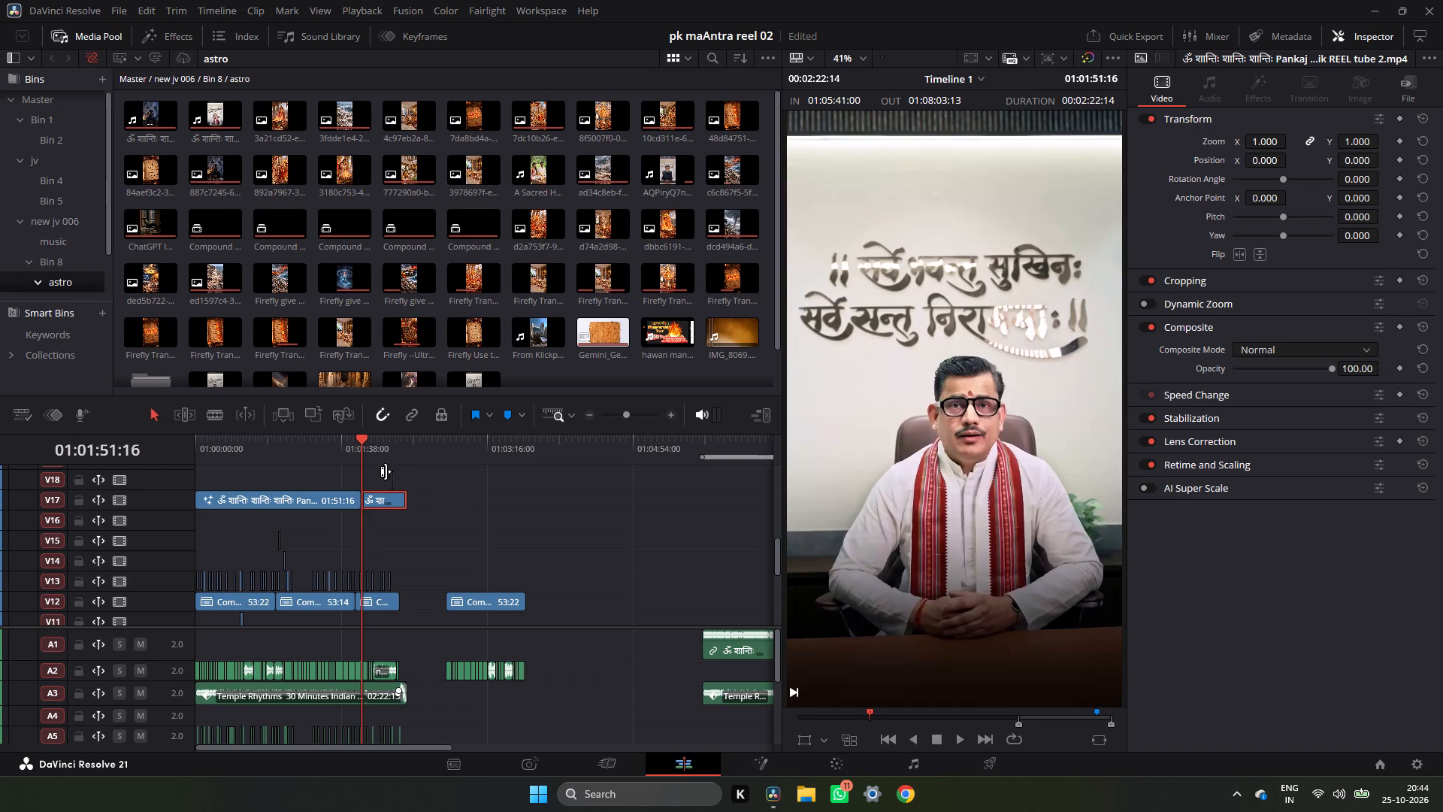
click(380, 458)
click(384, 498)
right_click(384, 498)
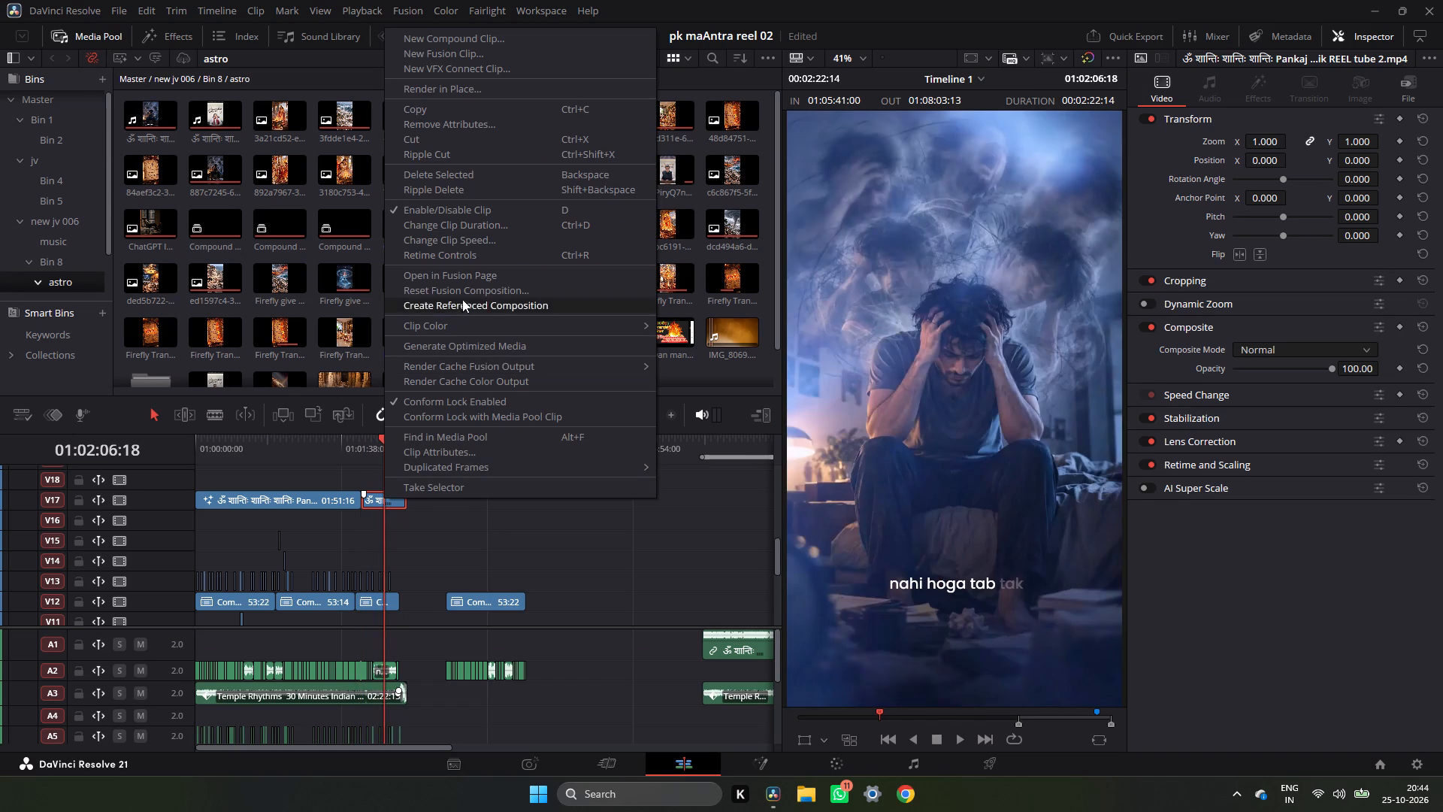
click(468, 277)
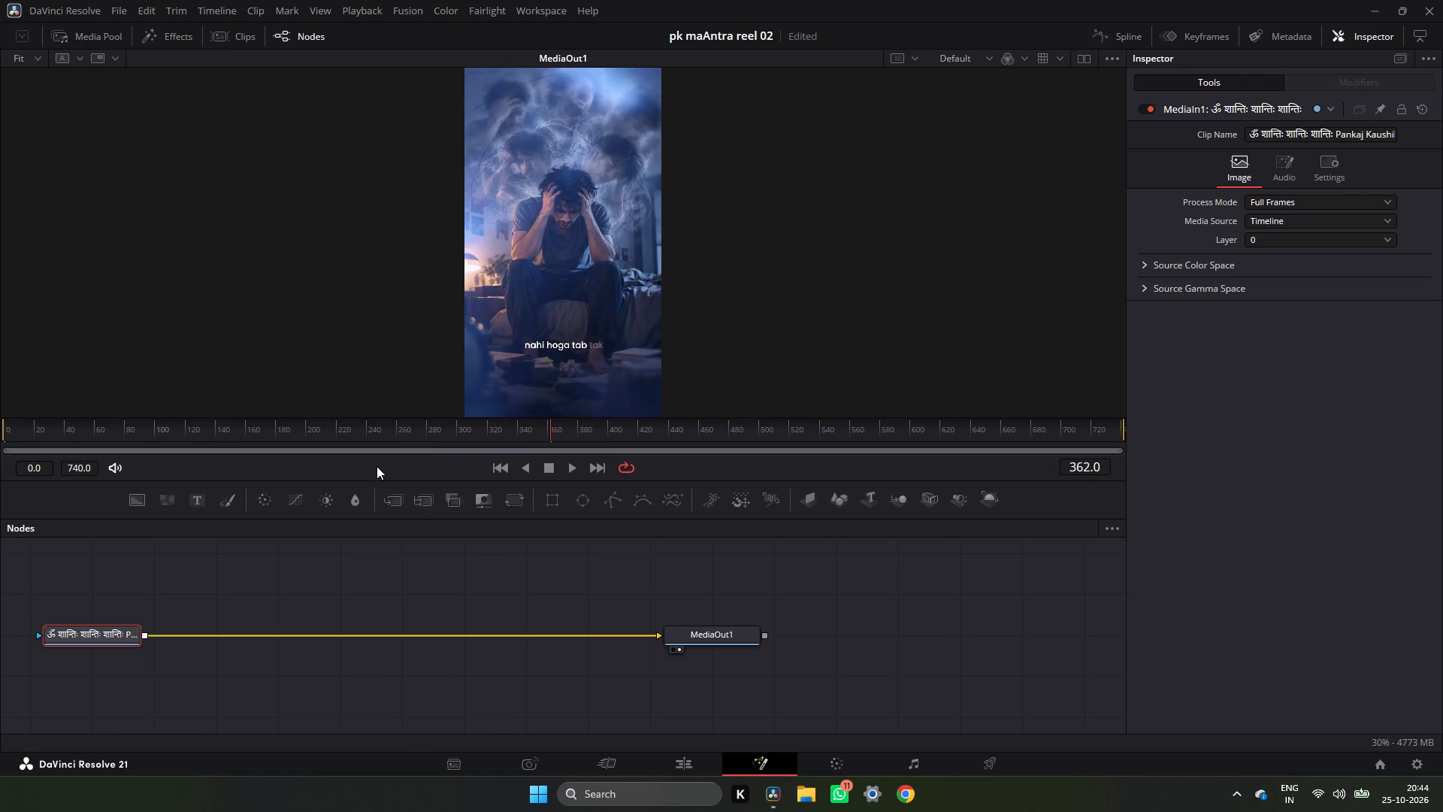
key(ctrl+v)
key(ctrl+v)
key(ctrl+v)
Reopen the first V17 clip in Fusion and copy its Rectangle1 mask node again.
click(686, 762)
click(294, 499)
right_click(294, 497)
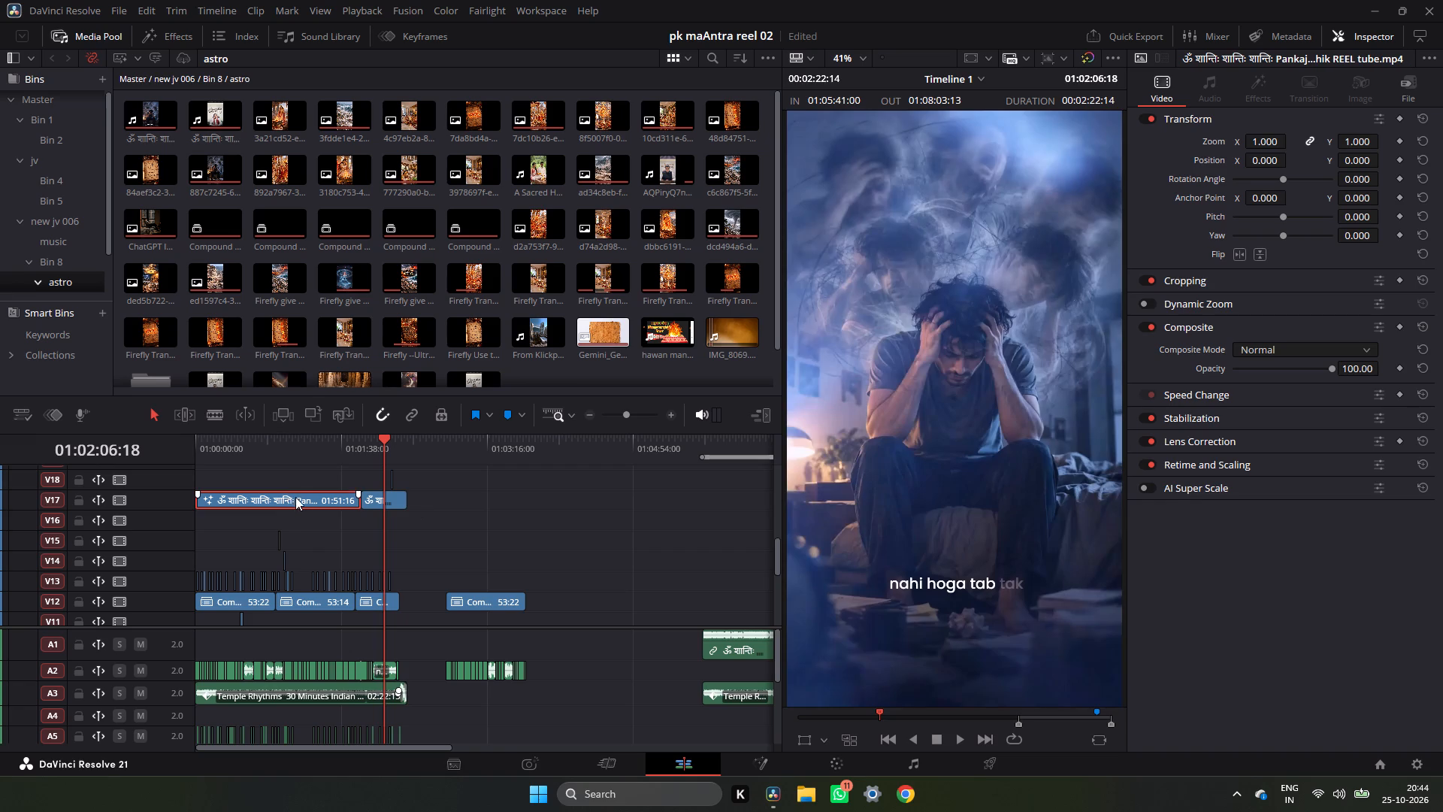
click(360, 271)
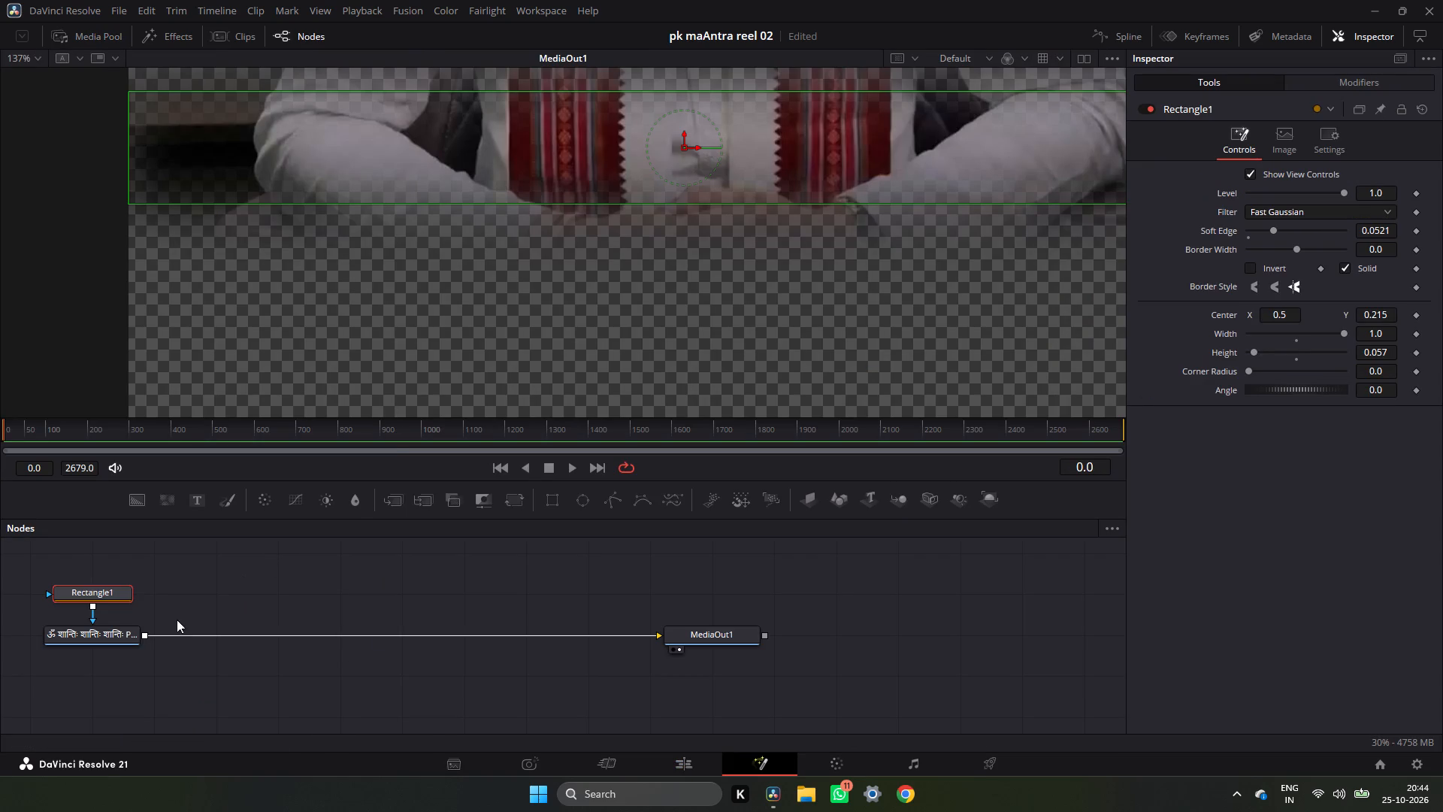
key(ctrl+c)
key(ctrl+c)
key(ctrl+c)
key(ctrl+c)
key(ctrl+c)
key(ctrl+c)
key(ctrl+c)
key(ctrl+c)
Open the second V17 clip in Fusion and paste the Rectangle1 mask onto its media input.
click(676, 756)
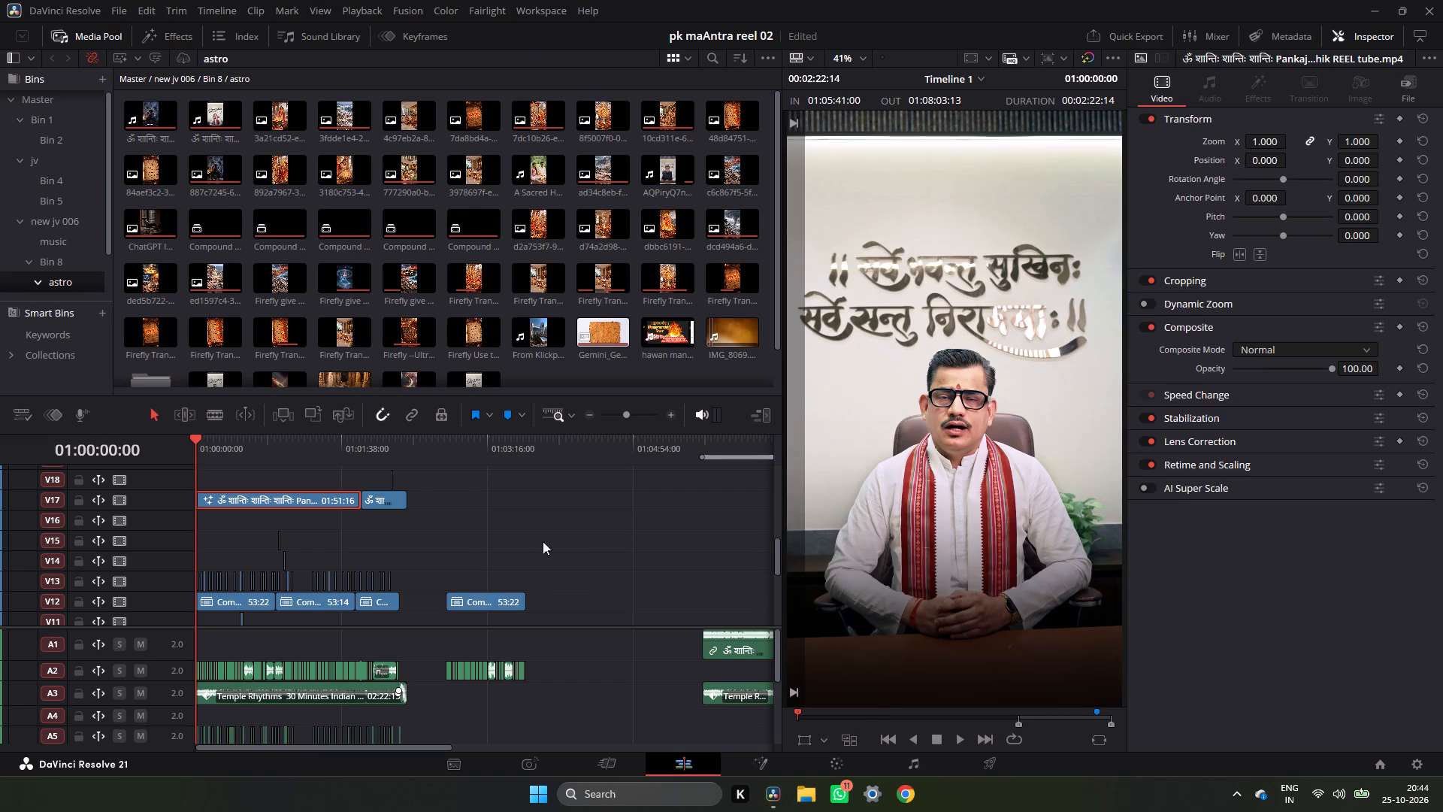
click(383, 504)
right_click(383, 504)
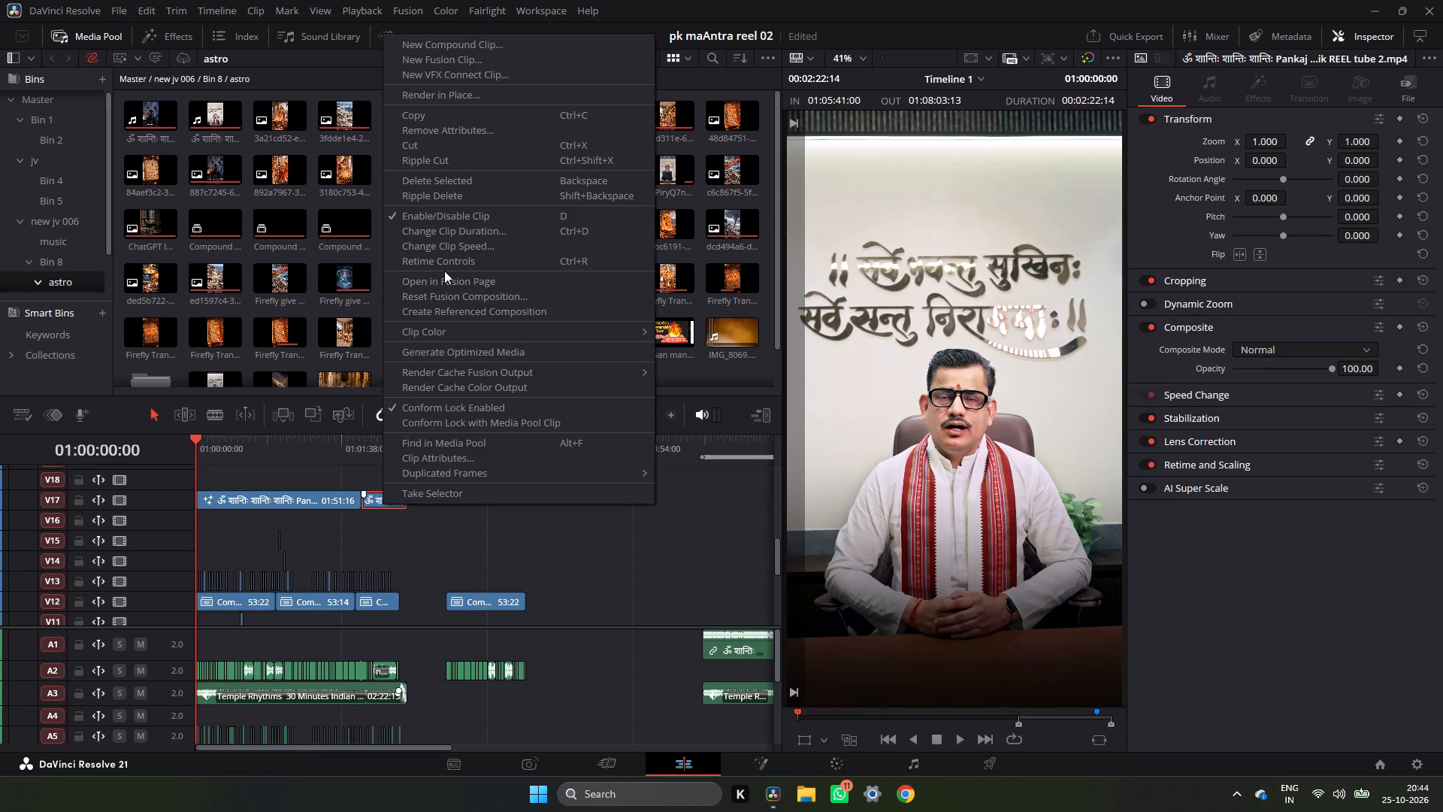
click(439, 285)
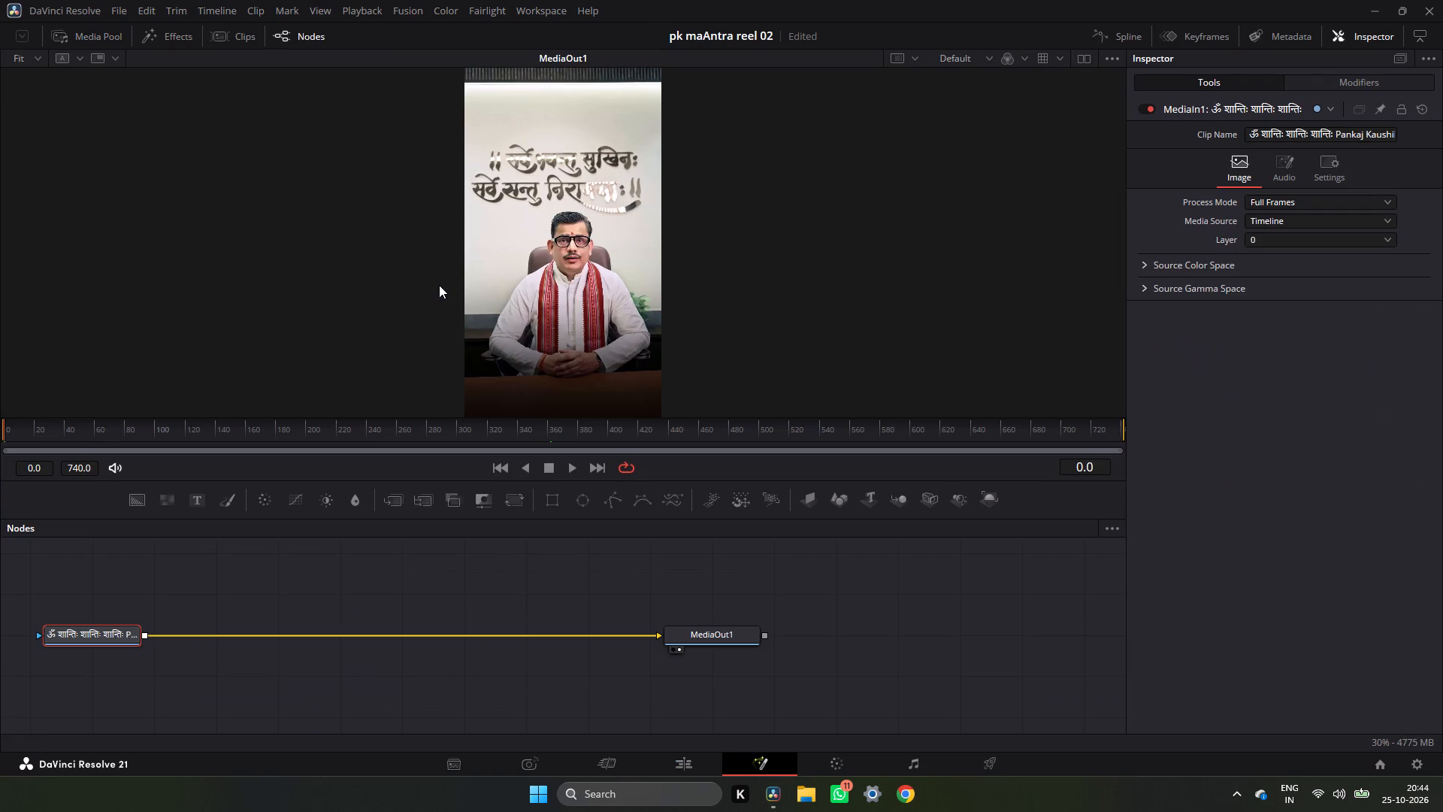
key(ctrl+v)
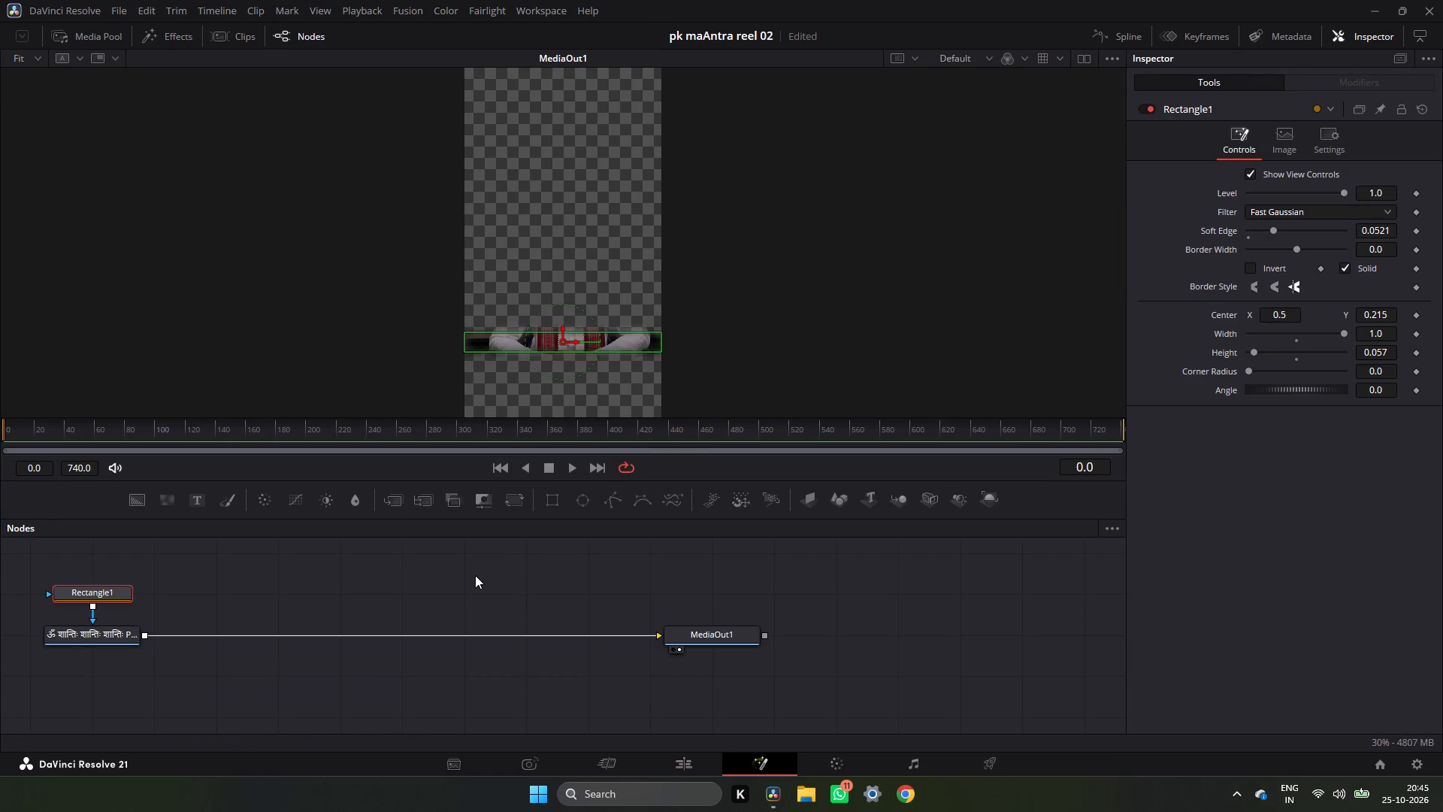
Find a captioned frame in the second clip, set the Rectangle mask's Center Y to 0.208, and return to the edit timeline.
key(space)
key(space)
key(space)
key(space)
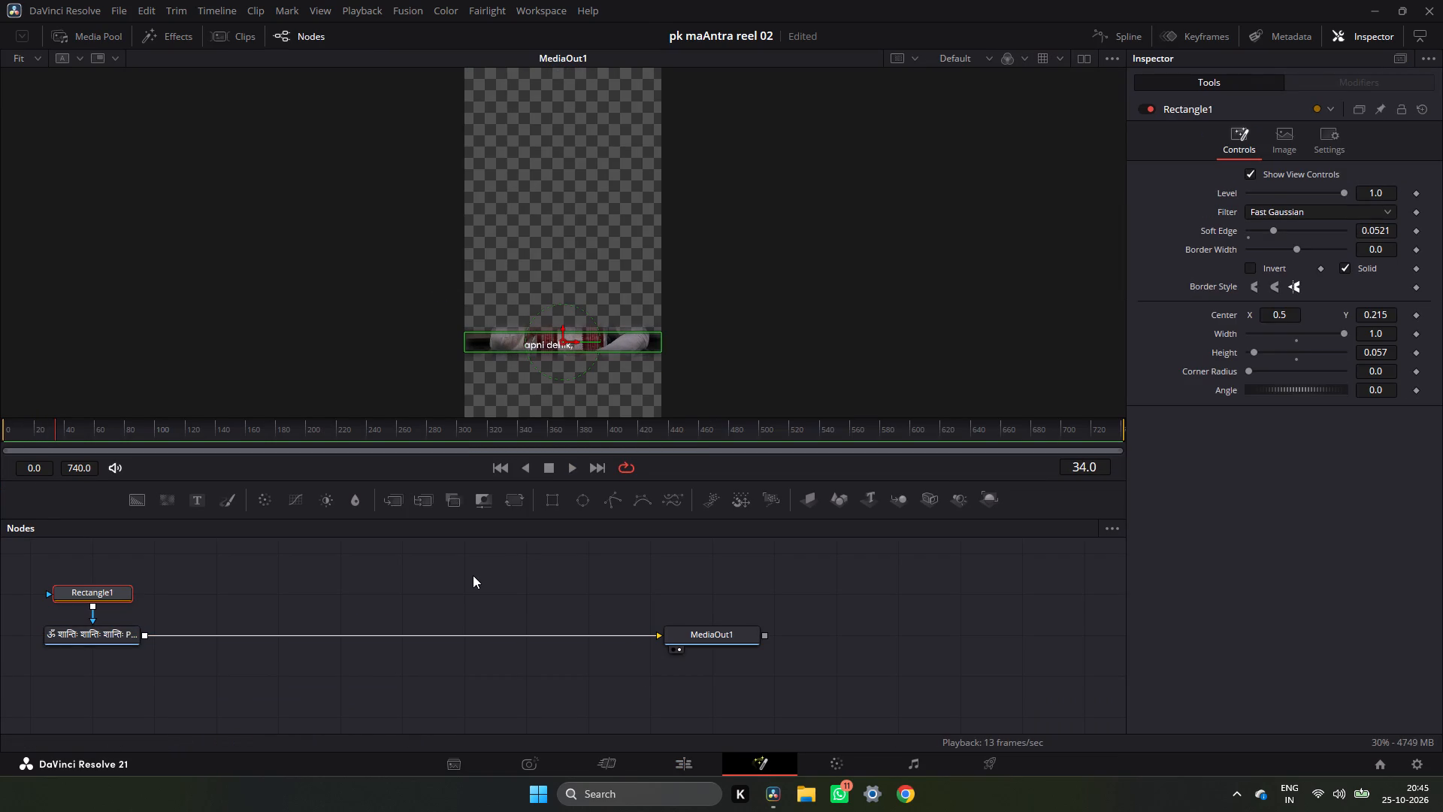
ctrl+scroll(609, 362, up, 3)
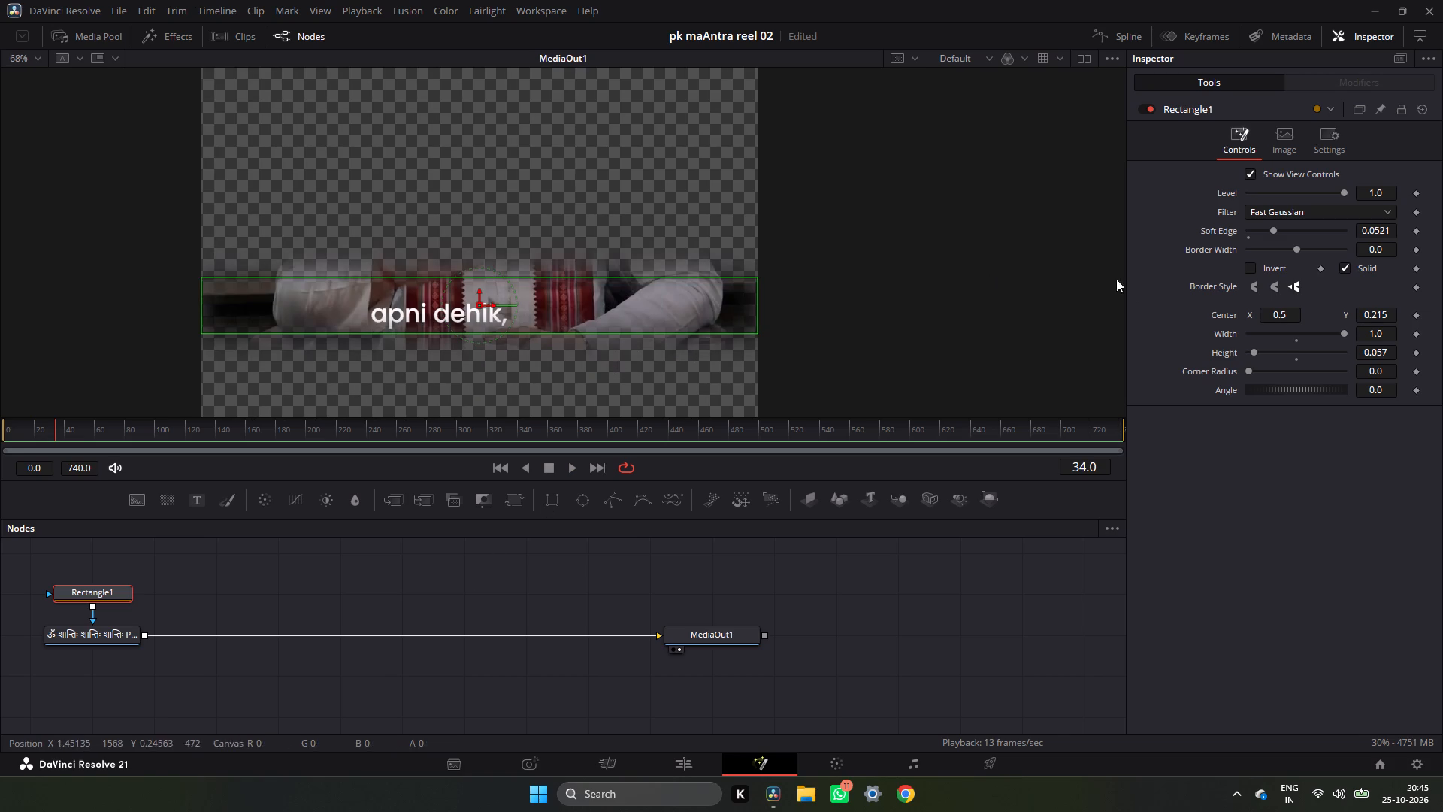
click(1373, 311)
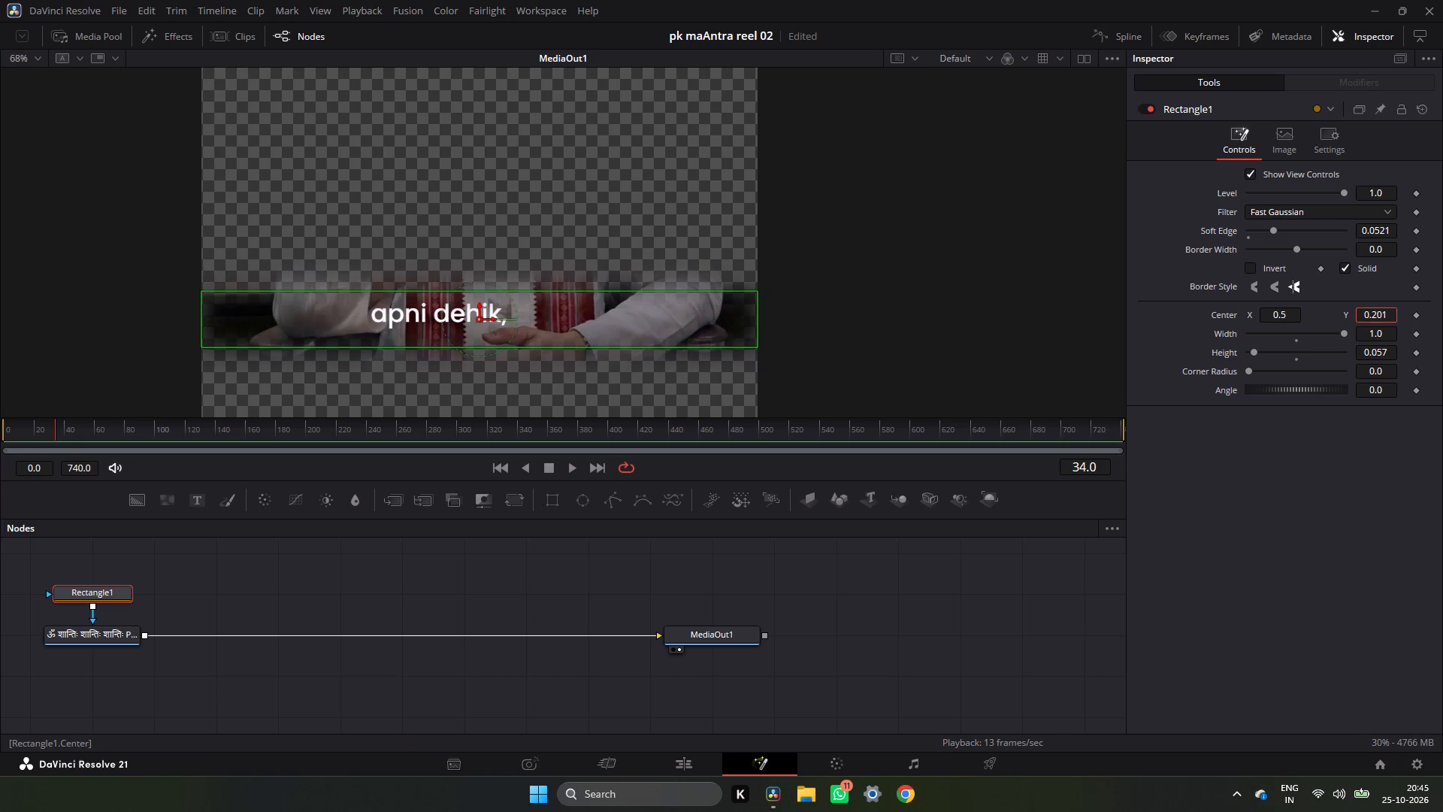
click(1372, 312)
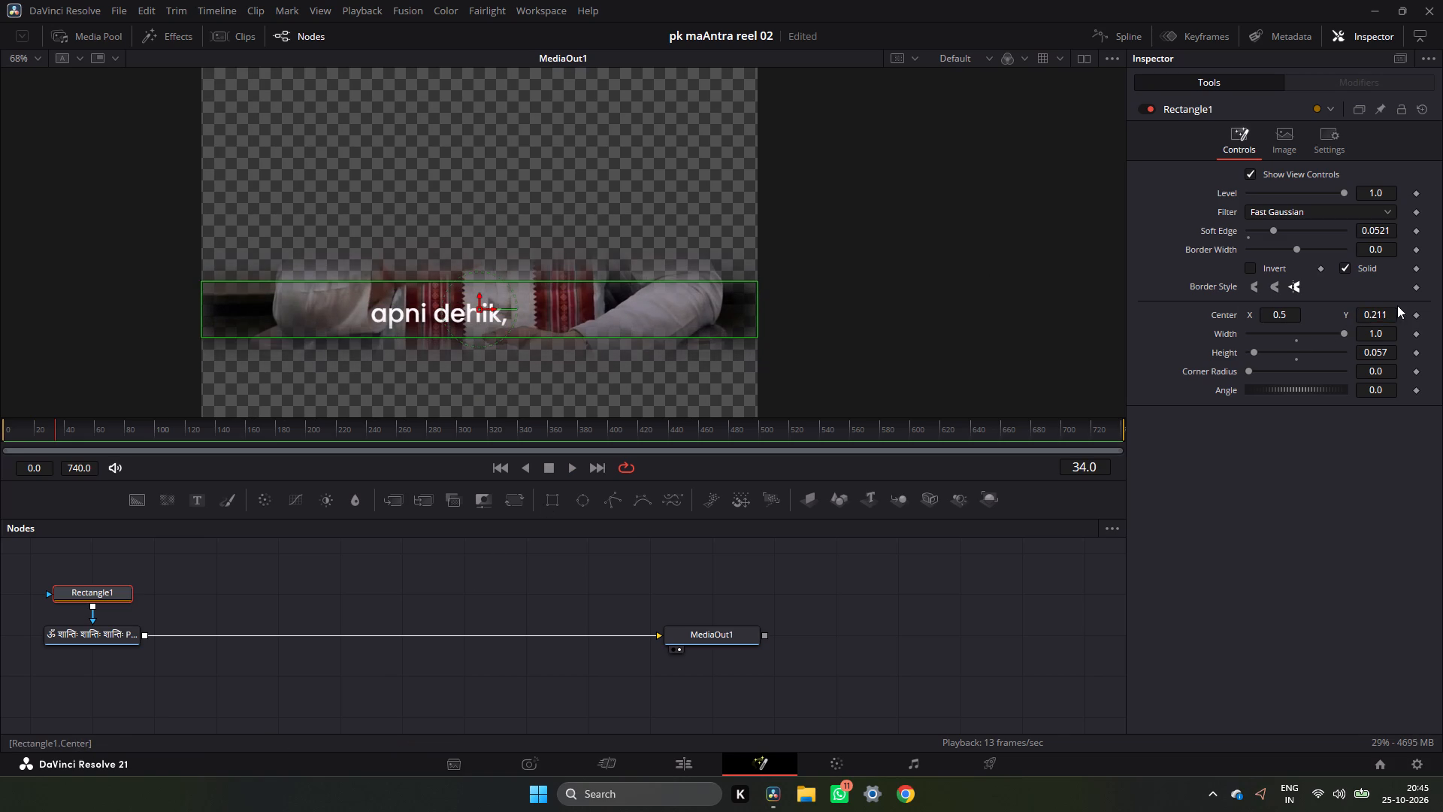
click(1381, 332)
click(1384, 316)
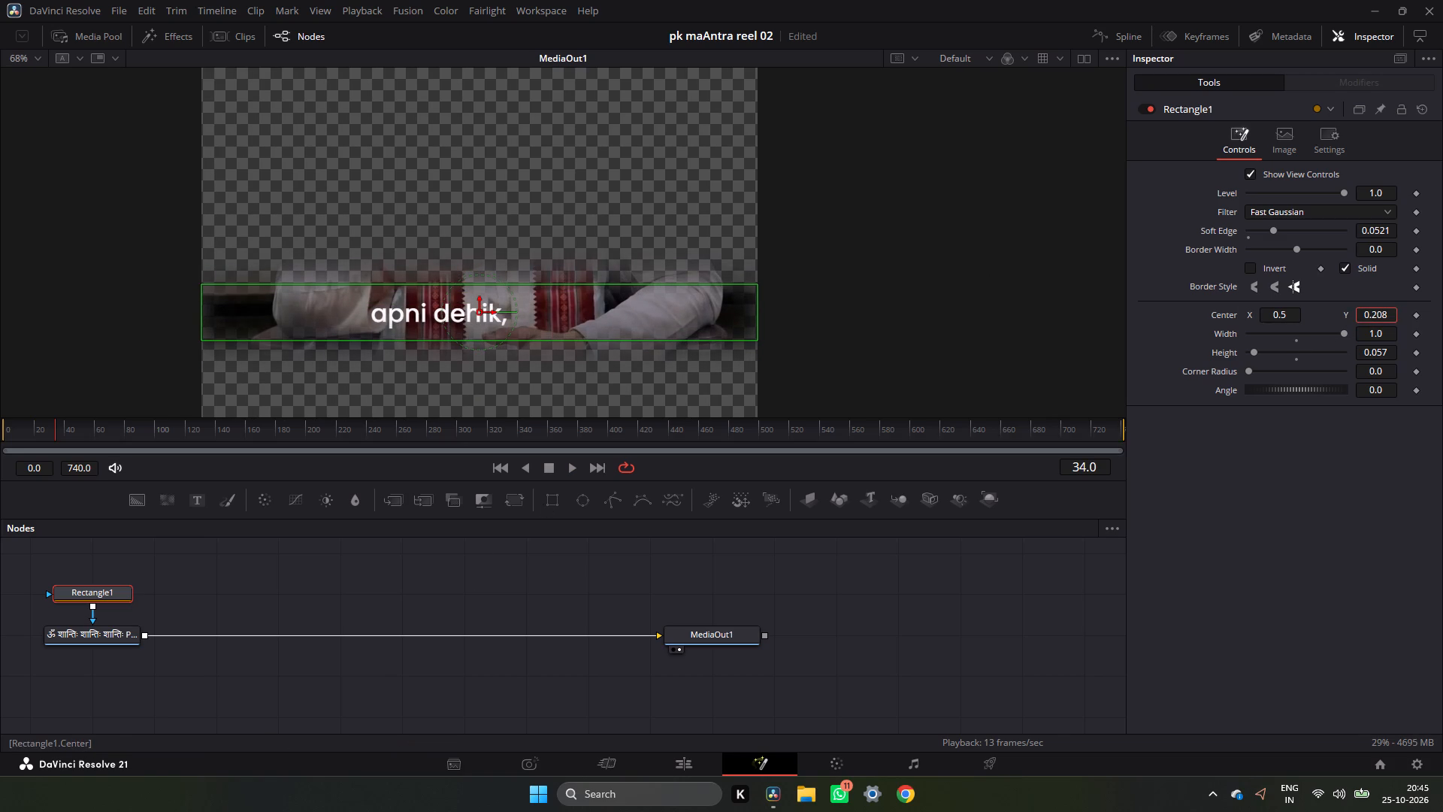
click(700, 774)
Play the timeline between about 01:00:43 and 01:00:56, replaying around 01:00:52, to check the masked captions over the footage.
ctrl+scroll(467, 584, up, 3)
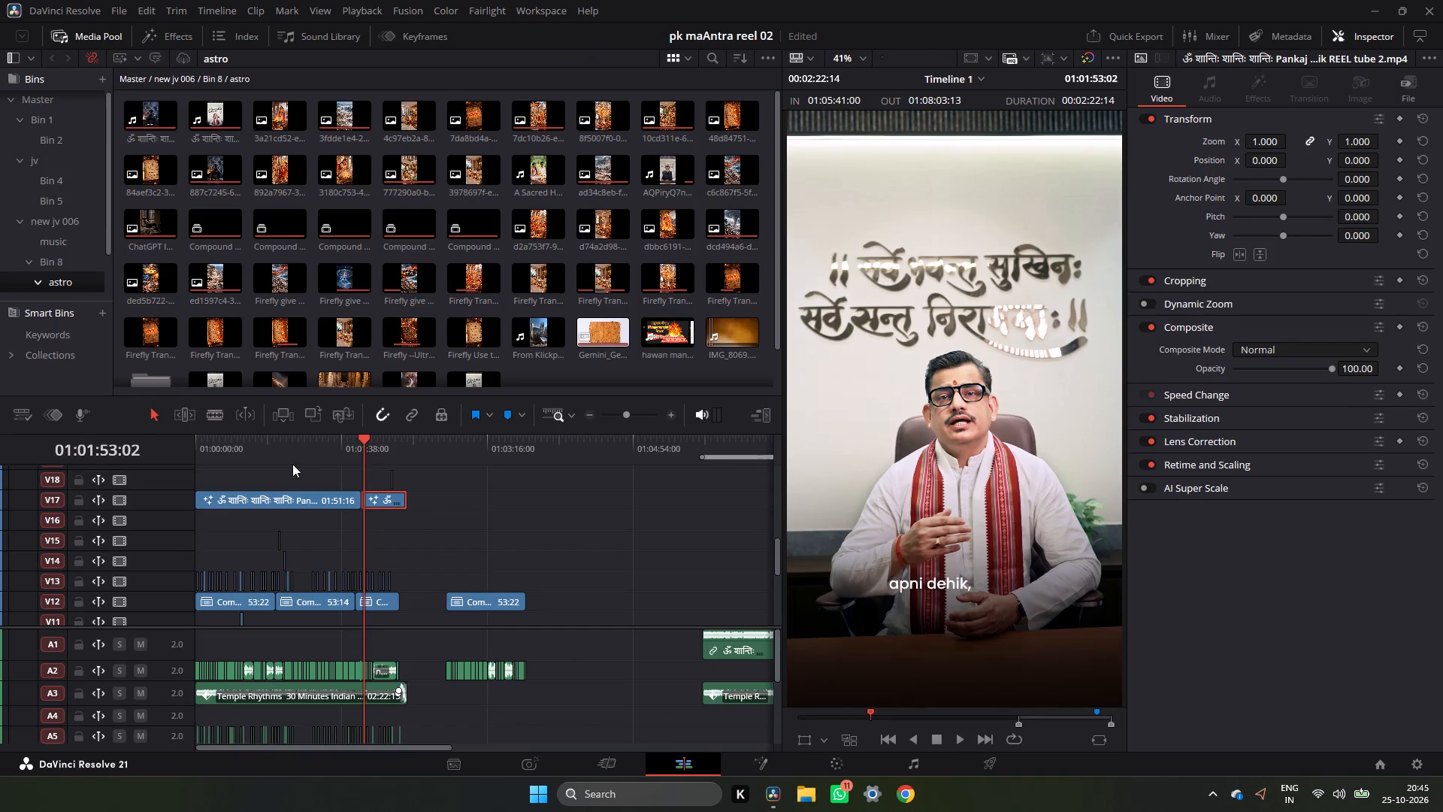
click(289, 456)
click(269, 459)
click(258, 460)
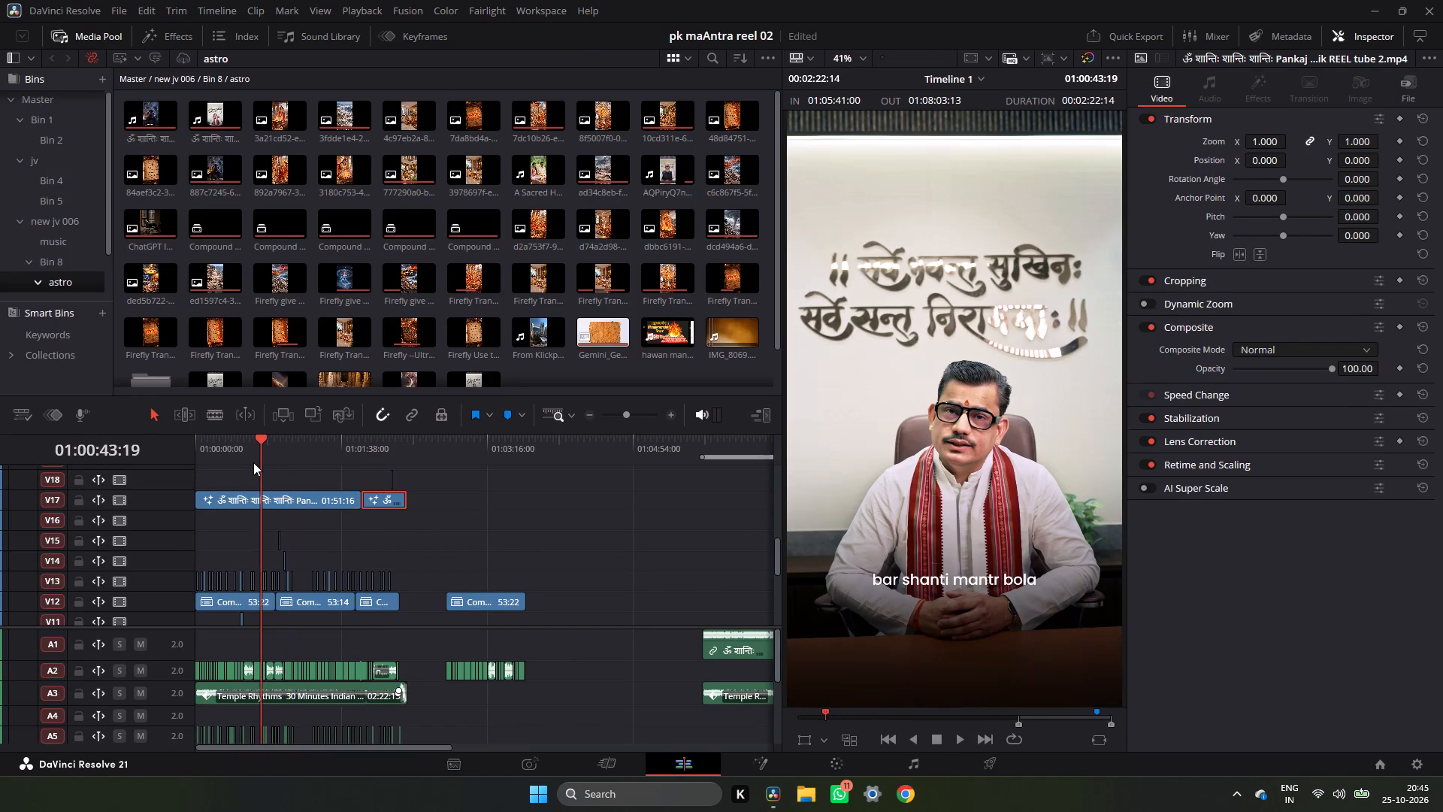
key(space)
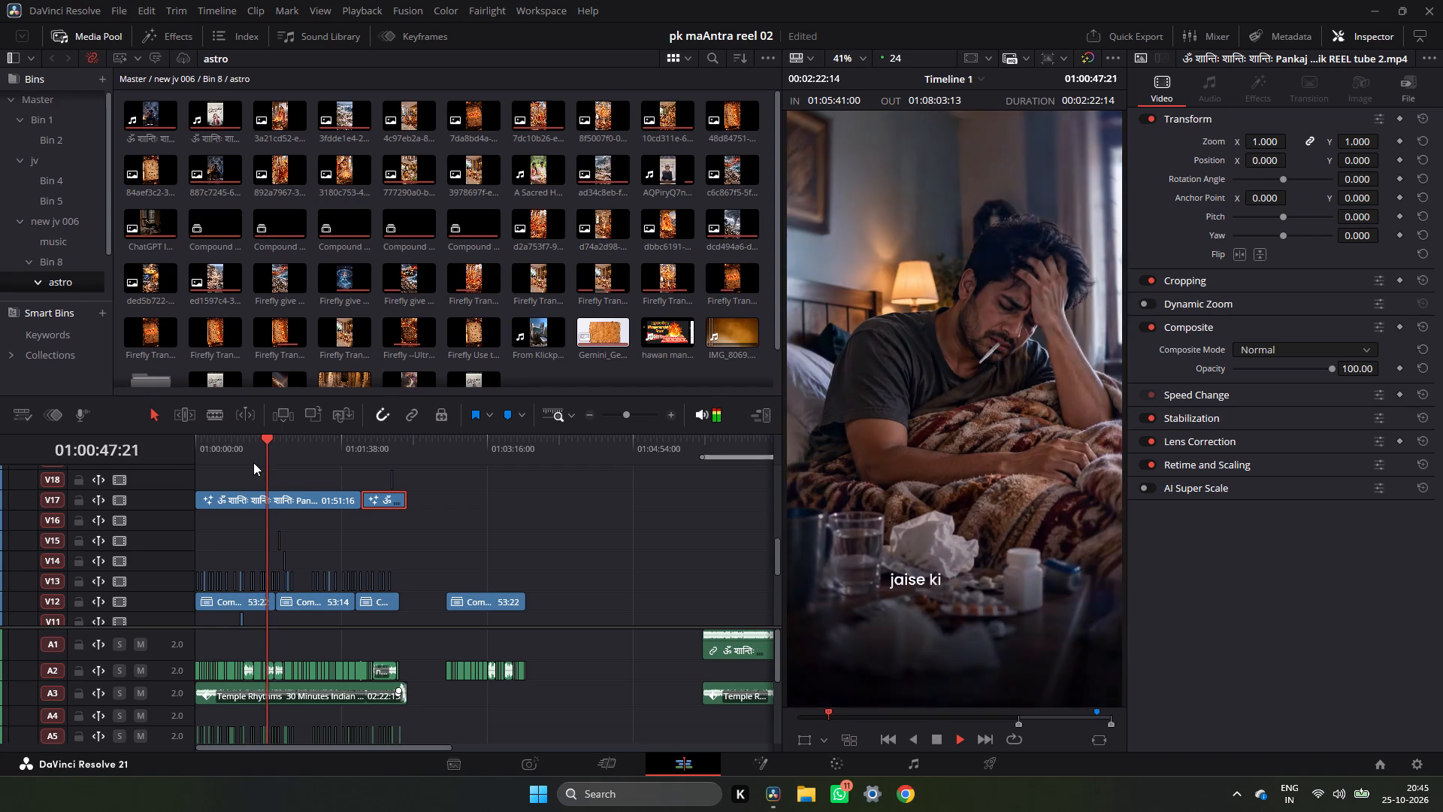
key(space)
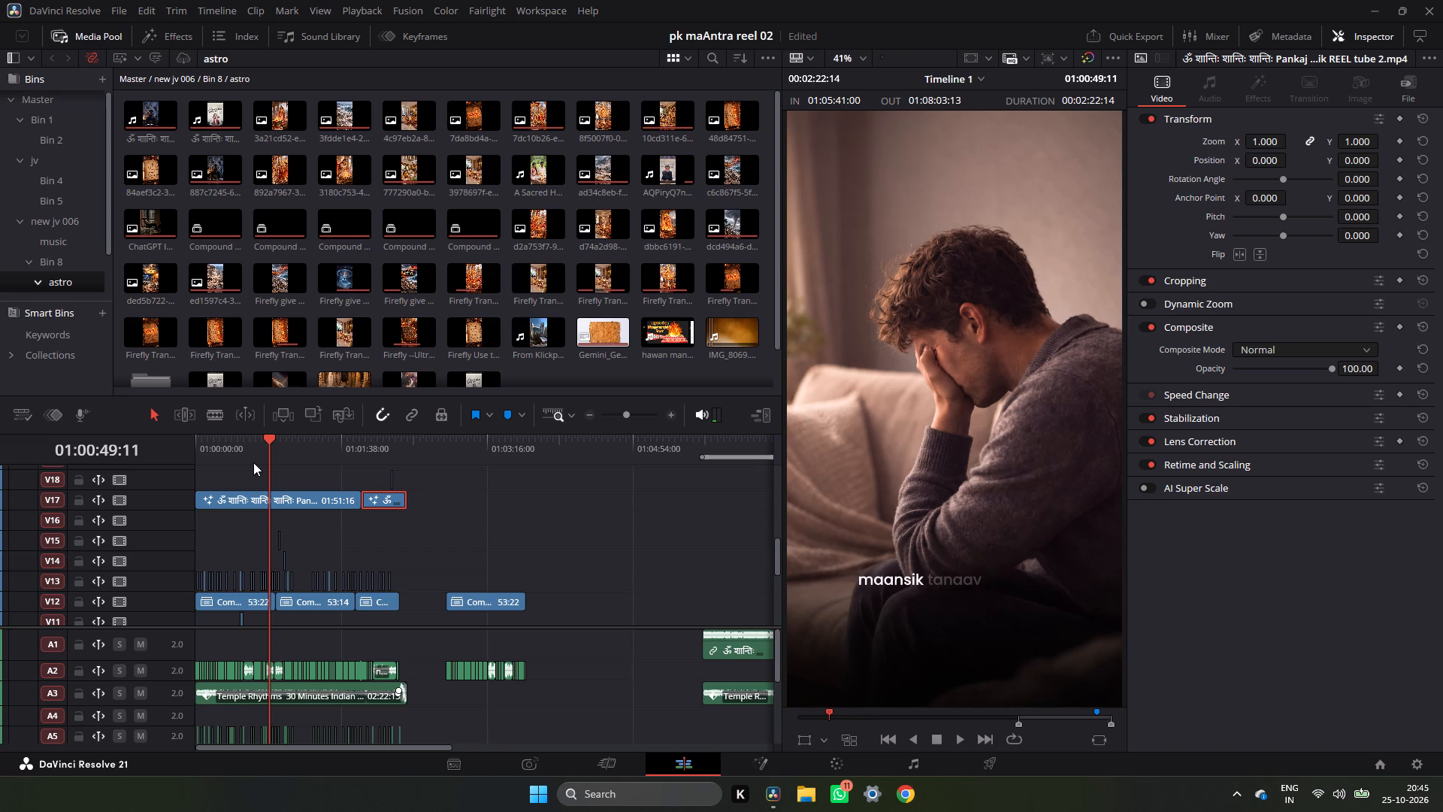
key(space)
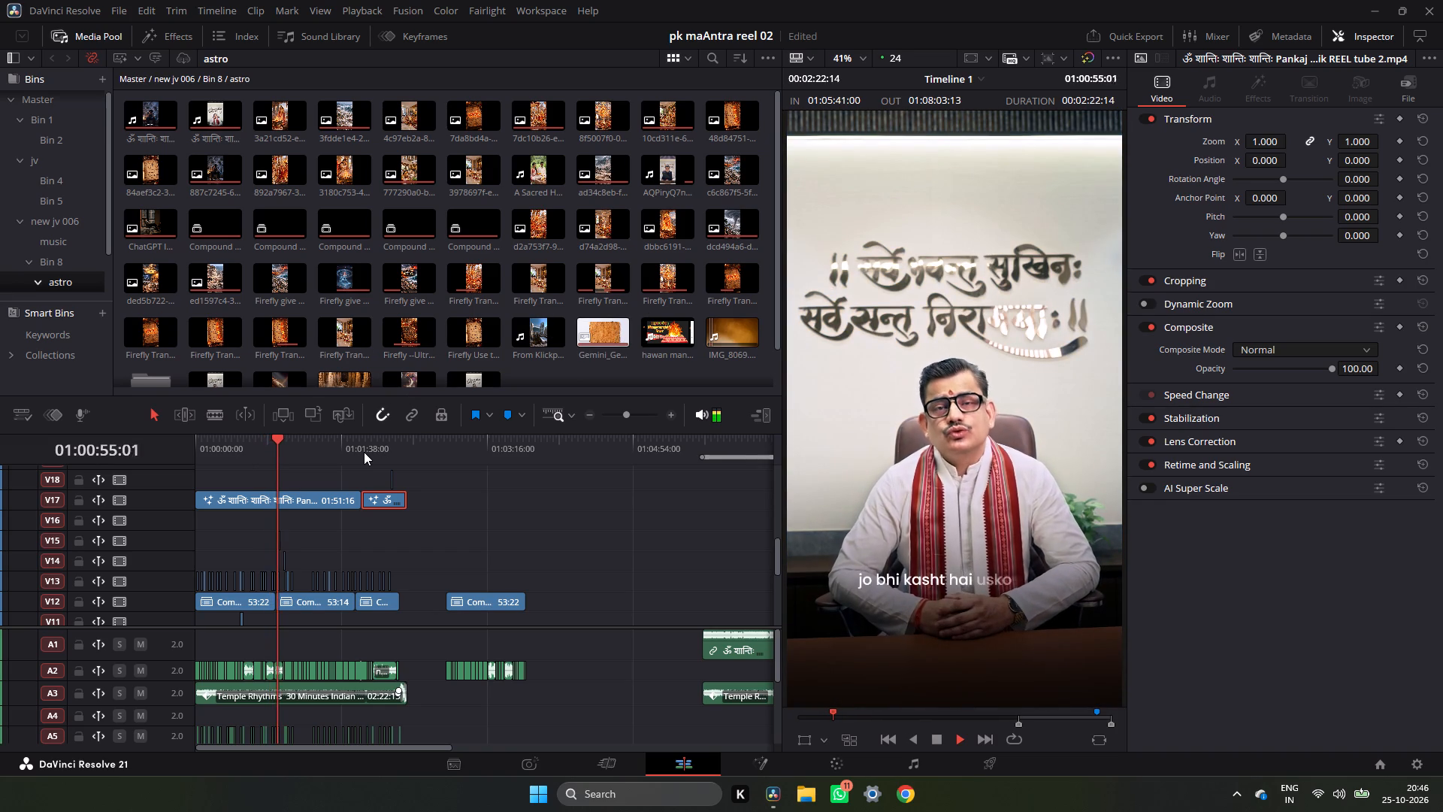
key(space)
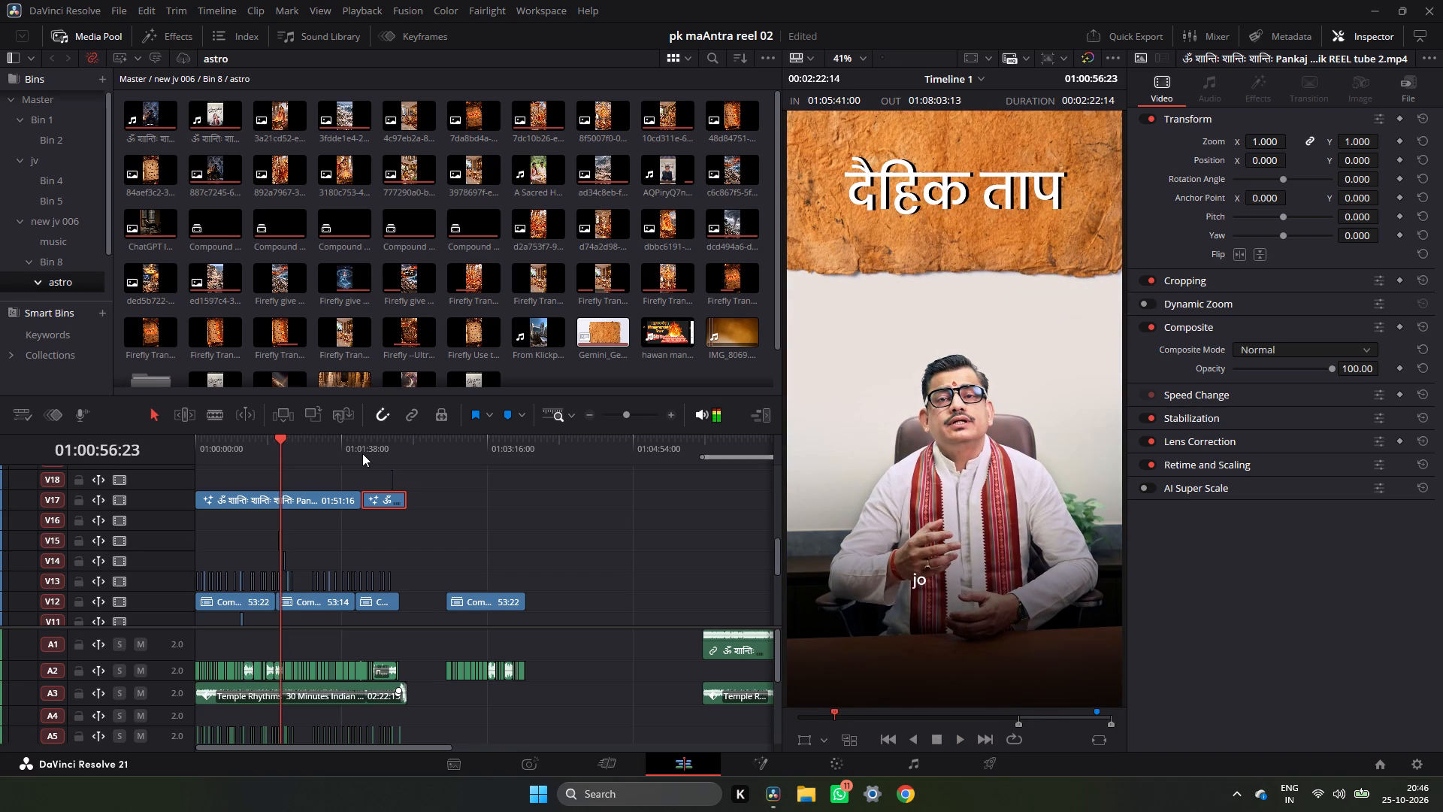
click(272, 443)
key(space)
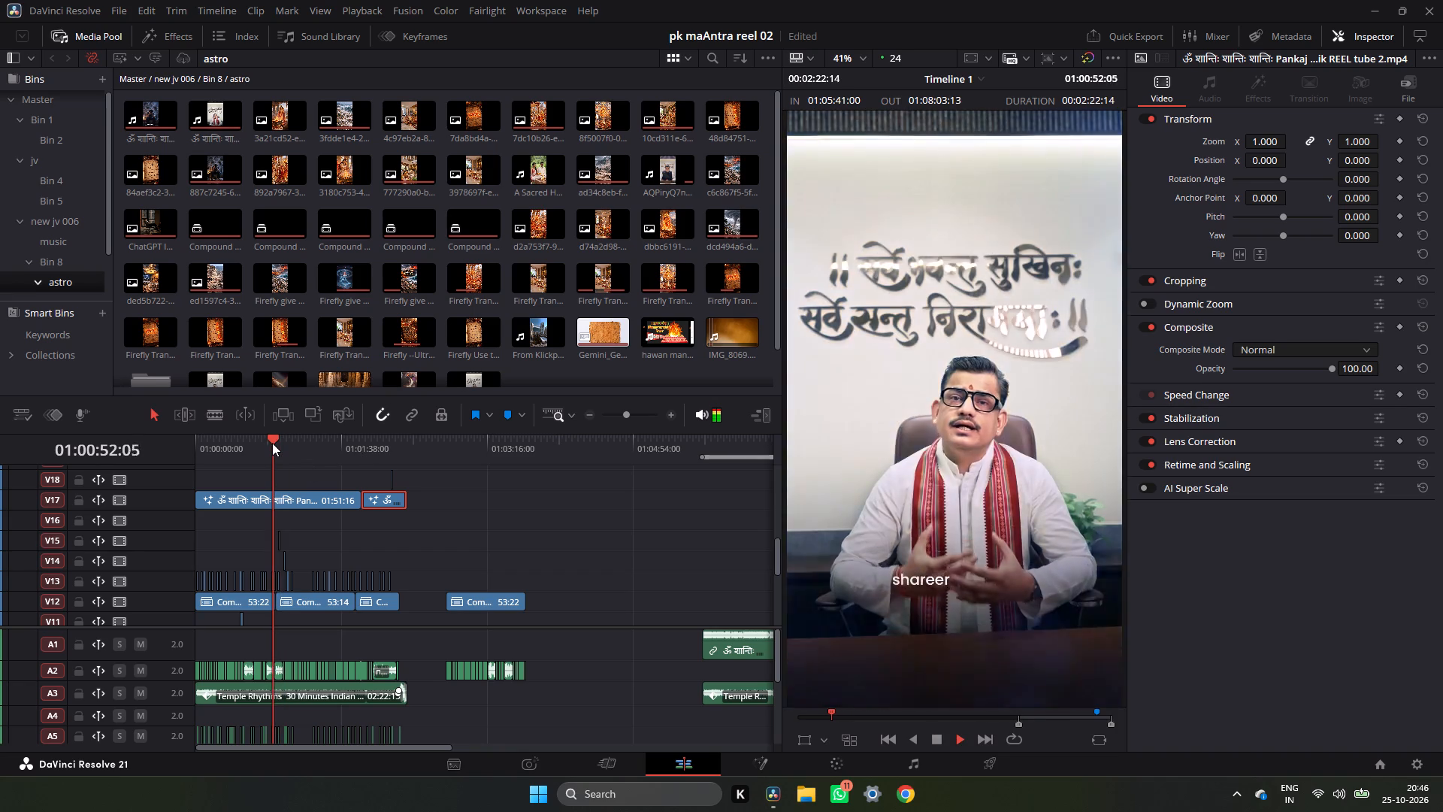
click(272, 443)
key(space)
click(272, 443)
key(space)
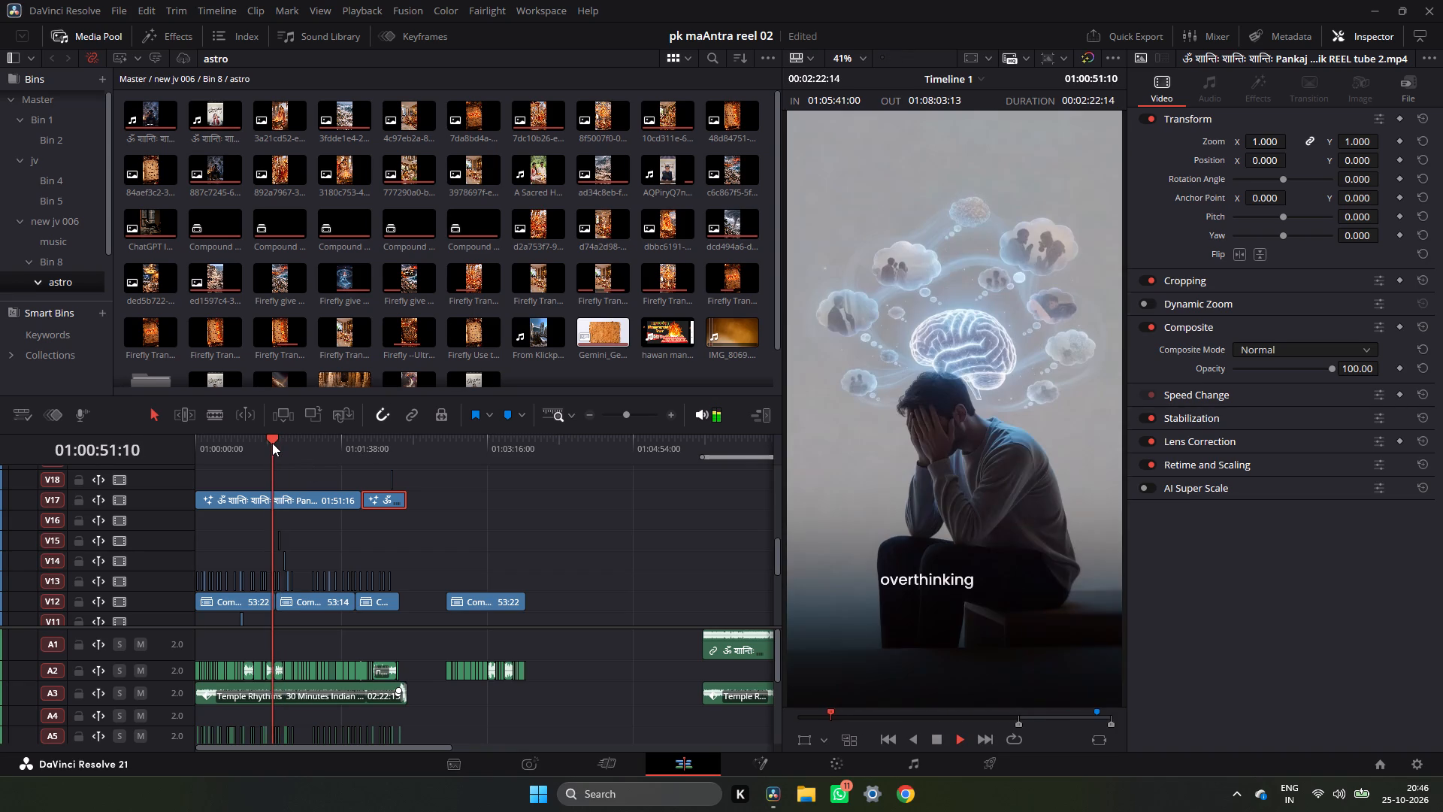
key(space)
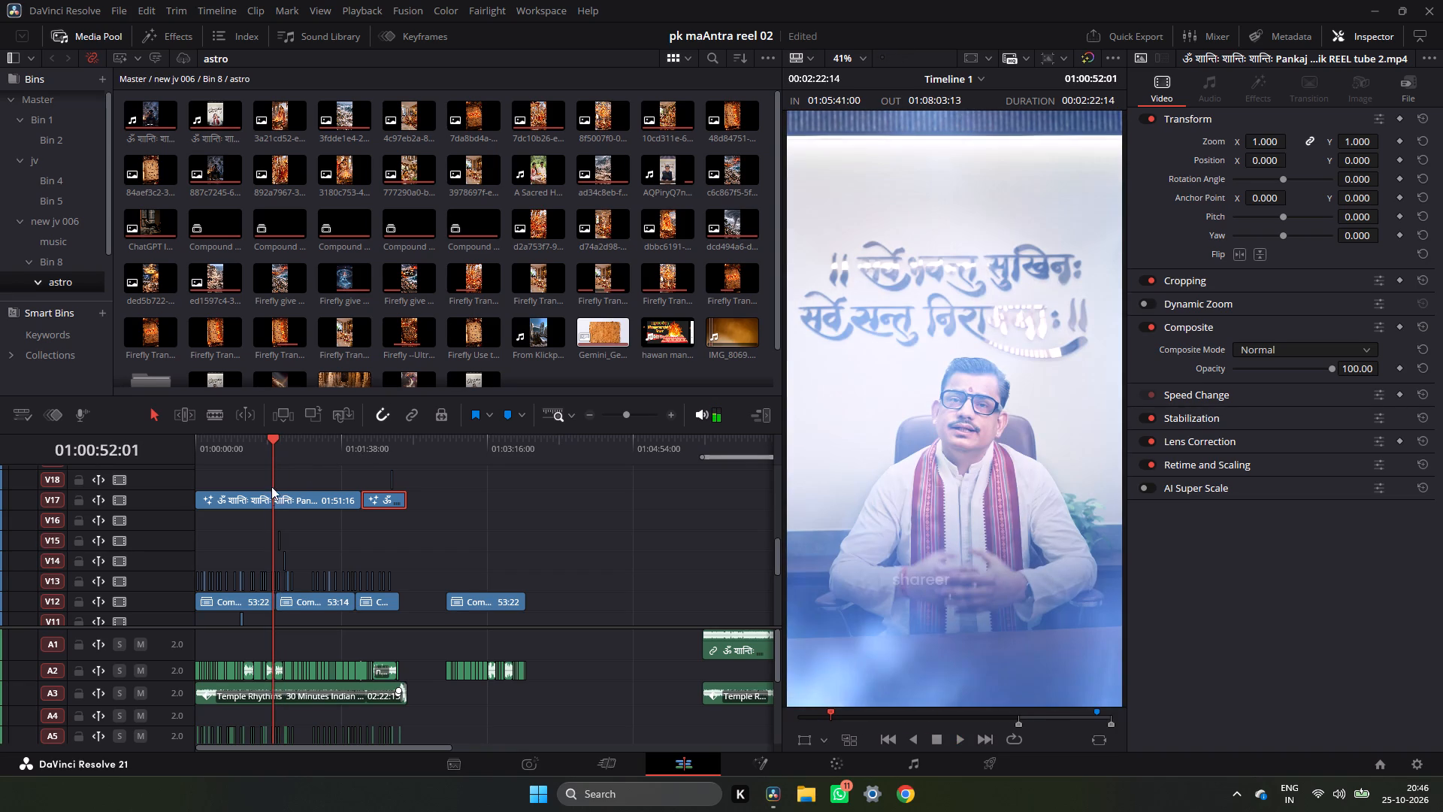
Play briefly from about 01:00:32, and replay an earlier part in short bursts through about 01:00:29 to check the captions.
click(243, 439)
key(space)
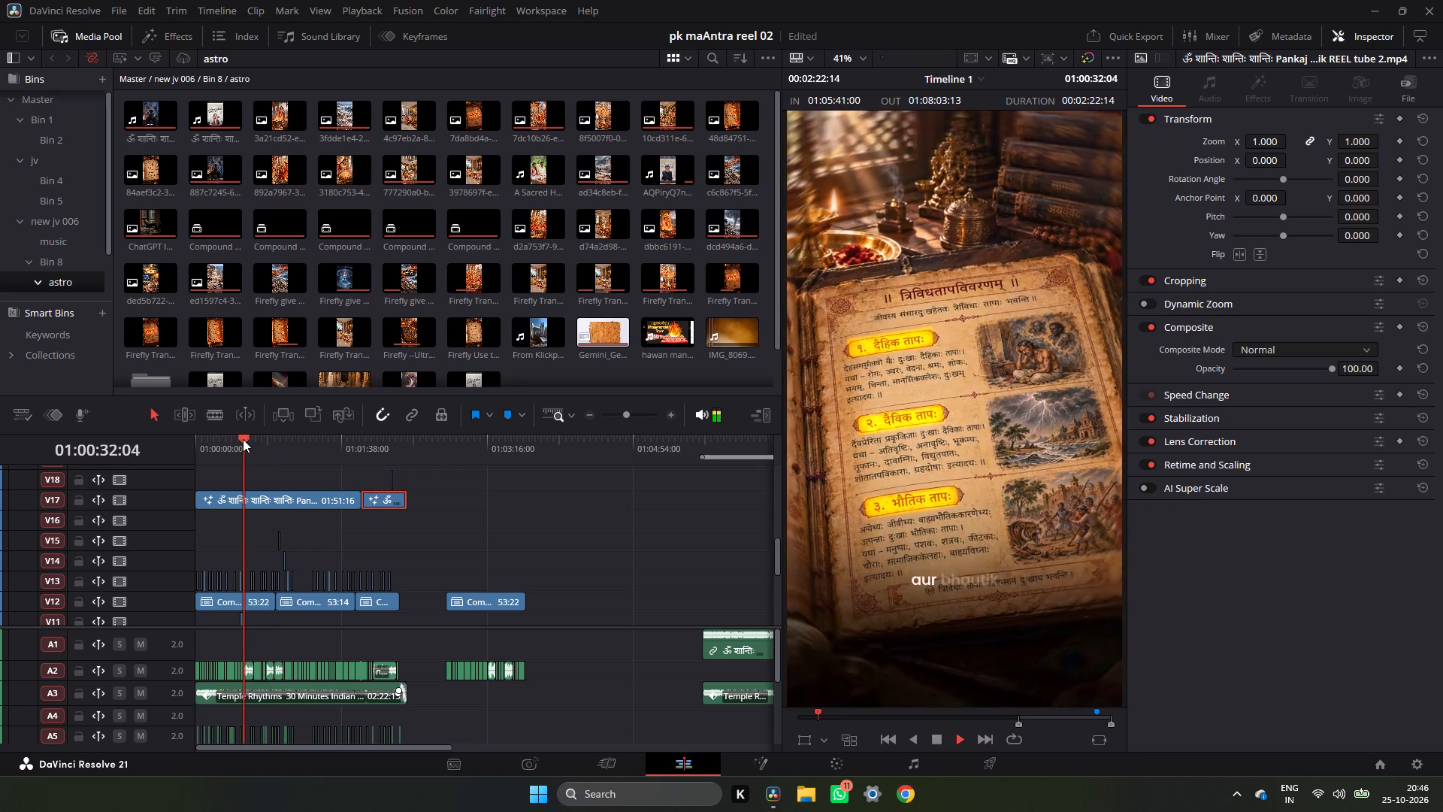
key(space)
click(216, 457)
key(space)
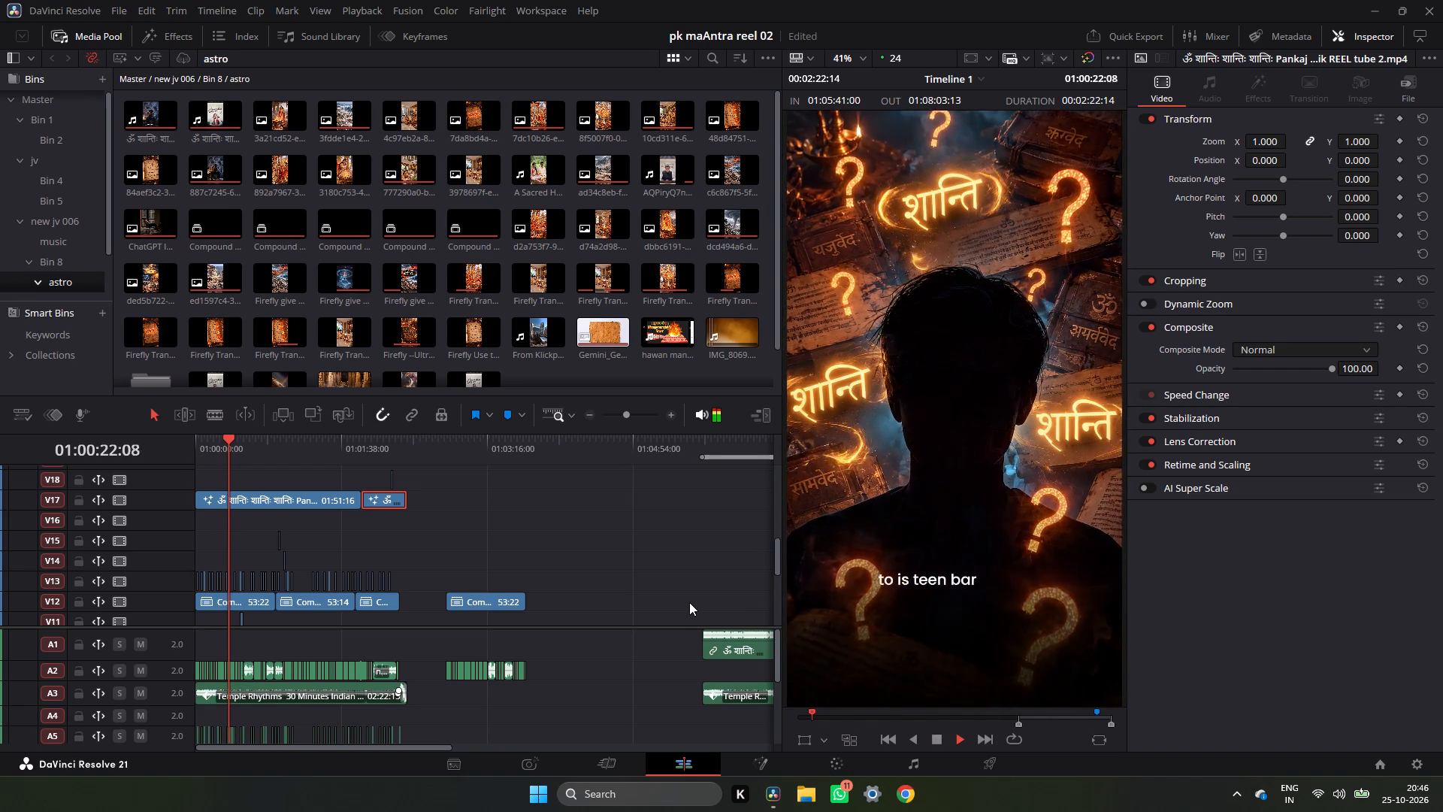
key(space)
key(space)
key(space)
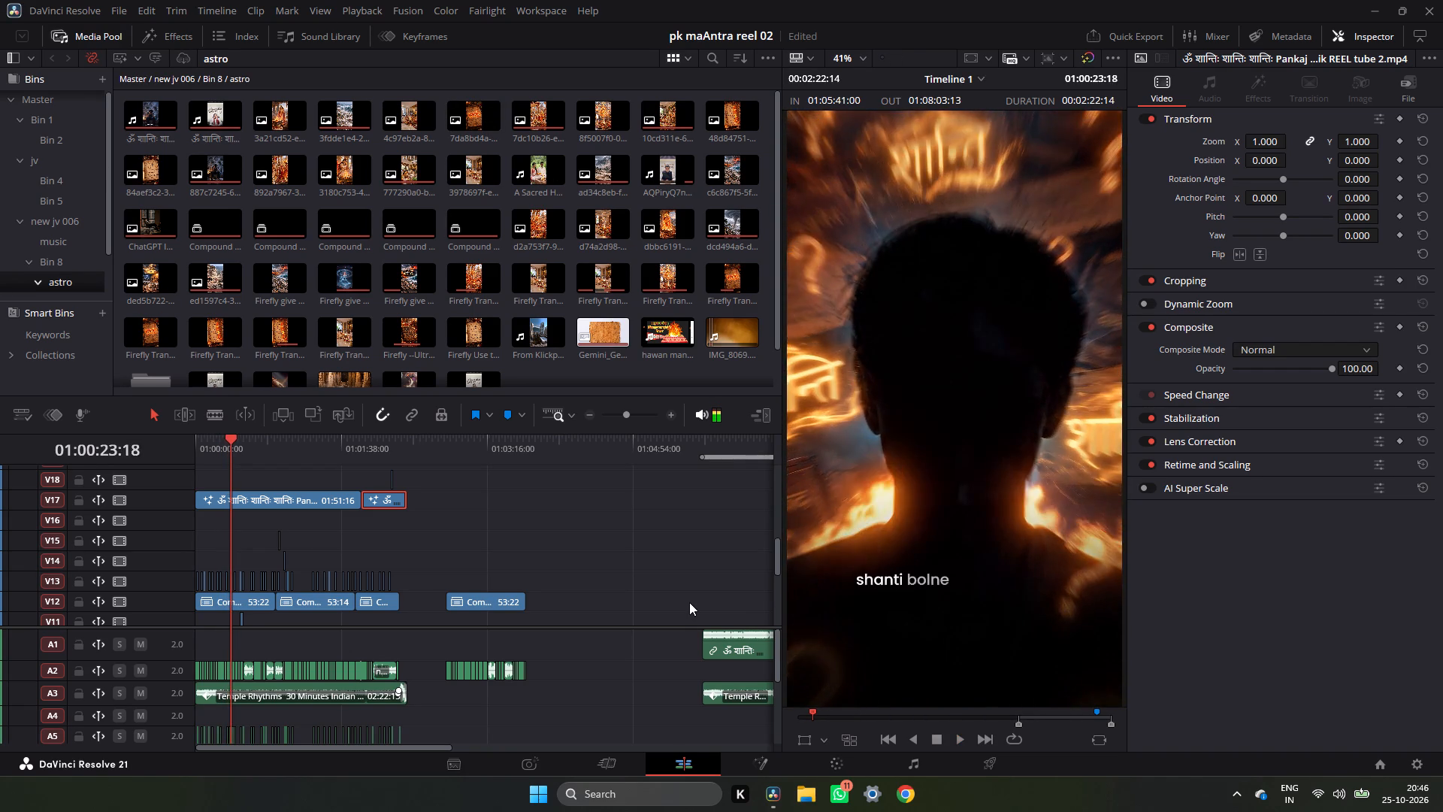
key(space)
key(space)
key(space)
key(space)
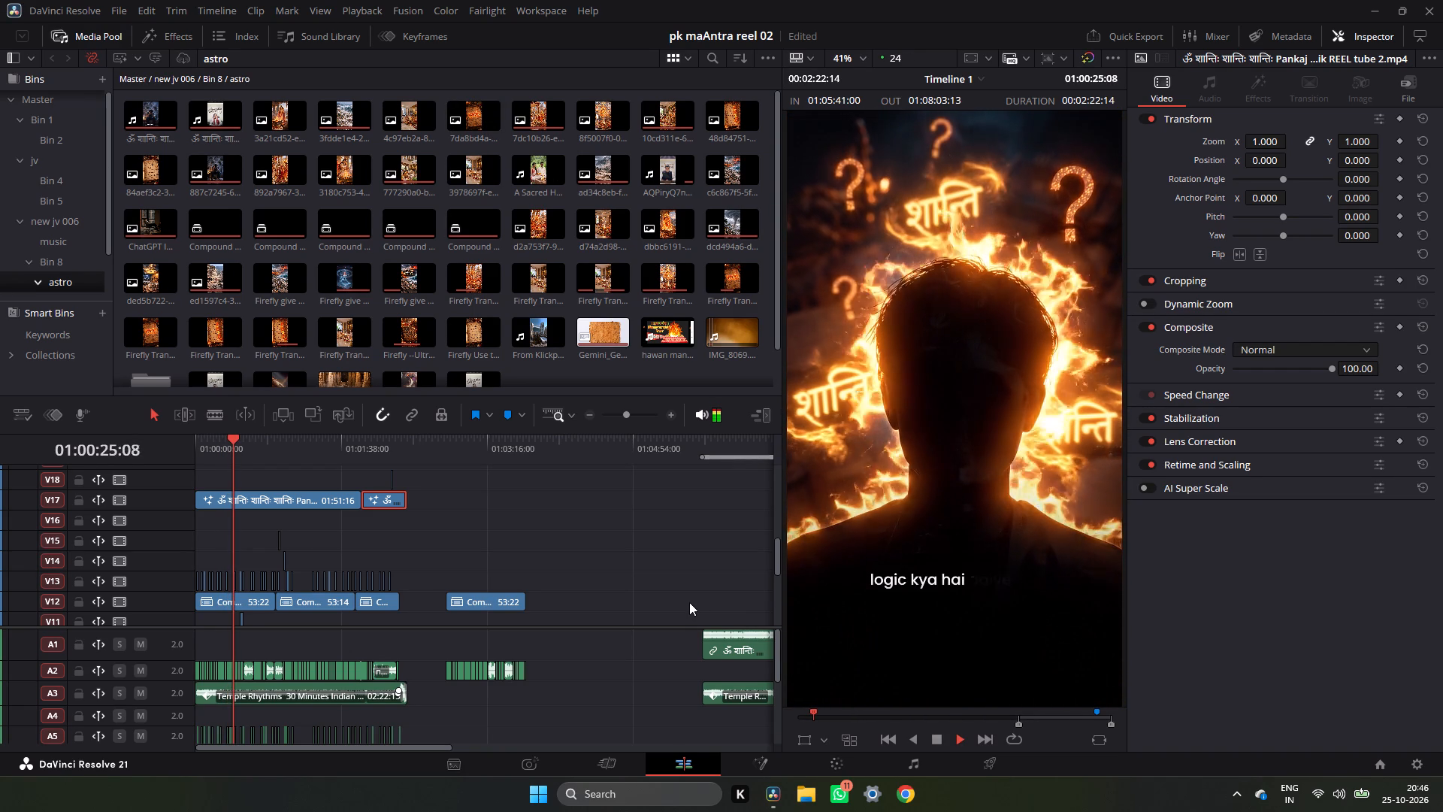
key(space)
key(space)
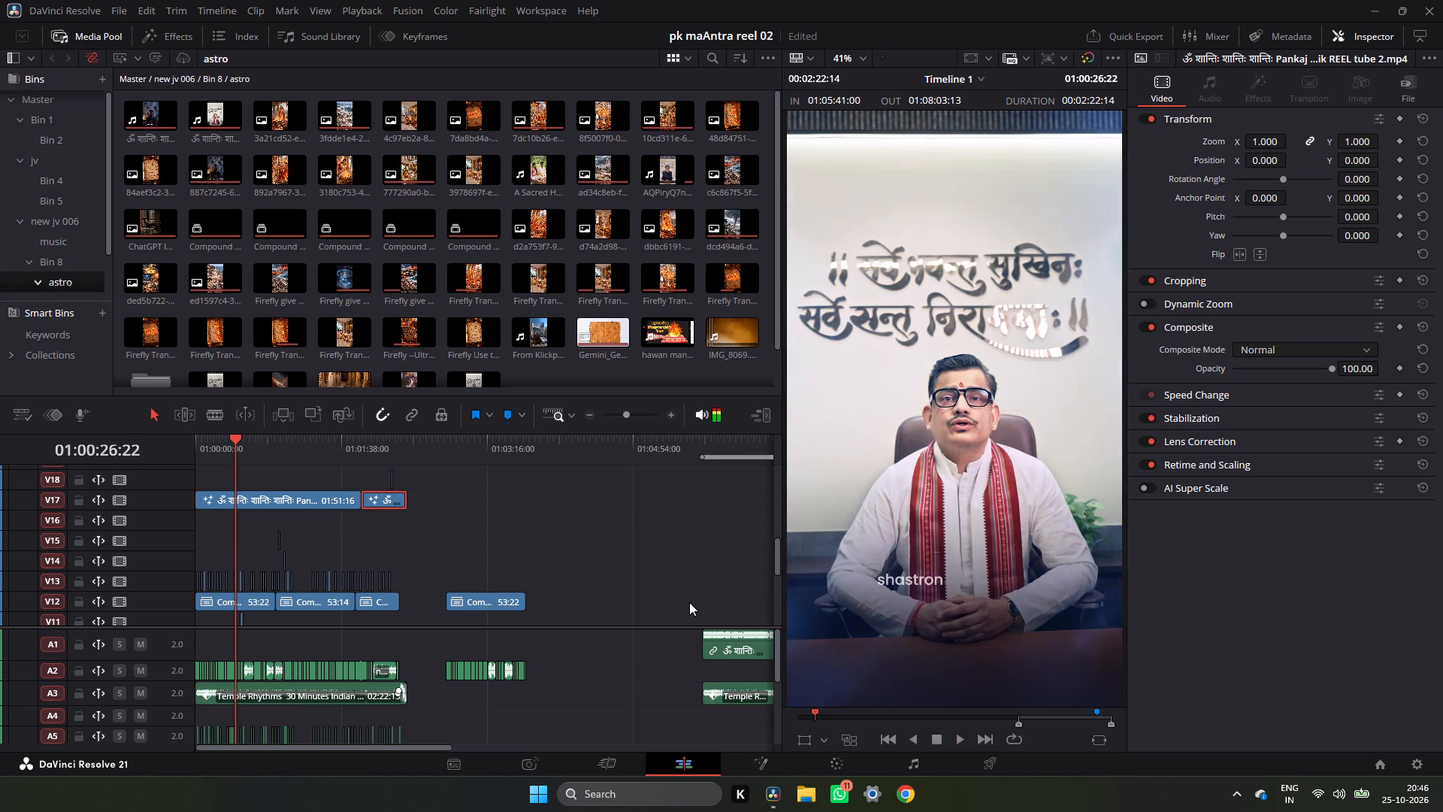
key(space)
key(space)
key(space)
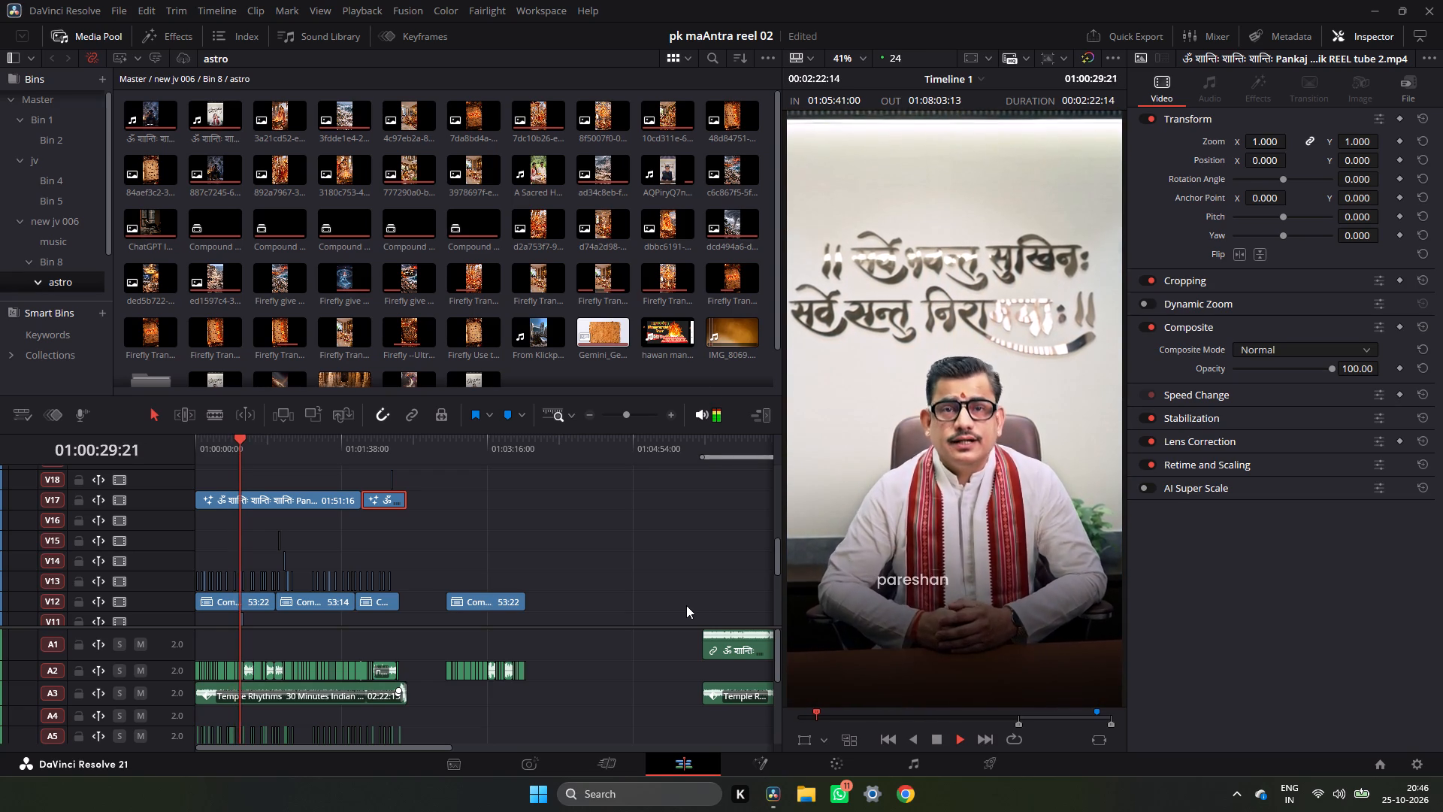
Continue stop-start playback from about 01:00:30 to 01:00:38, checking each caption against the footage.
key(space)
key(space)
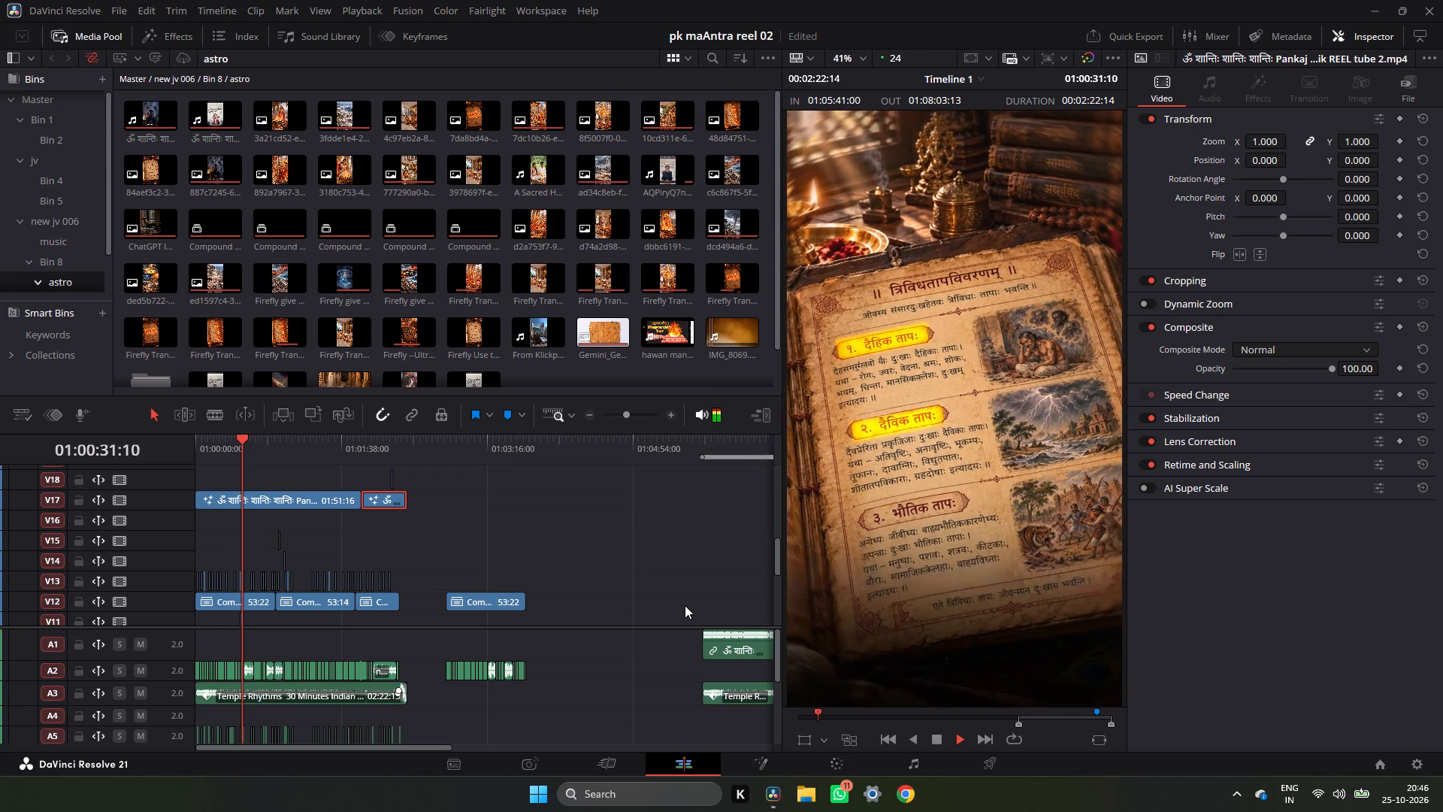
key(space)
key(space)
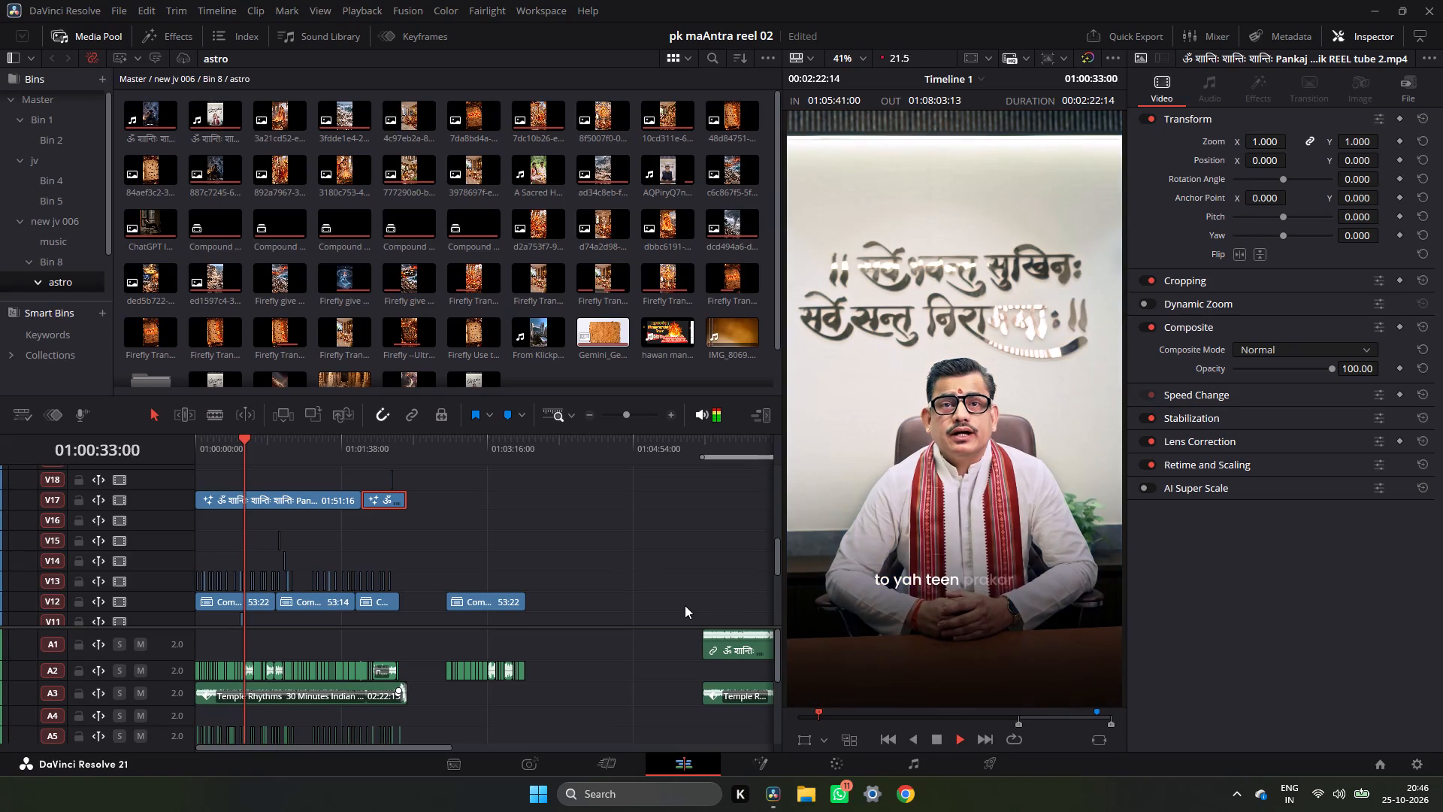
key(space)
key(space)
key(space)
key(space)
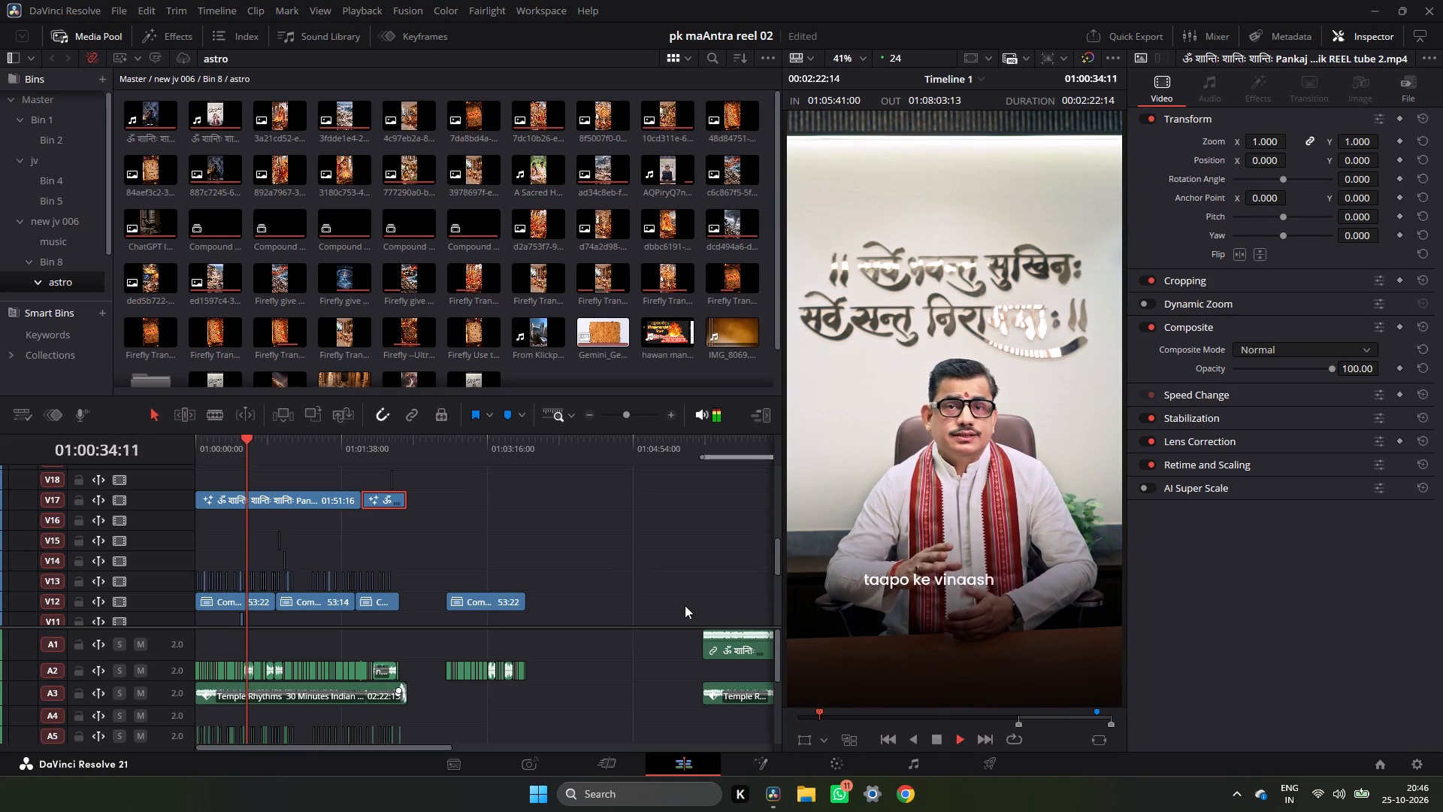
key(space)
key(space)
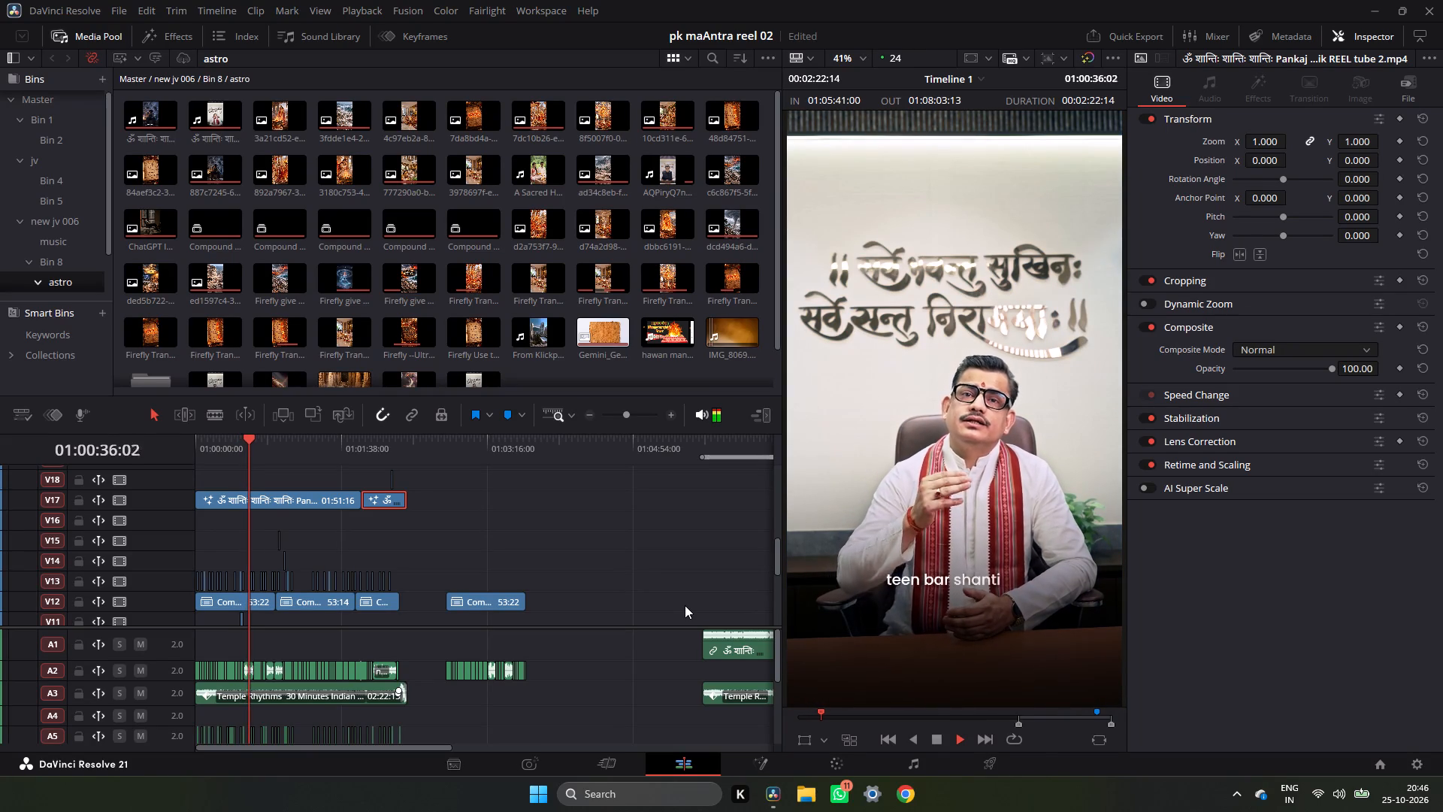
key(space)
key(space)
key(space)
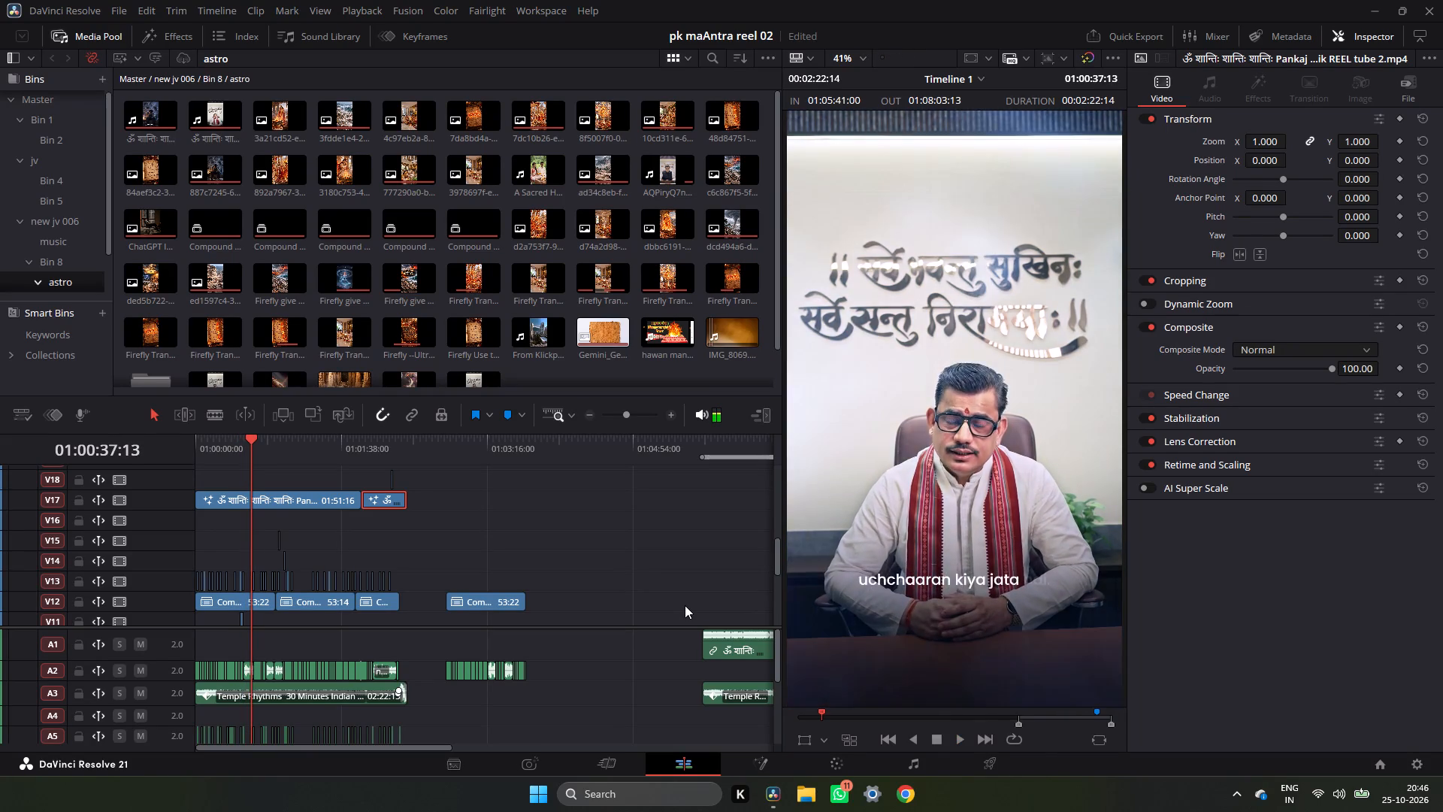
key(space)
key(space)
key(space)
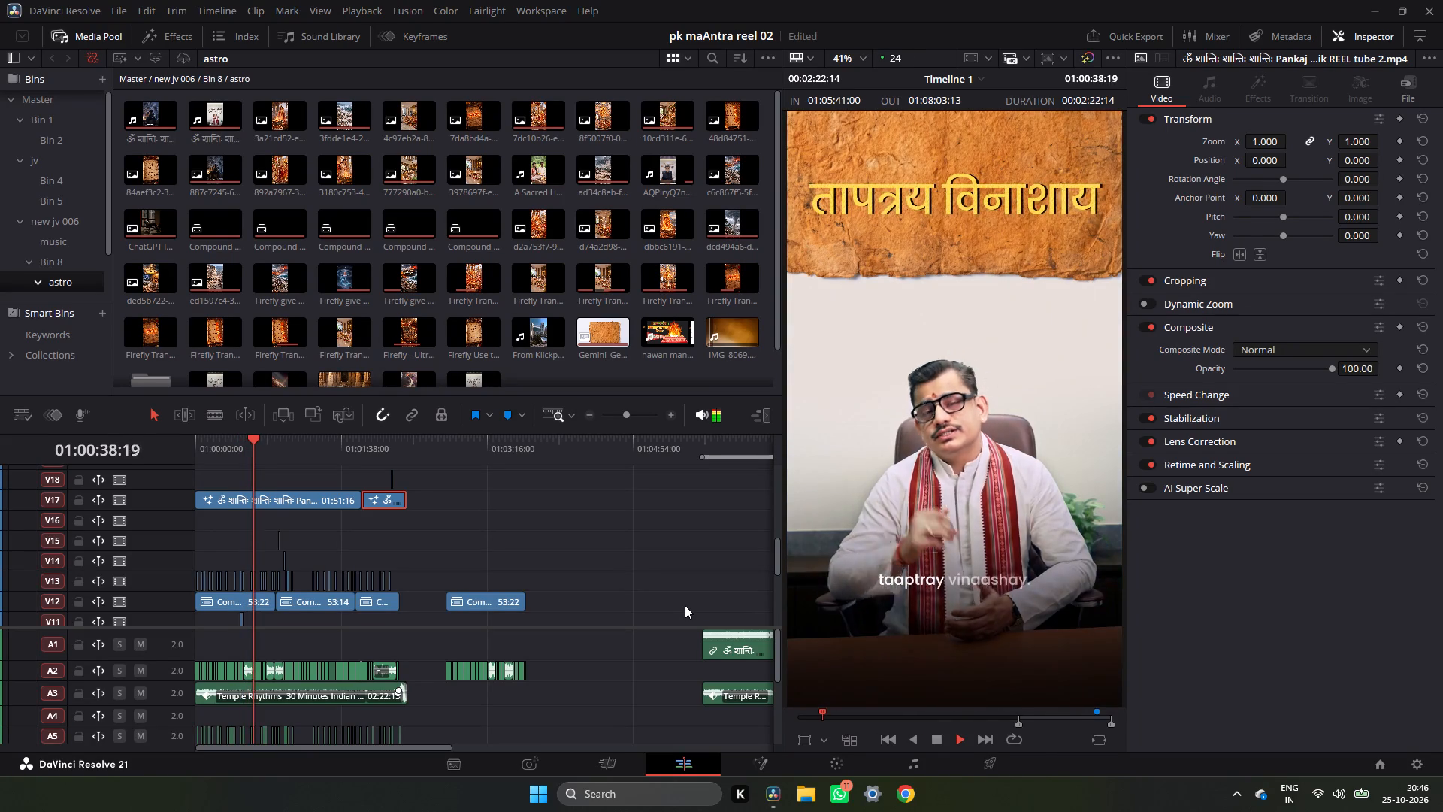
Play on from about 01:00:39 to 01:00:56 to check the captions up to the दैहिक ताप heading.
key(space)
key(space)
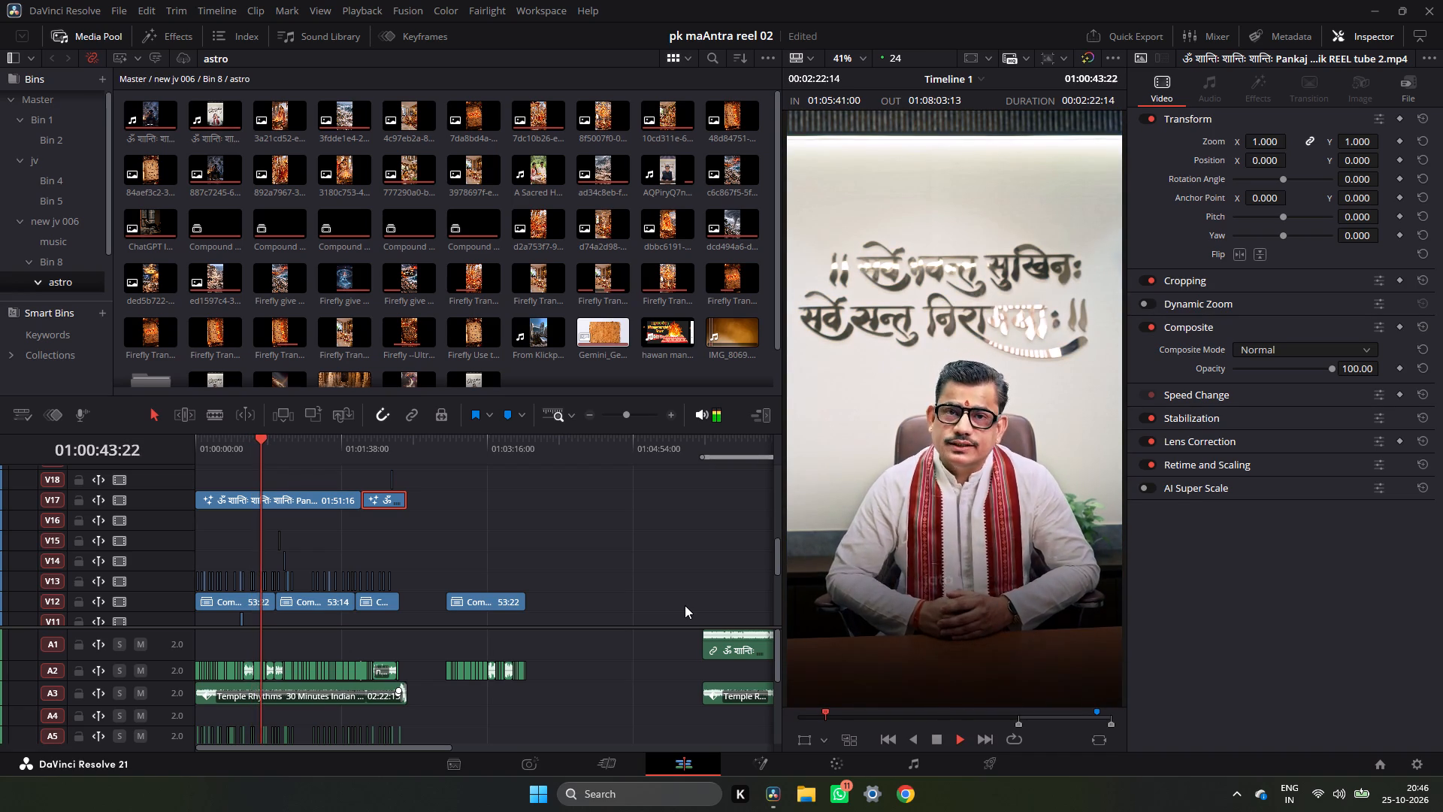
key(space)
key(space)
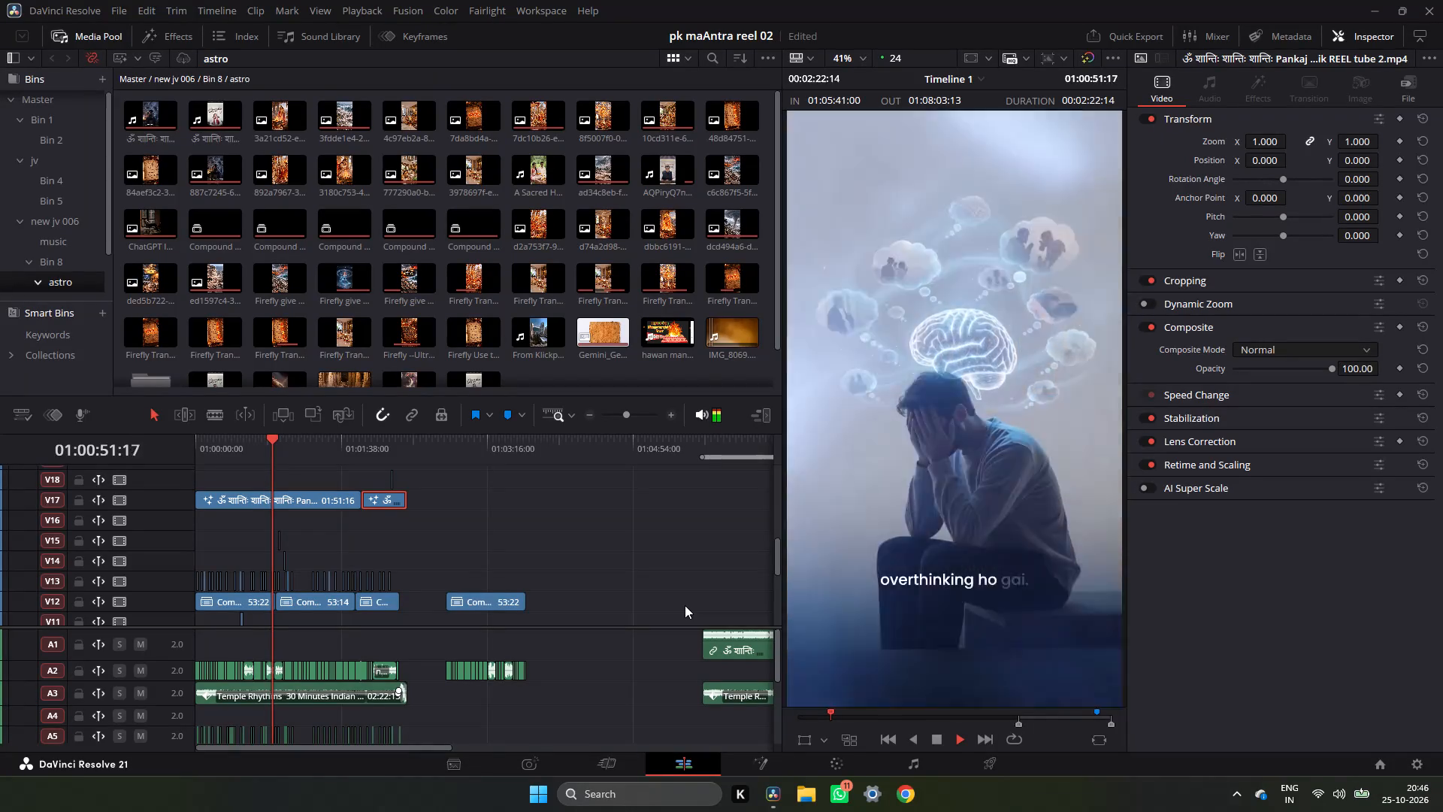
key(space)
key(space)
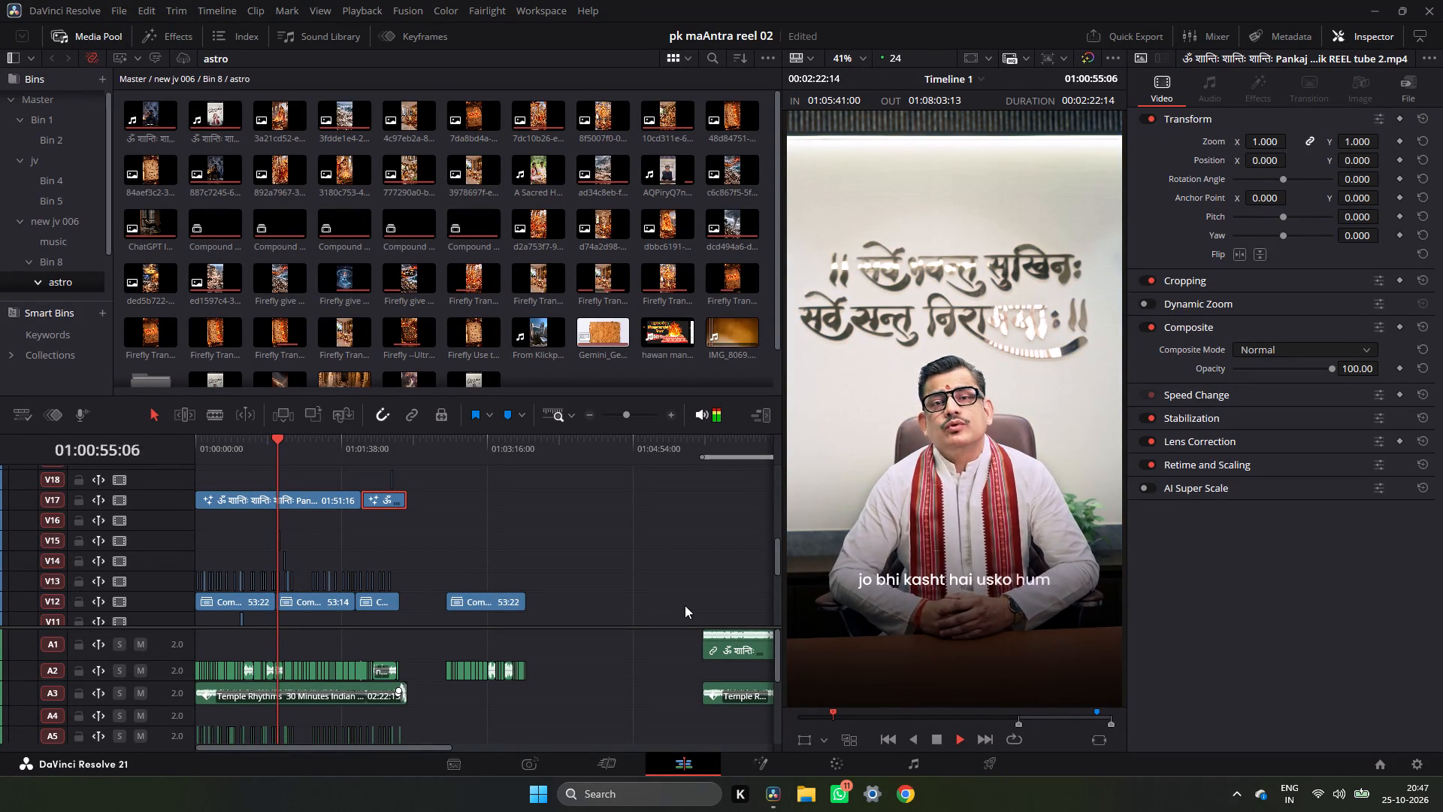
key(space)
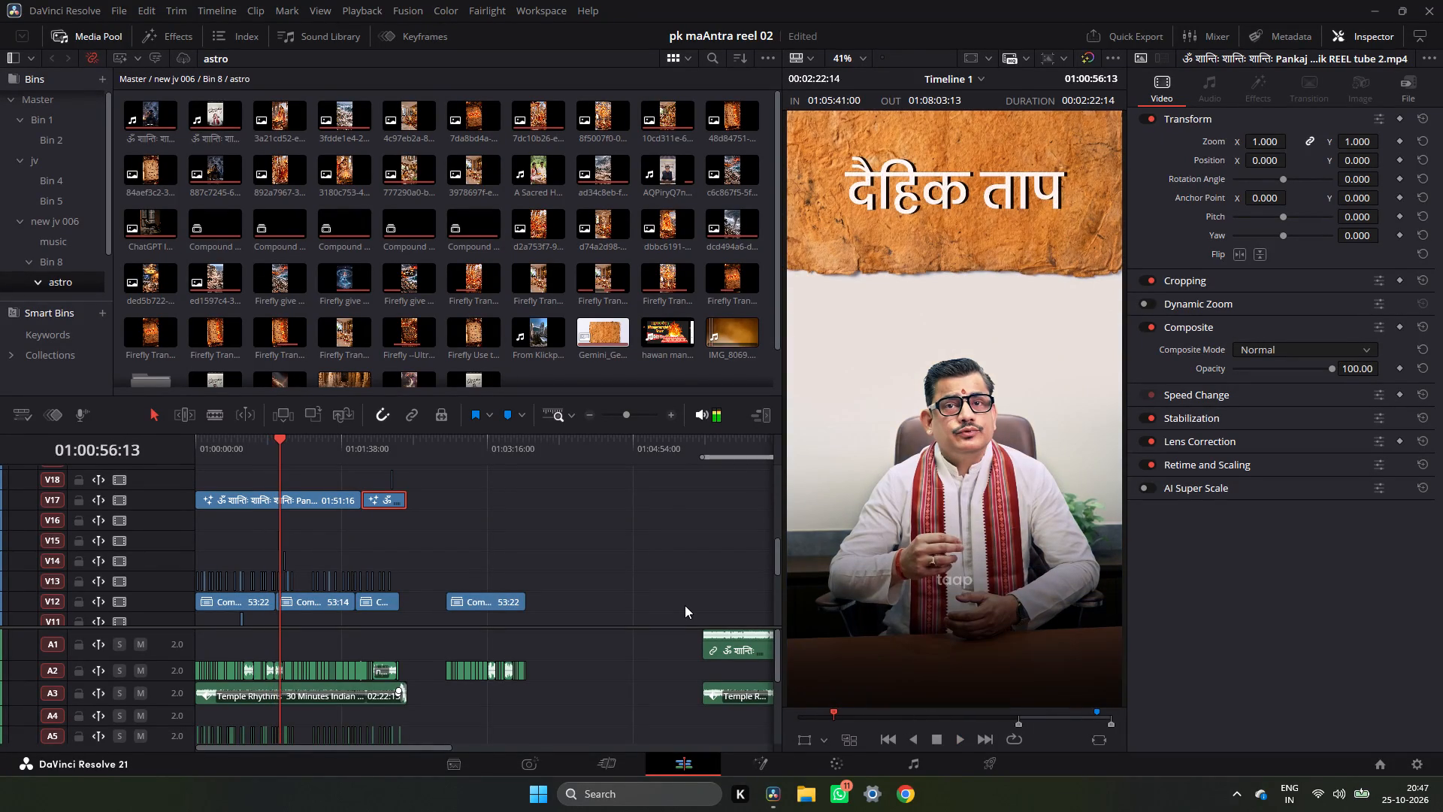
Replay the transition into the दैहिक ताप heading, pausing at 01:00:56:06 to examine the caption during the flash.
double_click(670, 411)
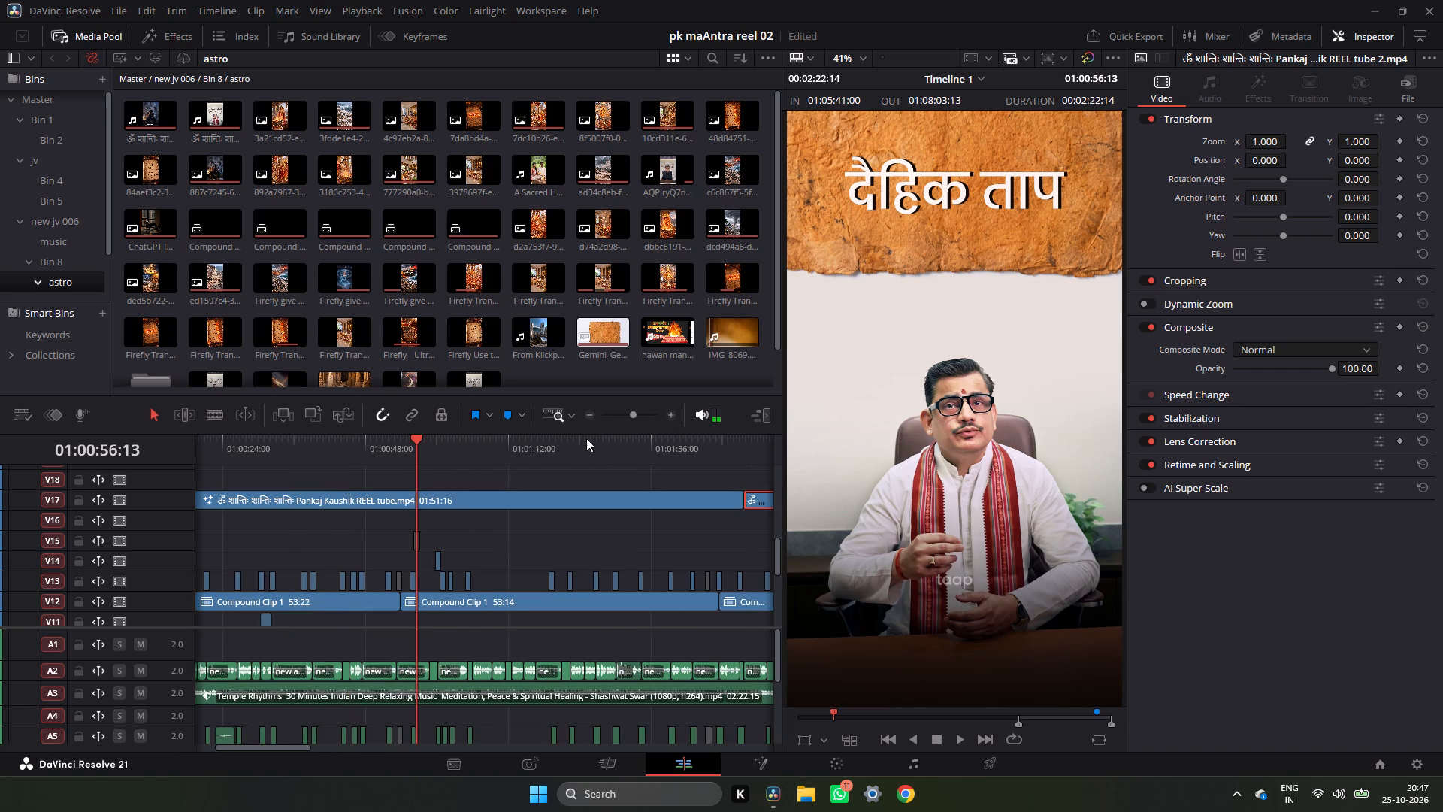
click(392, 453)
key(space)
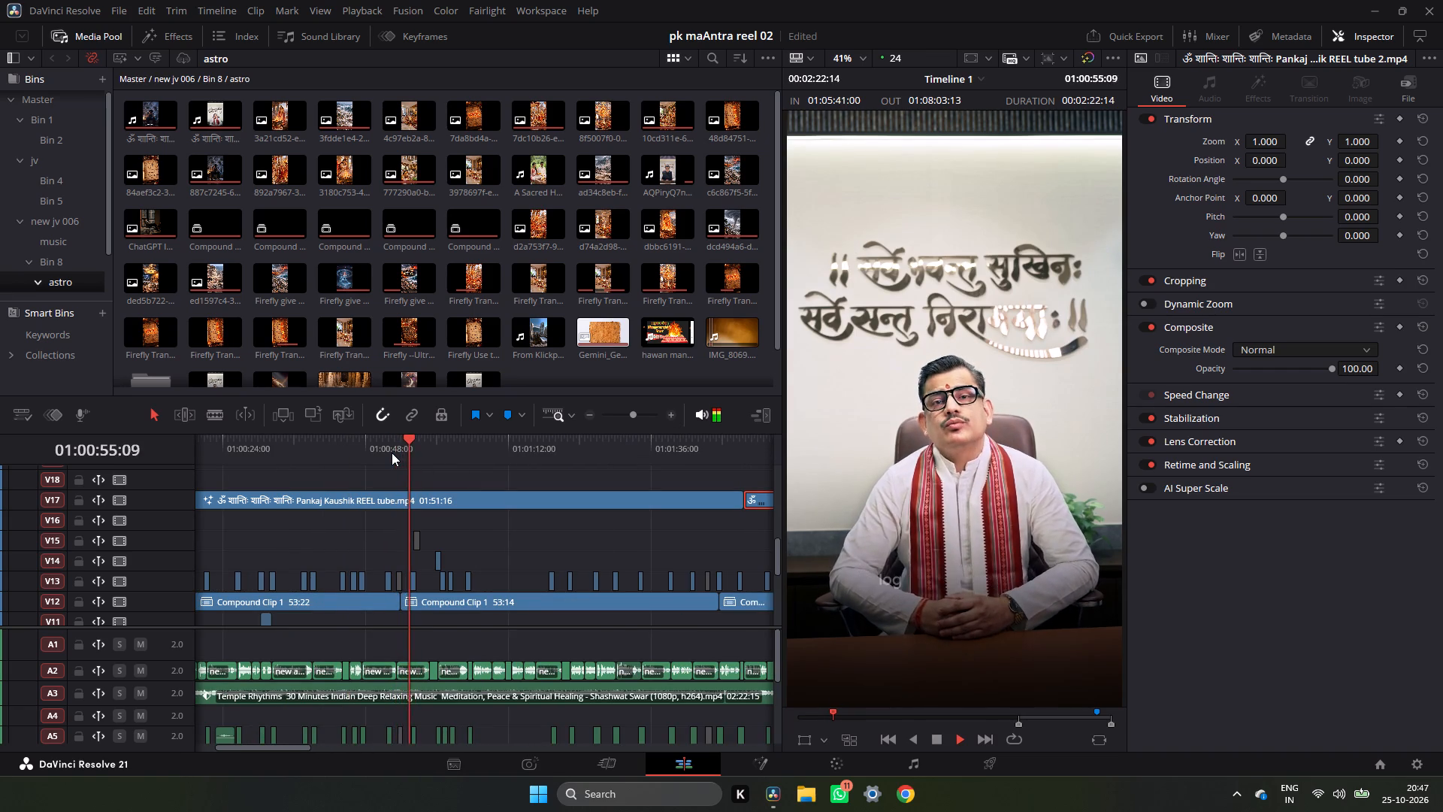
key(space)
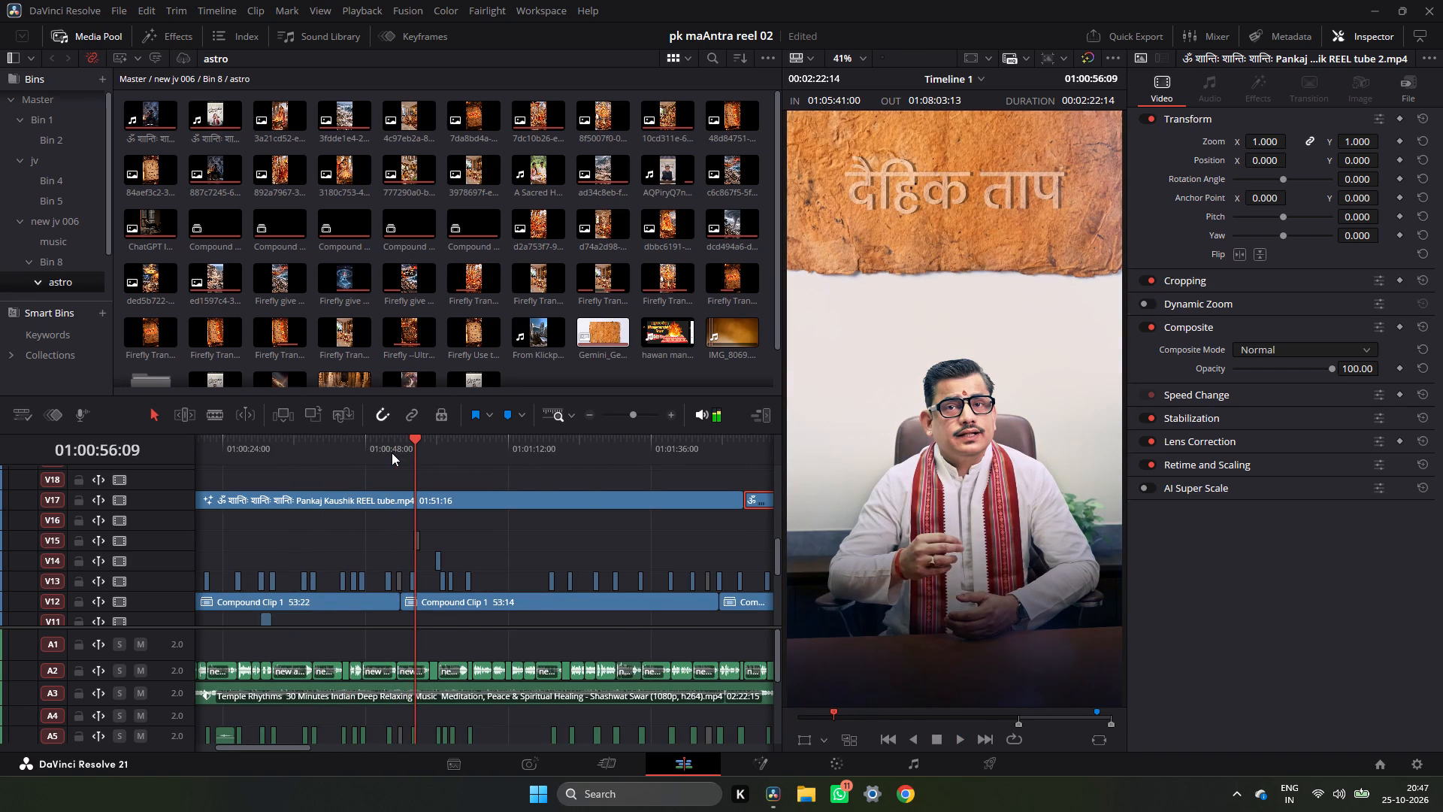
triple_click(668, 411)
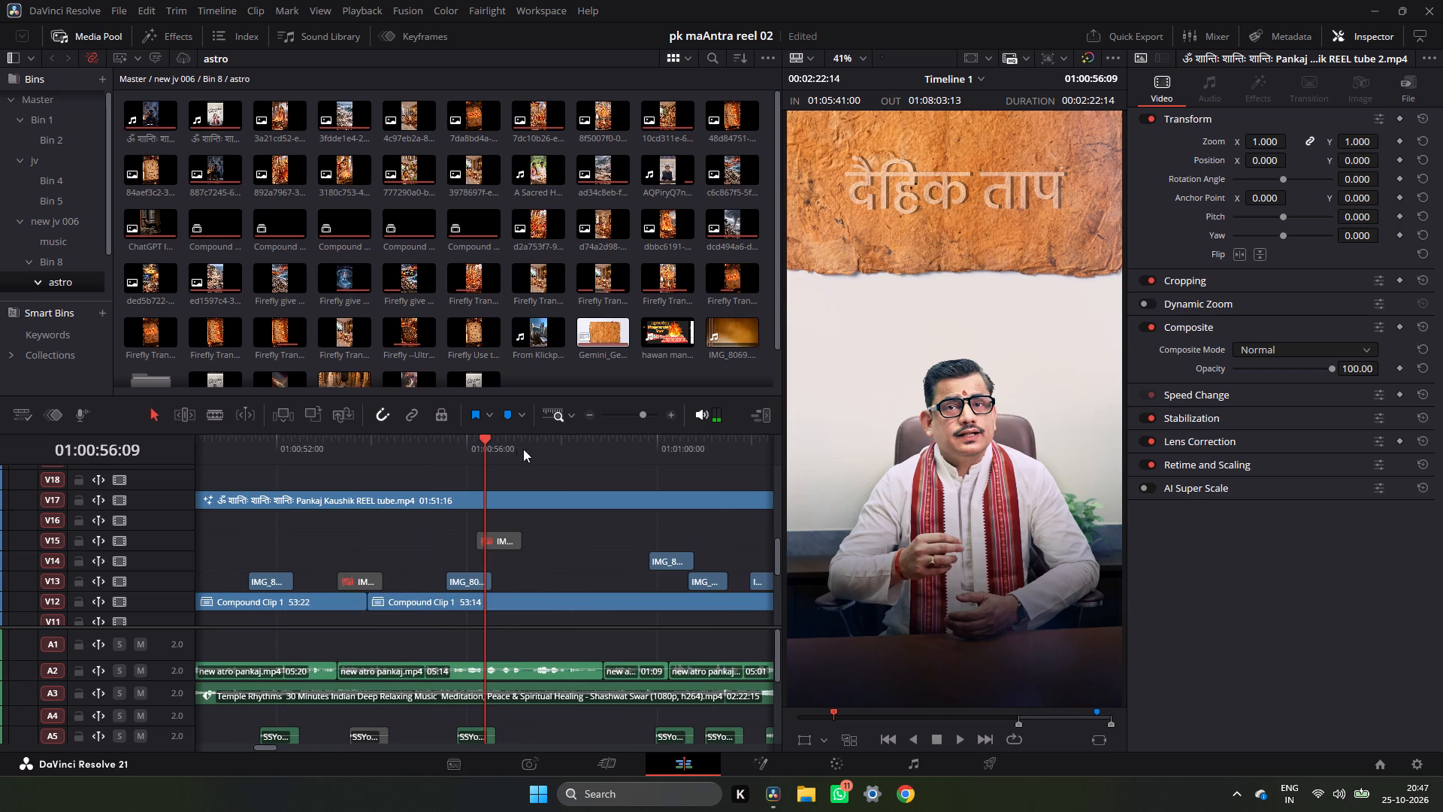
drag(473, 449, 448, 473)
key(space)
key(space)
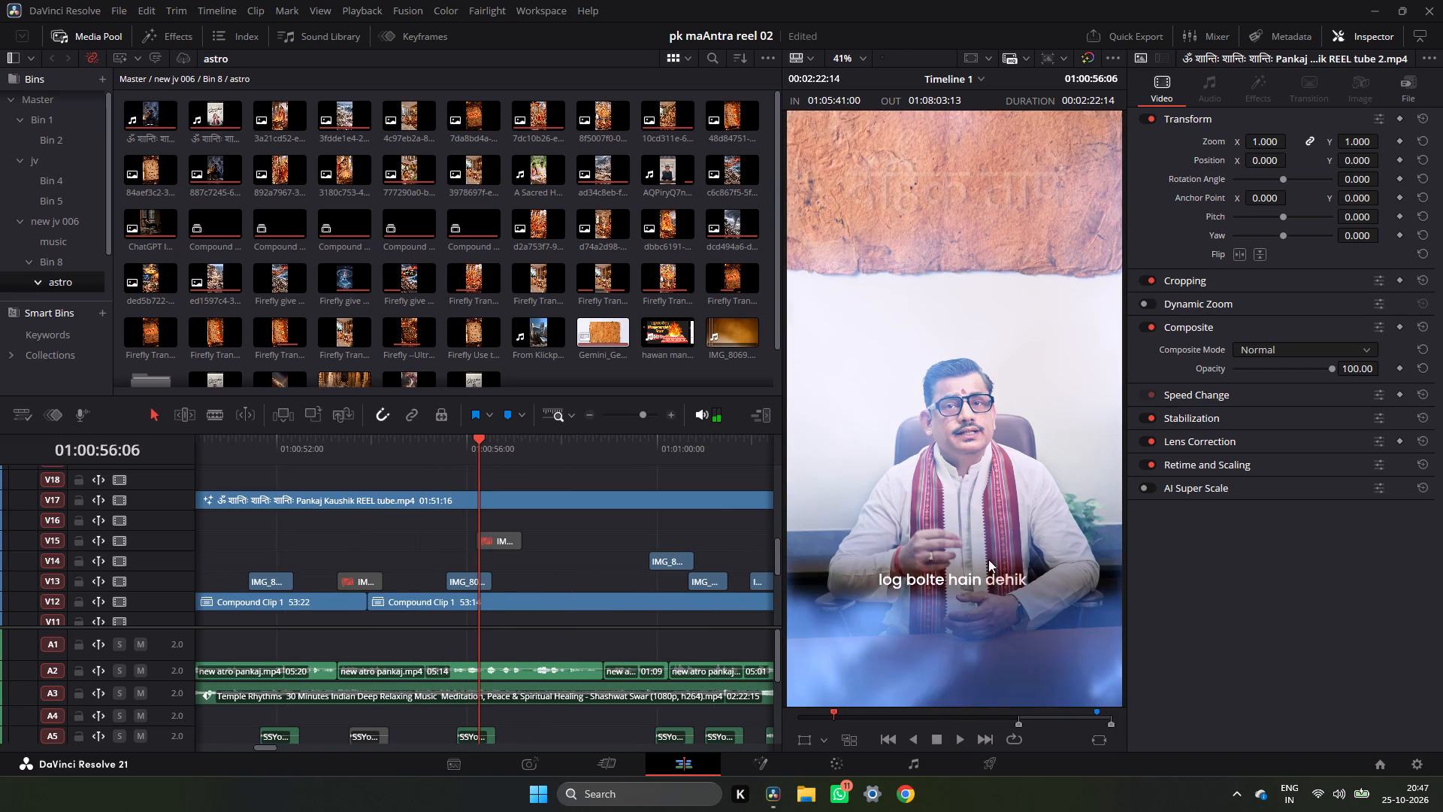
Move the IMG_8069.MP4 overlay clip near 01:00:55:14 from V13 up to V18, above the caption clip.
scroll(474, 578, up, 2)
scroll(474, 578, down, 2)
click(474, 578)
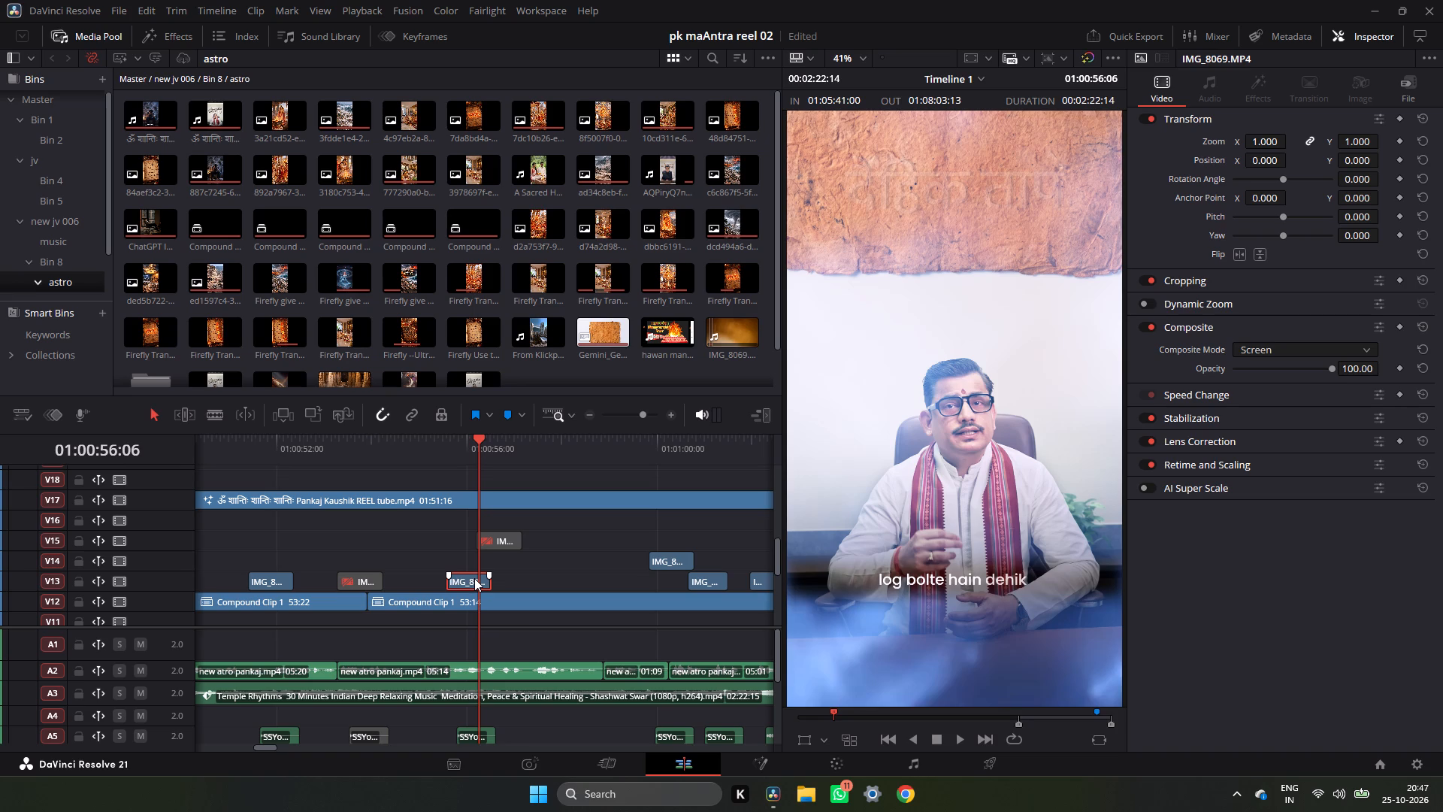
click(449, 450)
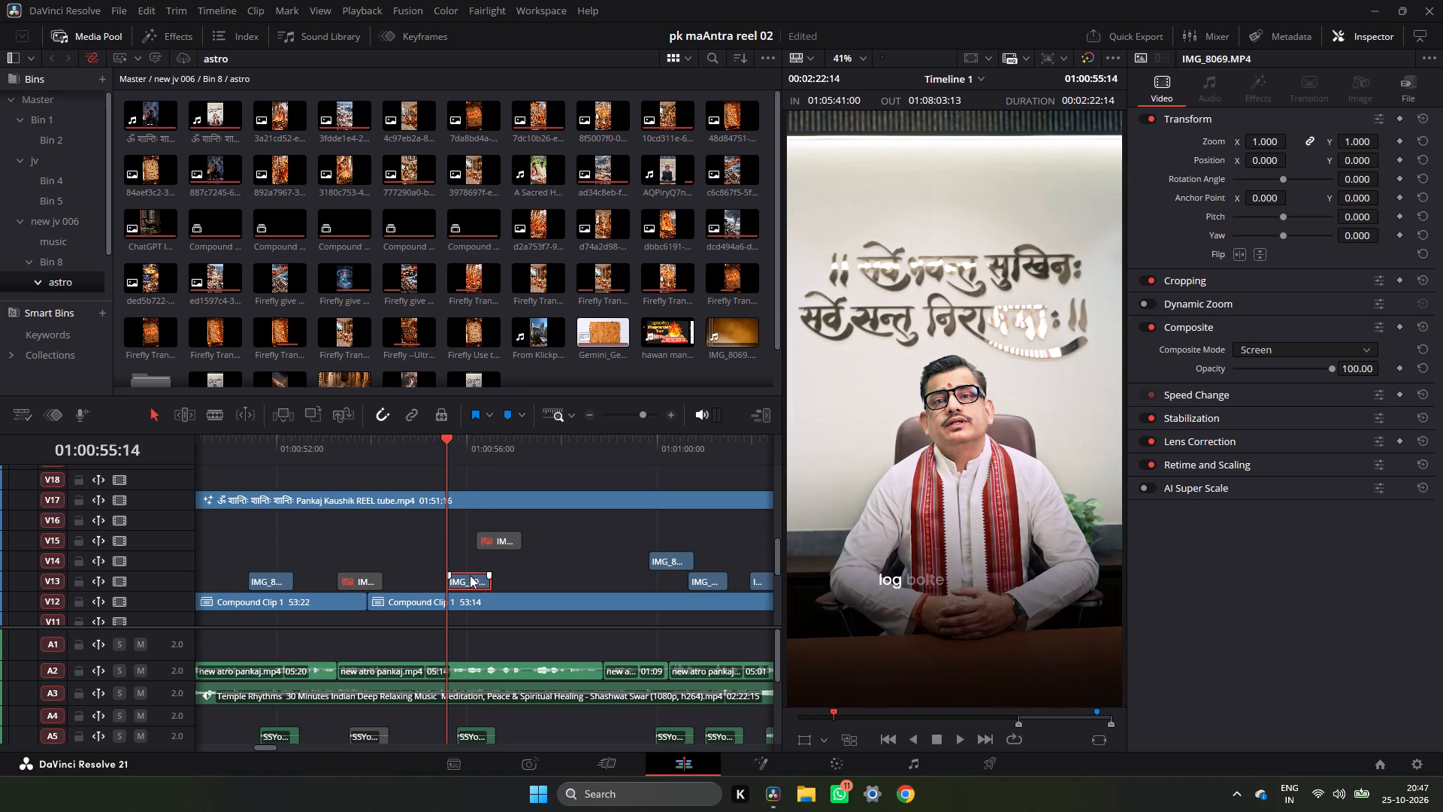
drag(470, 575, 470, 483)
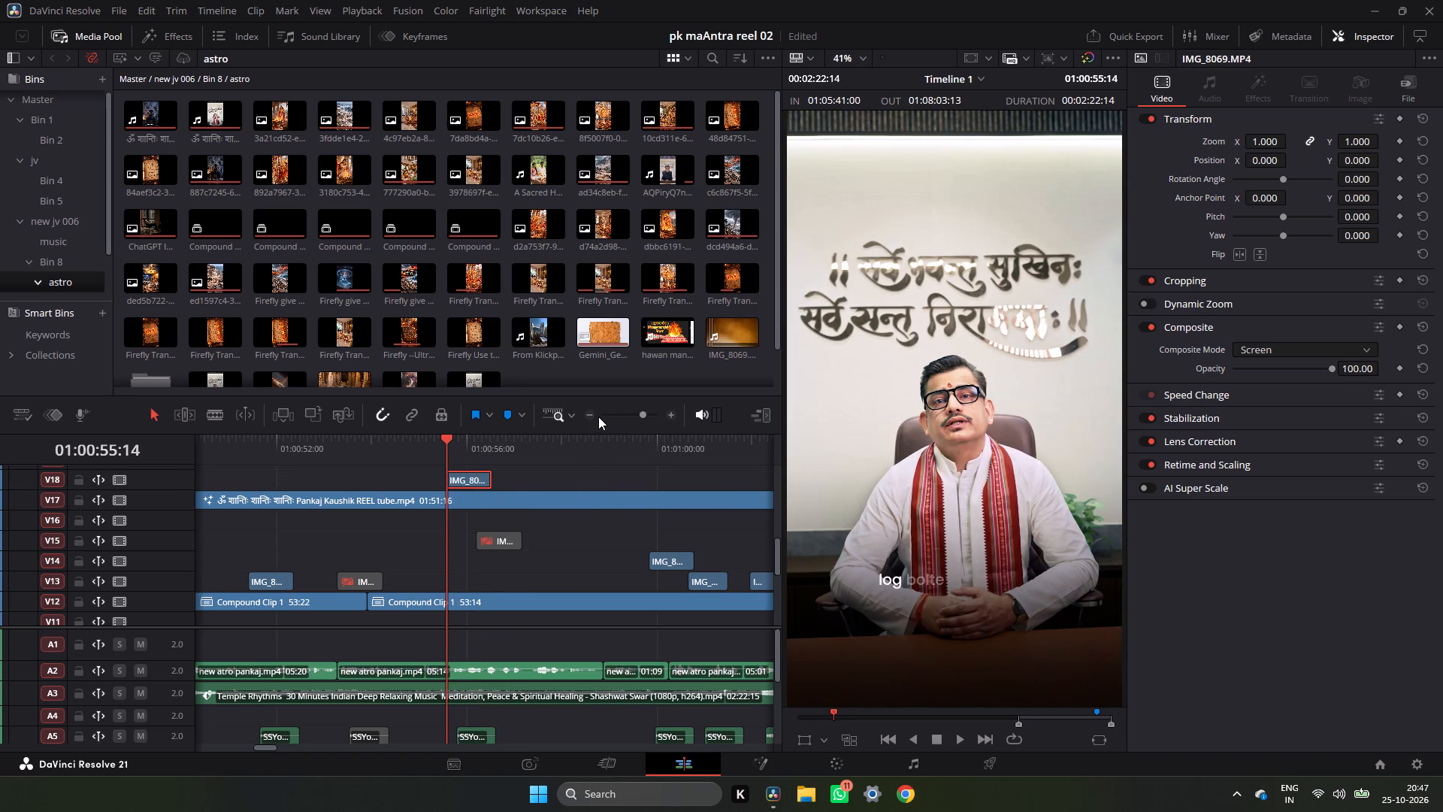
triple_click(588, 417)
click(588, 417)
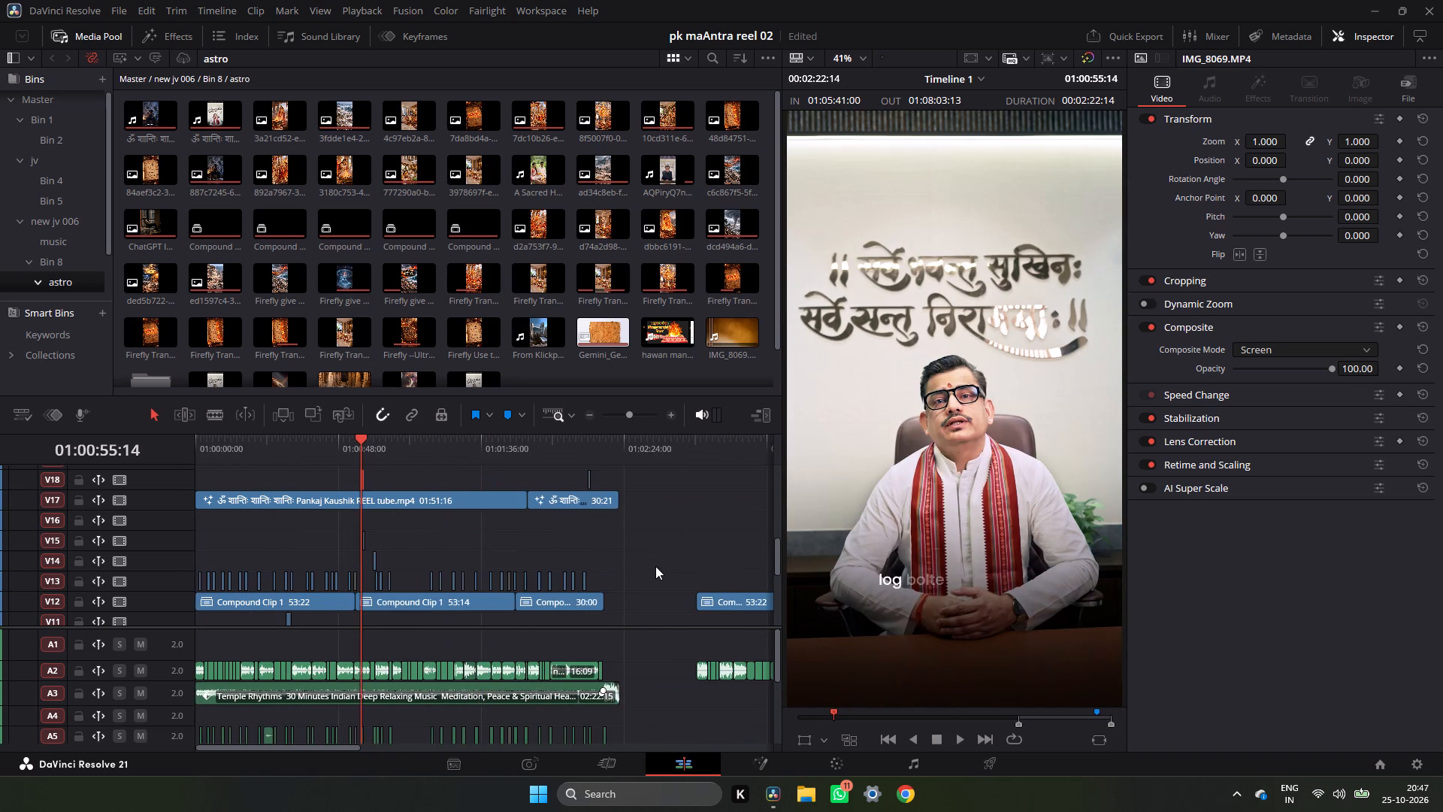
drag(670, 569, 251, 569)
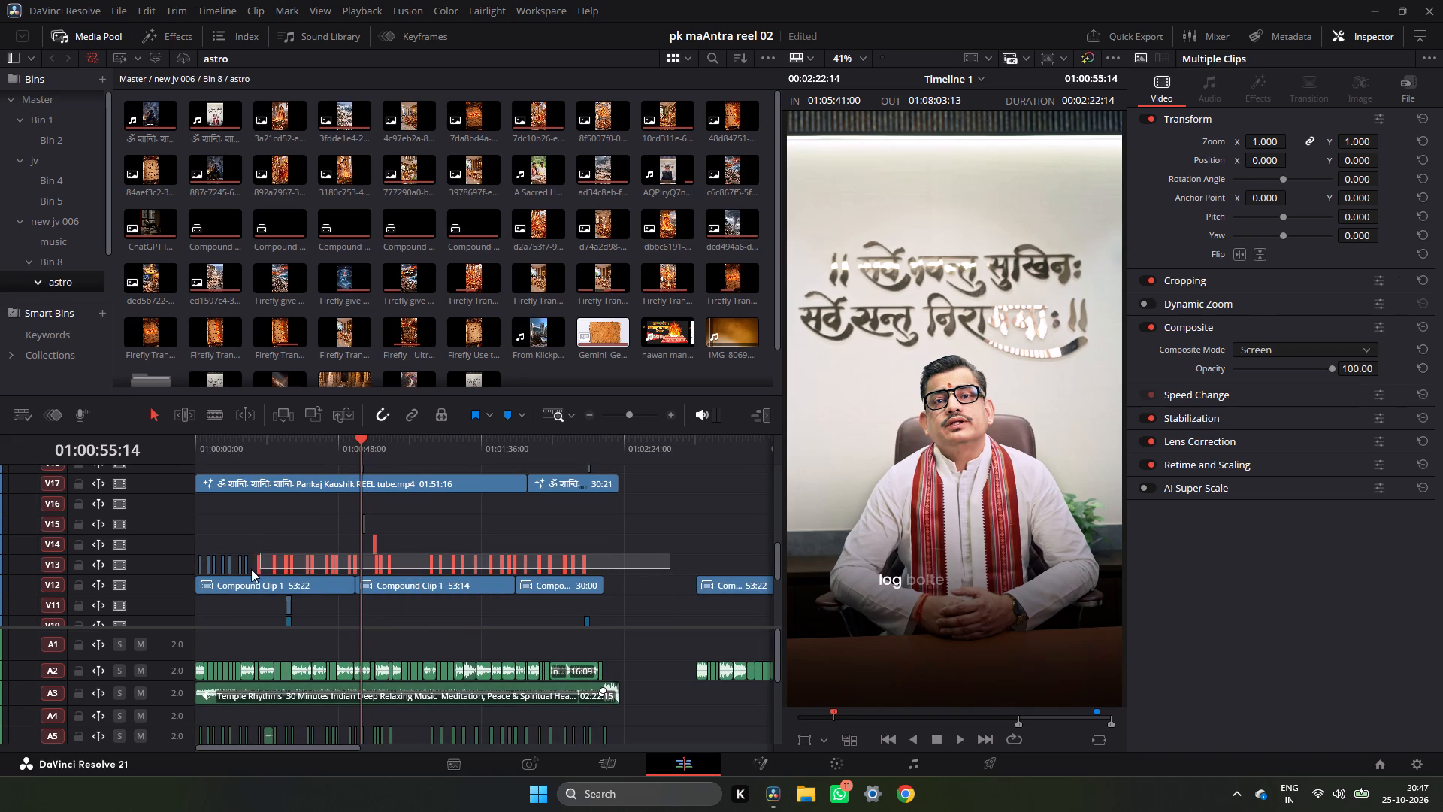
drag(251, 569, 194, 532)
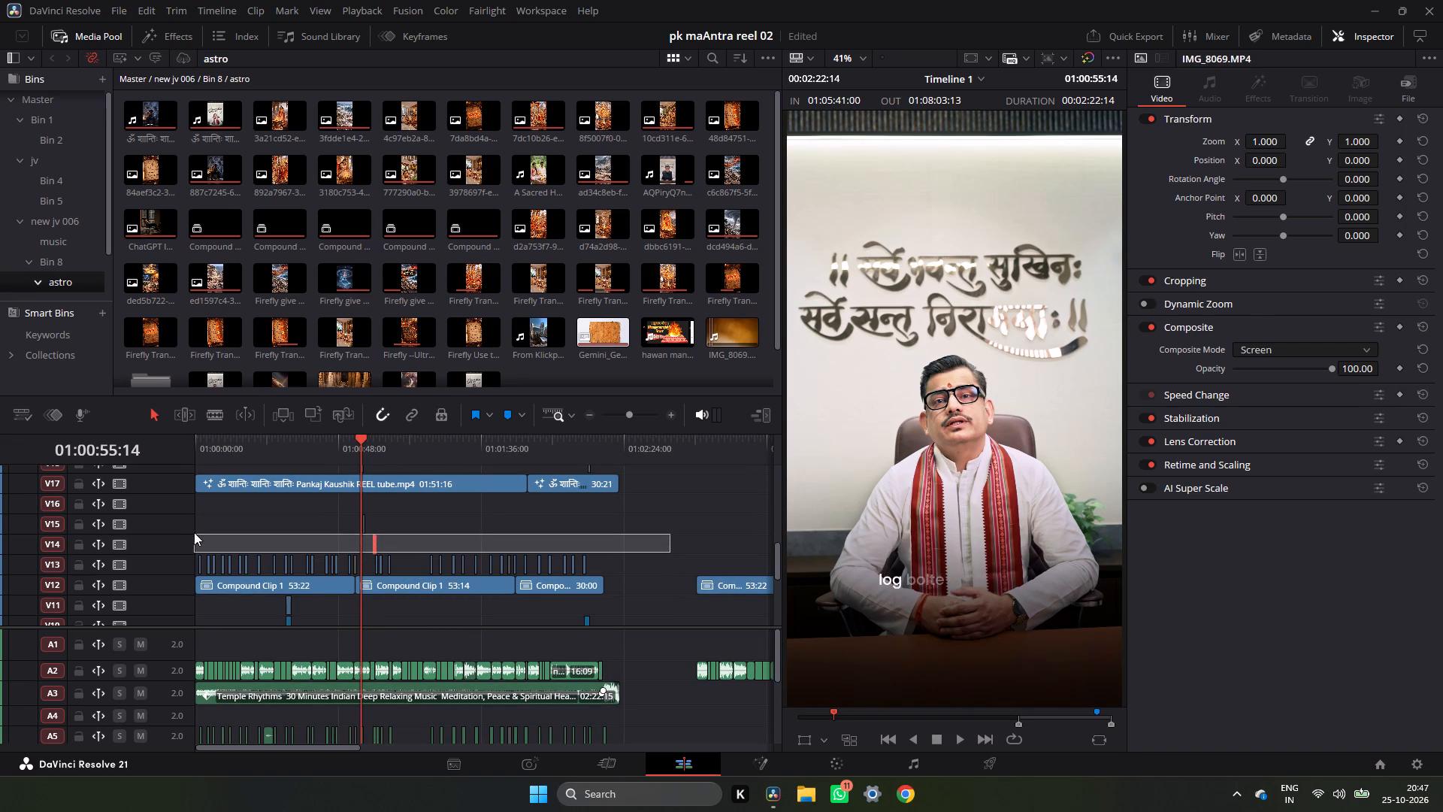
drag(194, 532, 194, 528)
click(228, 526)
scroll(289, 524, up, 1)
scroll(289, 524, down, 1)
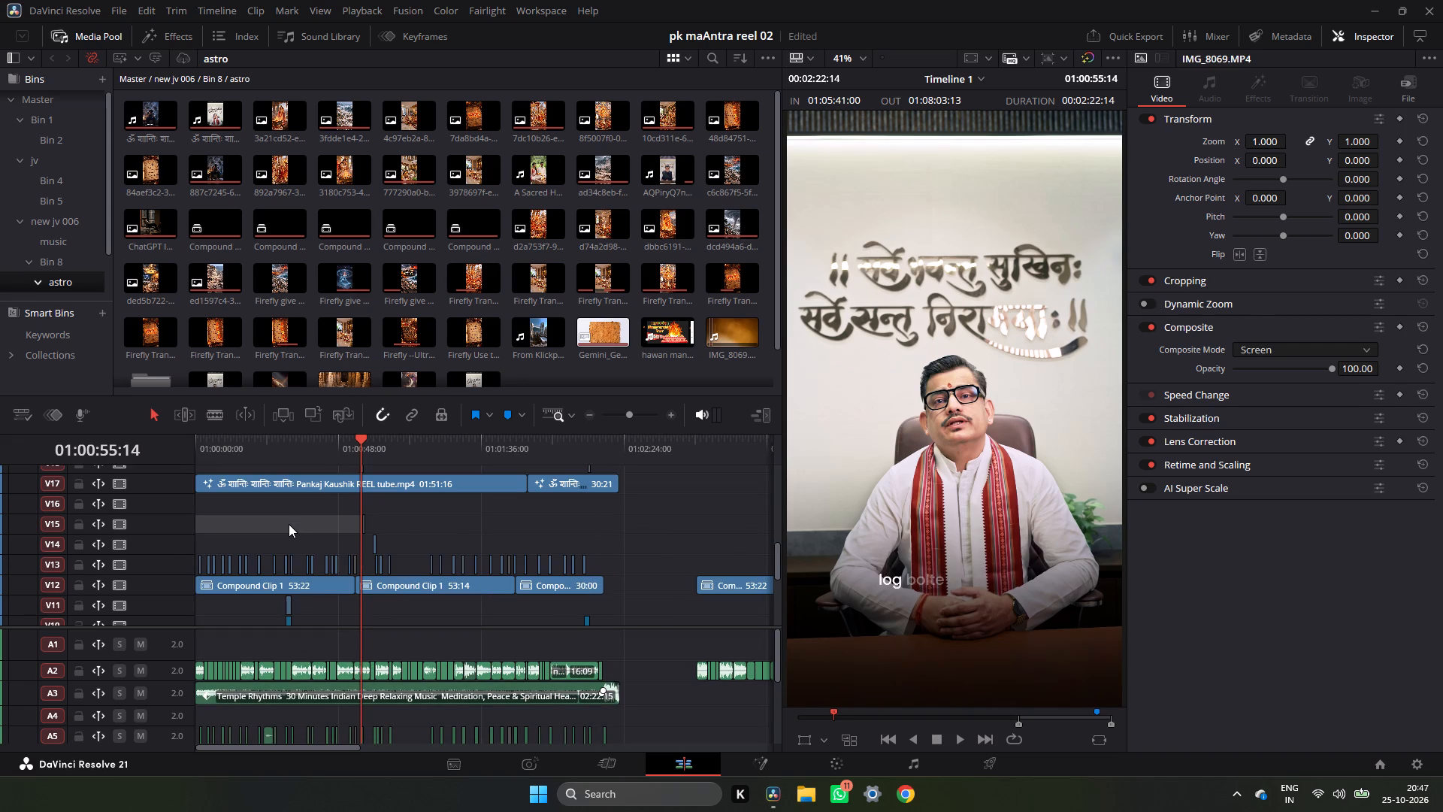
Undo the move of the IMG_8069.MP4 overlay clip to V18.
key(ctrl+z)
Select all the short flash overlay clips on V13 and V14 across the whole reel.
scroll(393, 521, up, 1)
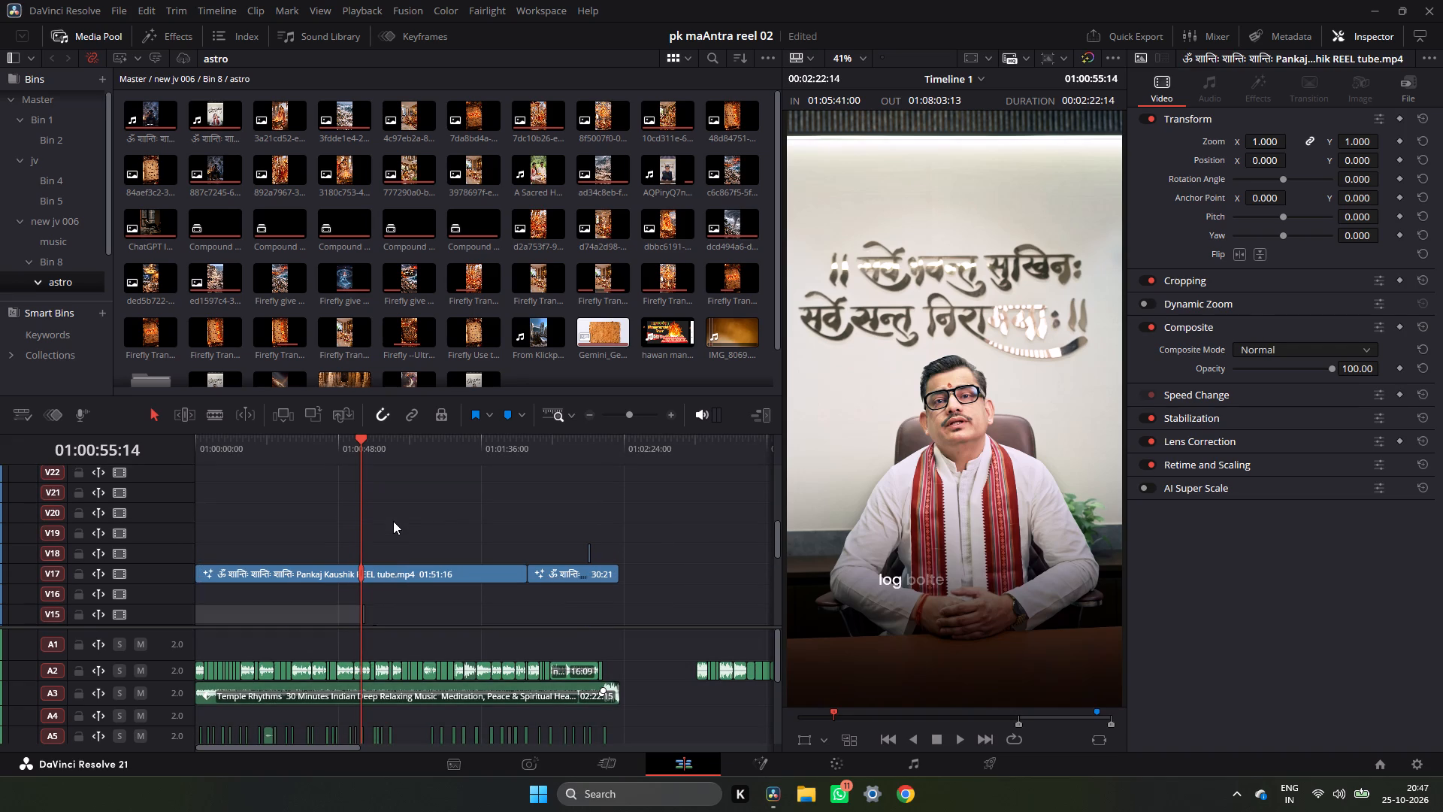
scroll(393, 521, down, 1)
drag(681, 540, 288, 573)
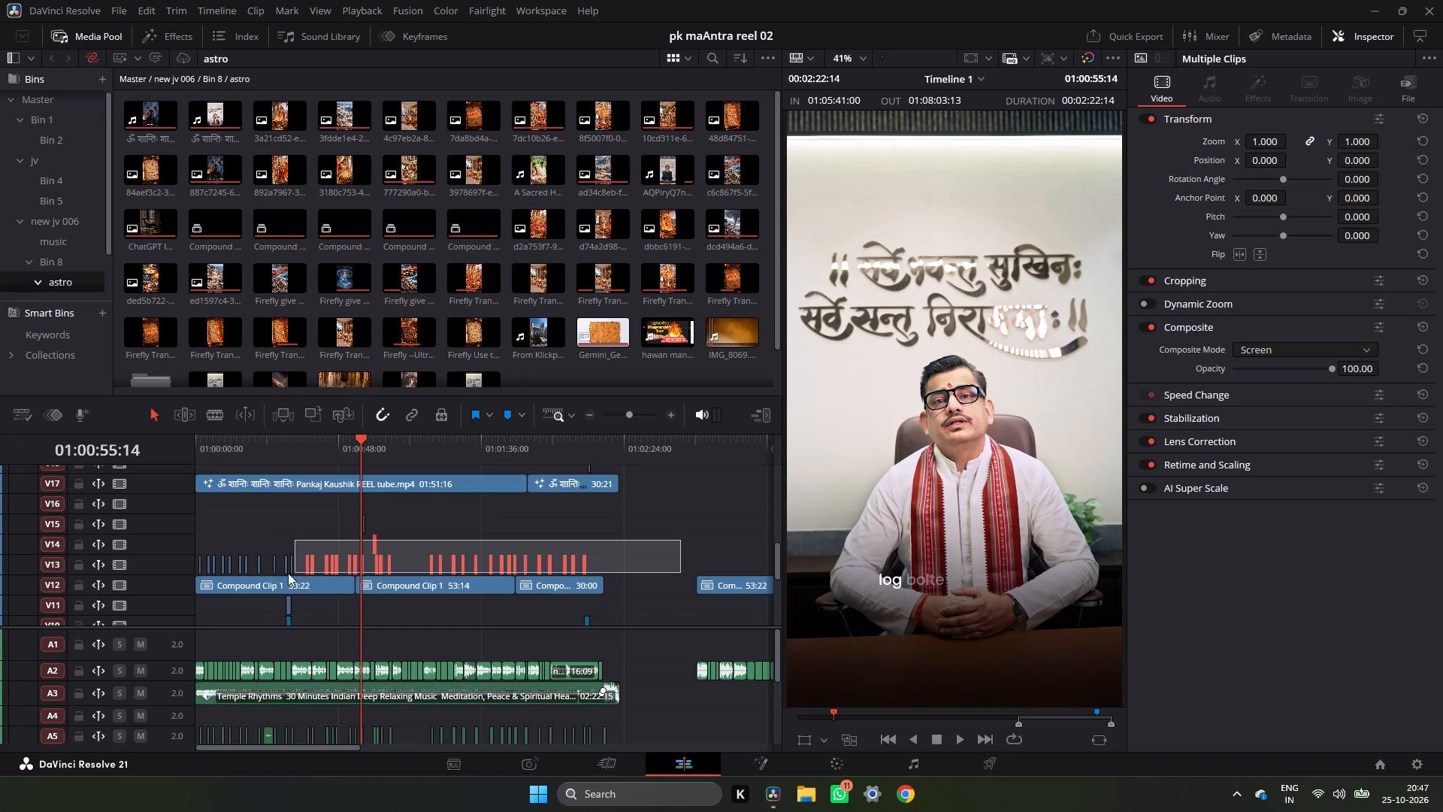
drag(288, 573, 197, 573)
scroll(365, 509, up, 1)
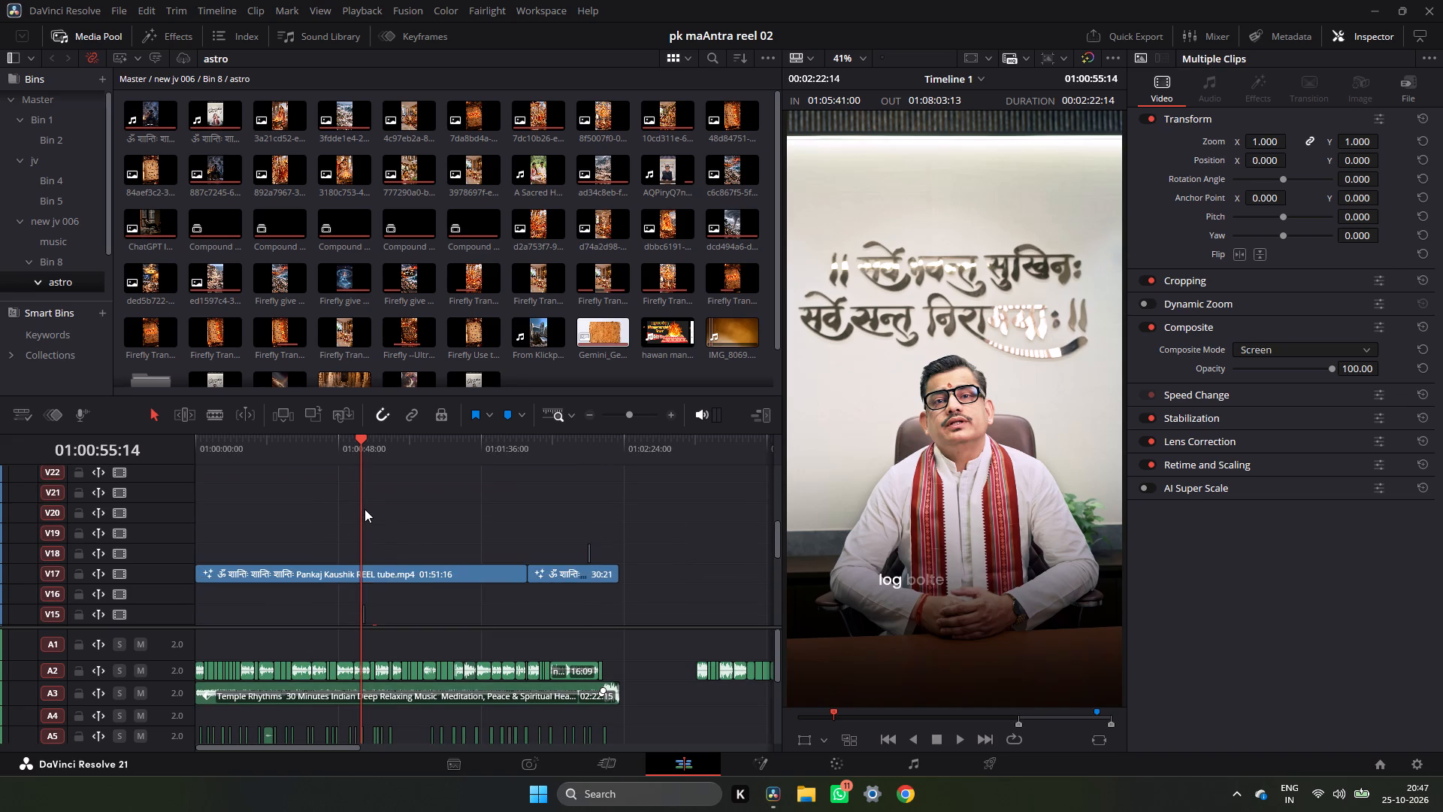
scroll(365, 509, down, 2)
scroll(365, 509, up, 2)
scroll(365, 509, down, 1)
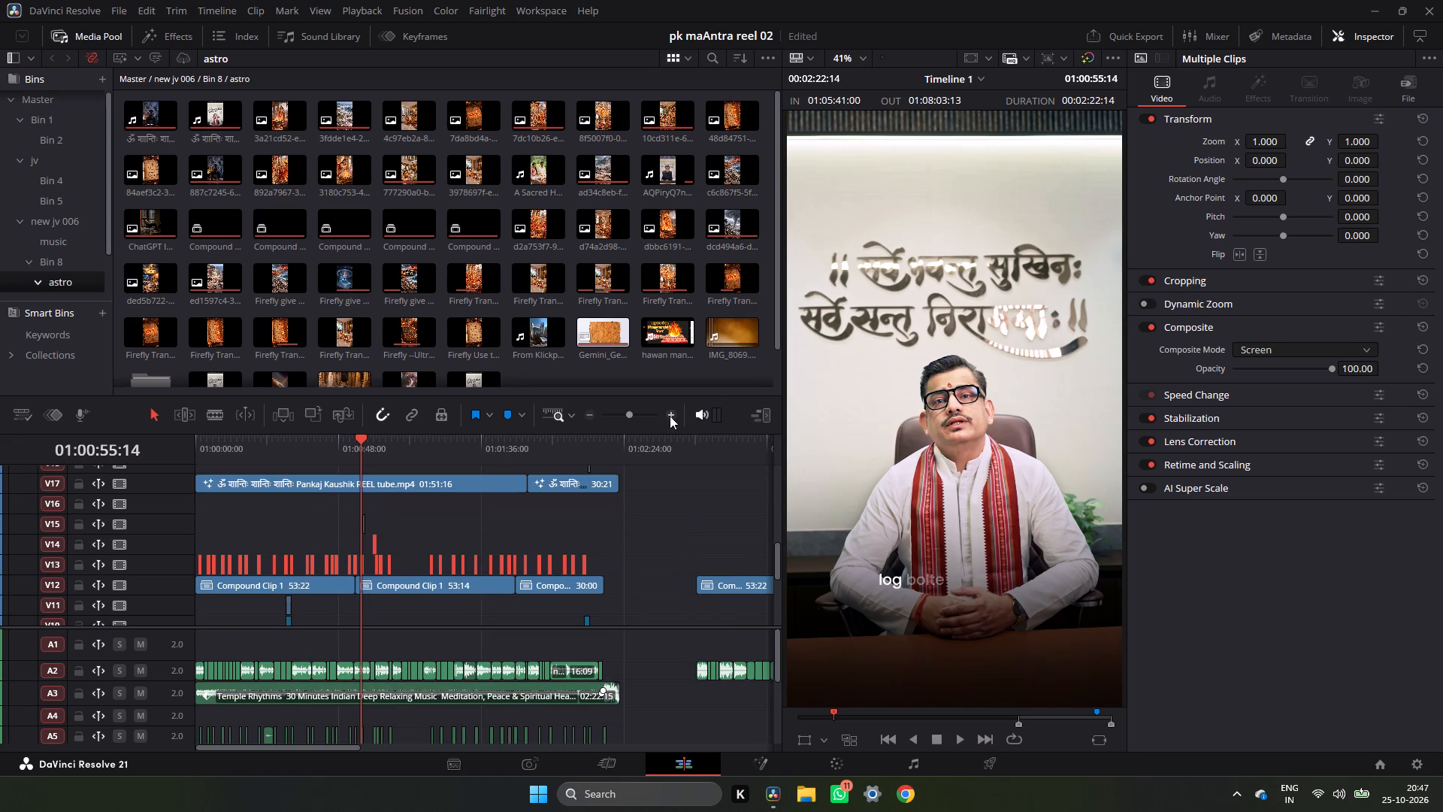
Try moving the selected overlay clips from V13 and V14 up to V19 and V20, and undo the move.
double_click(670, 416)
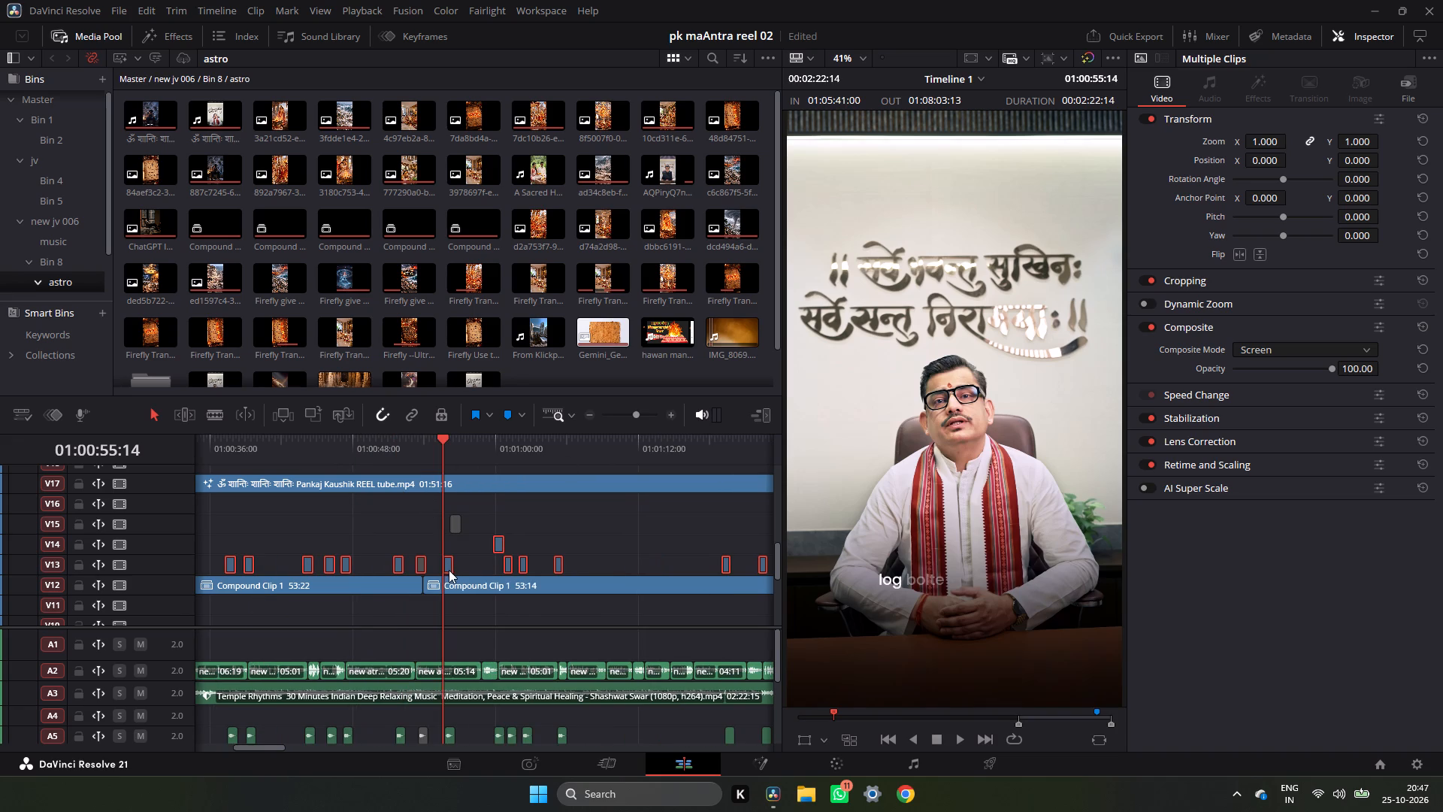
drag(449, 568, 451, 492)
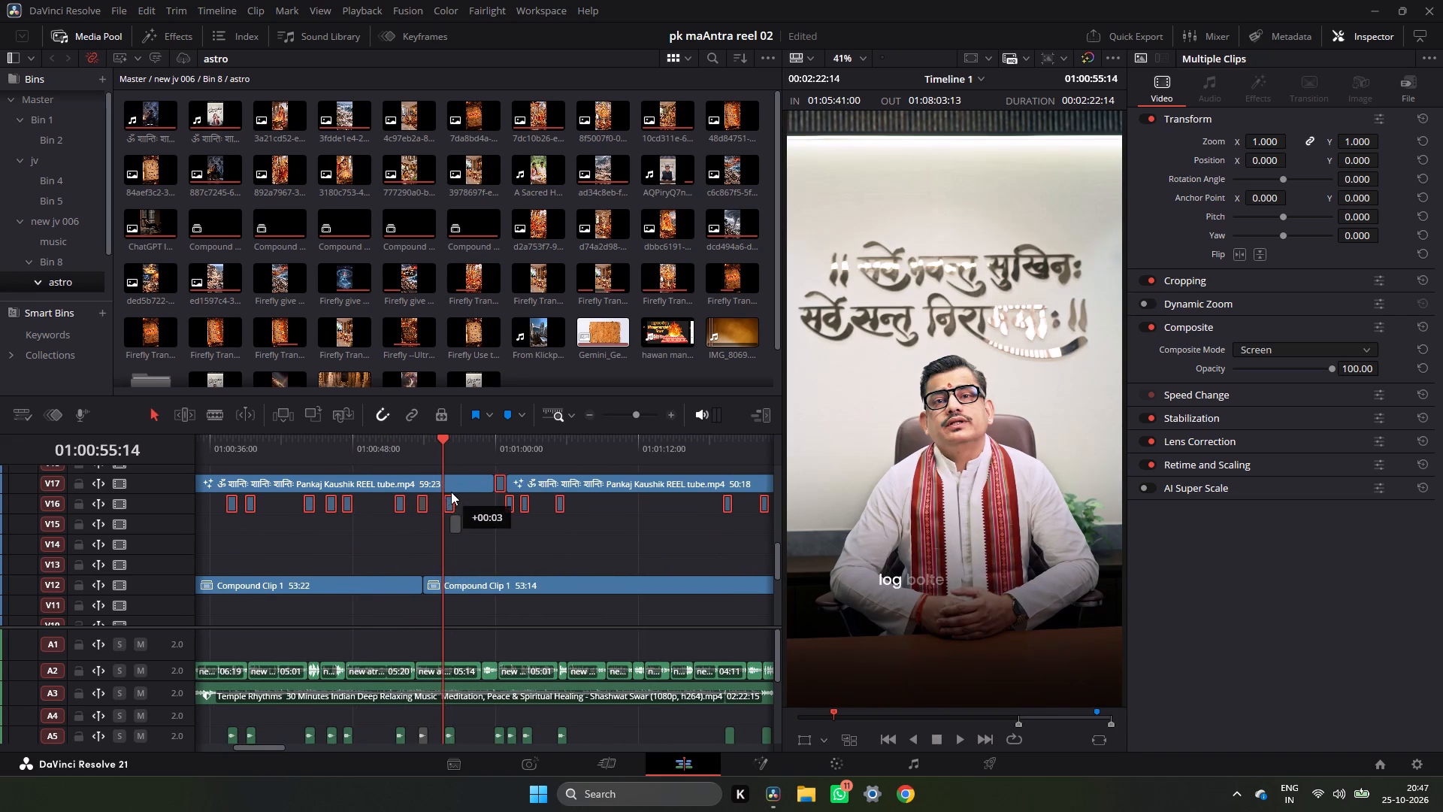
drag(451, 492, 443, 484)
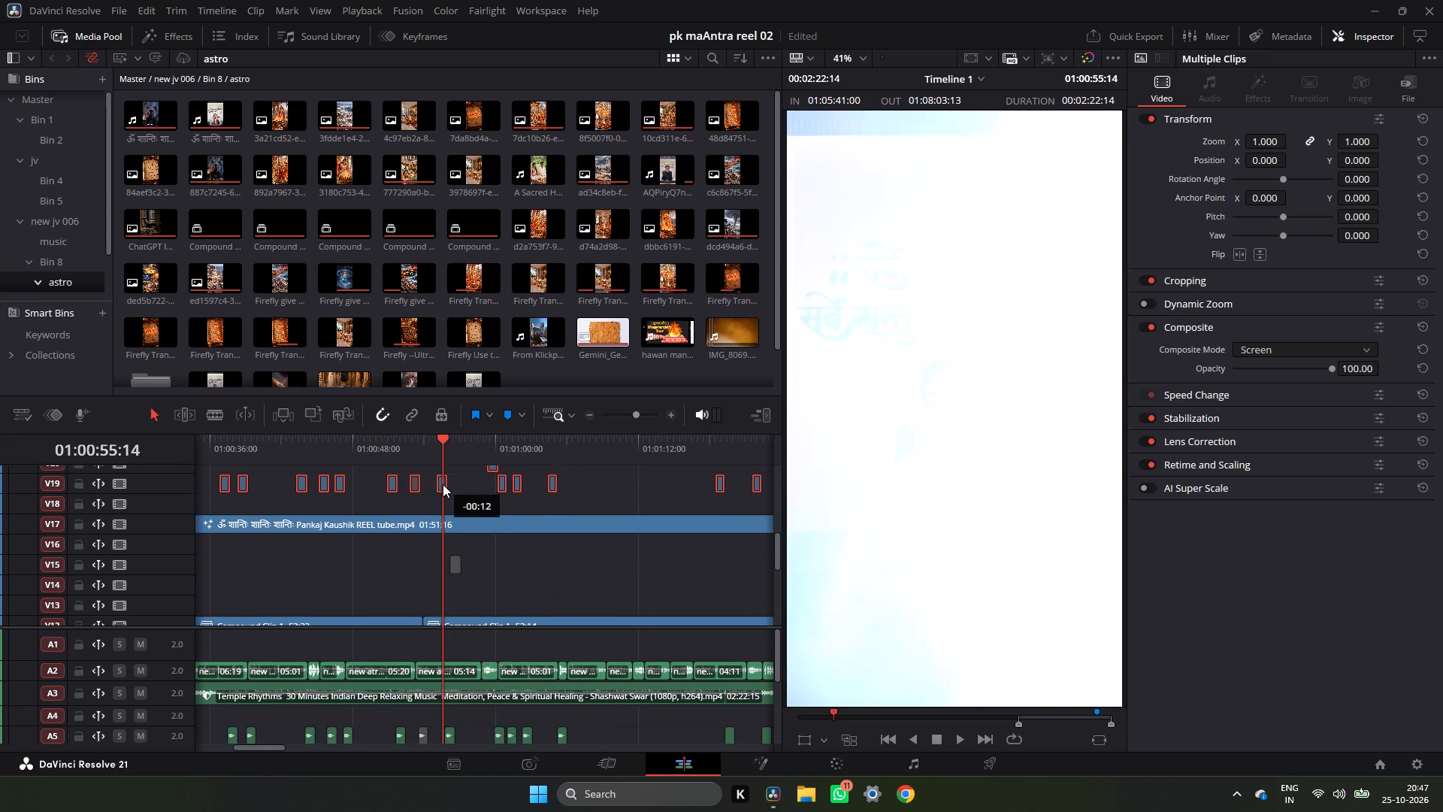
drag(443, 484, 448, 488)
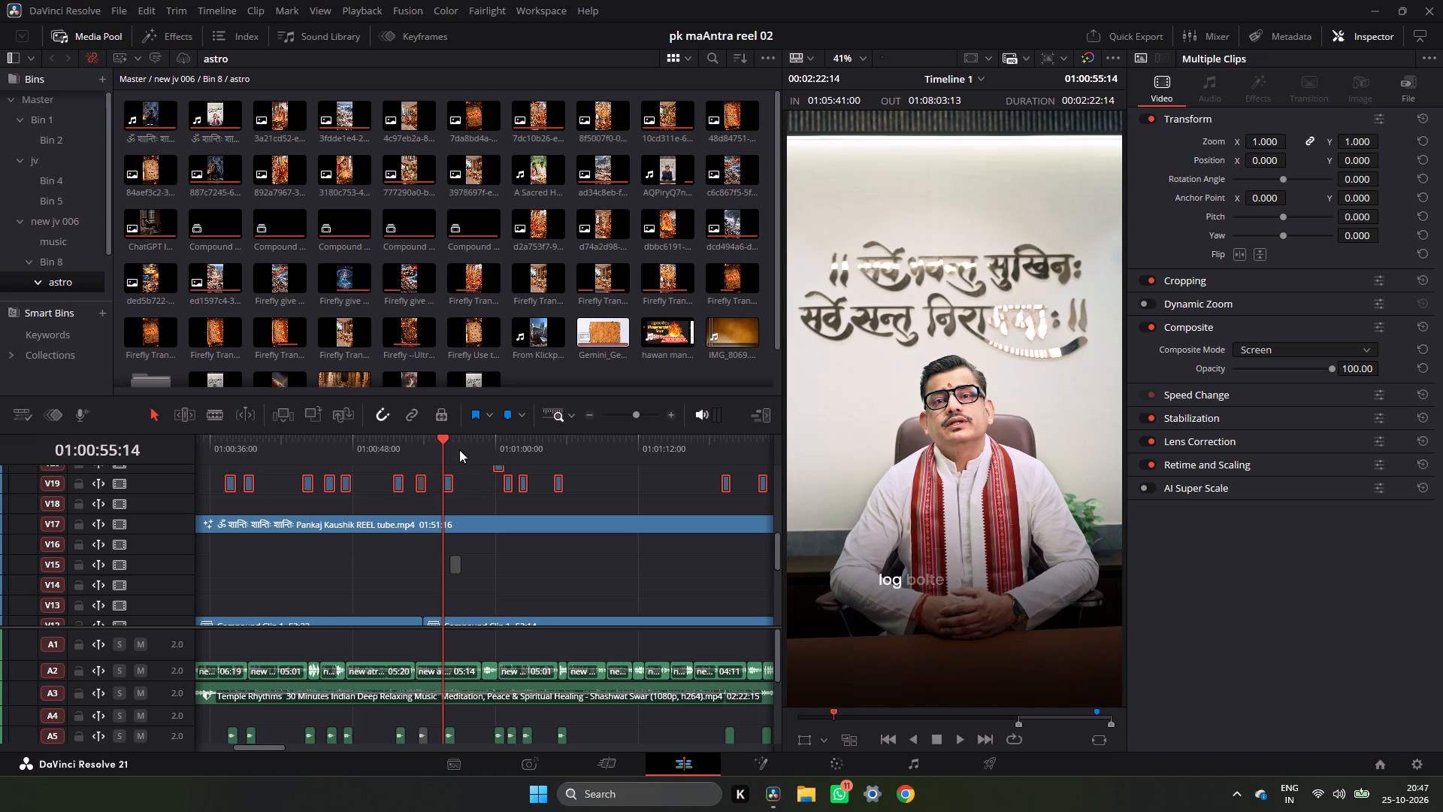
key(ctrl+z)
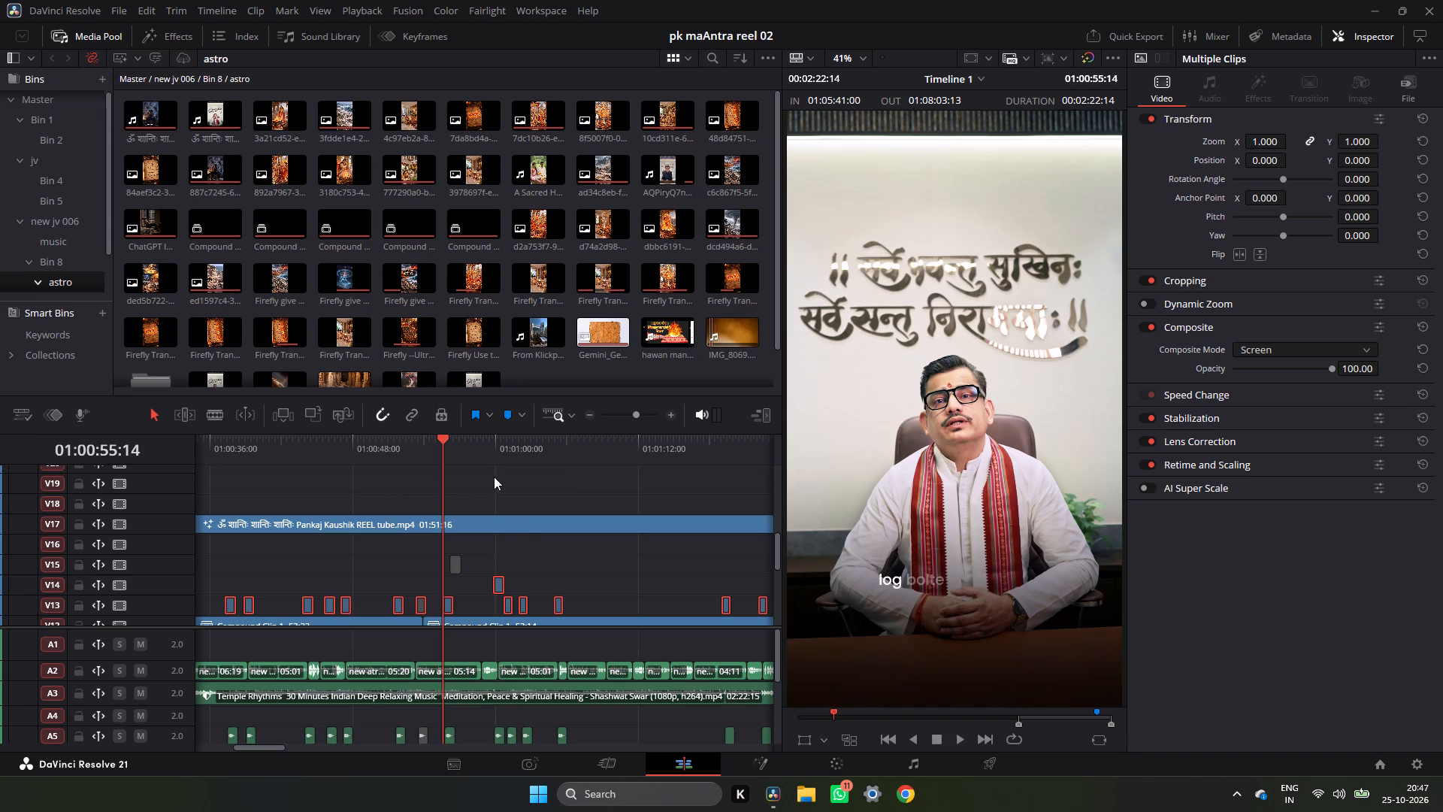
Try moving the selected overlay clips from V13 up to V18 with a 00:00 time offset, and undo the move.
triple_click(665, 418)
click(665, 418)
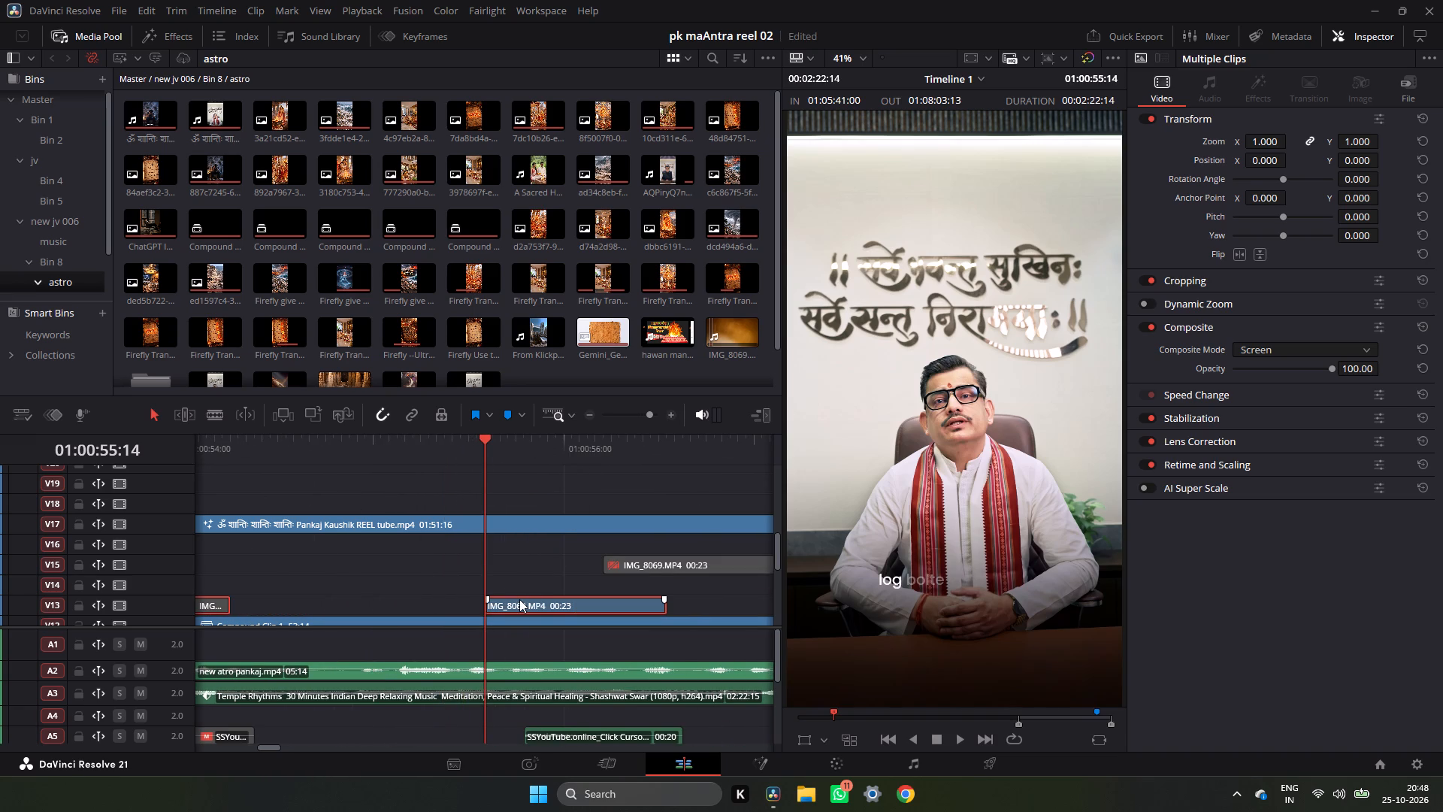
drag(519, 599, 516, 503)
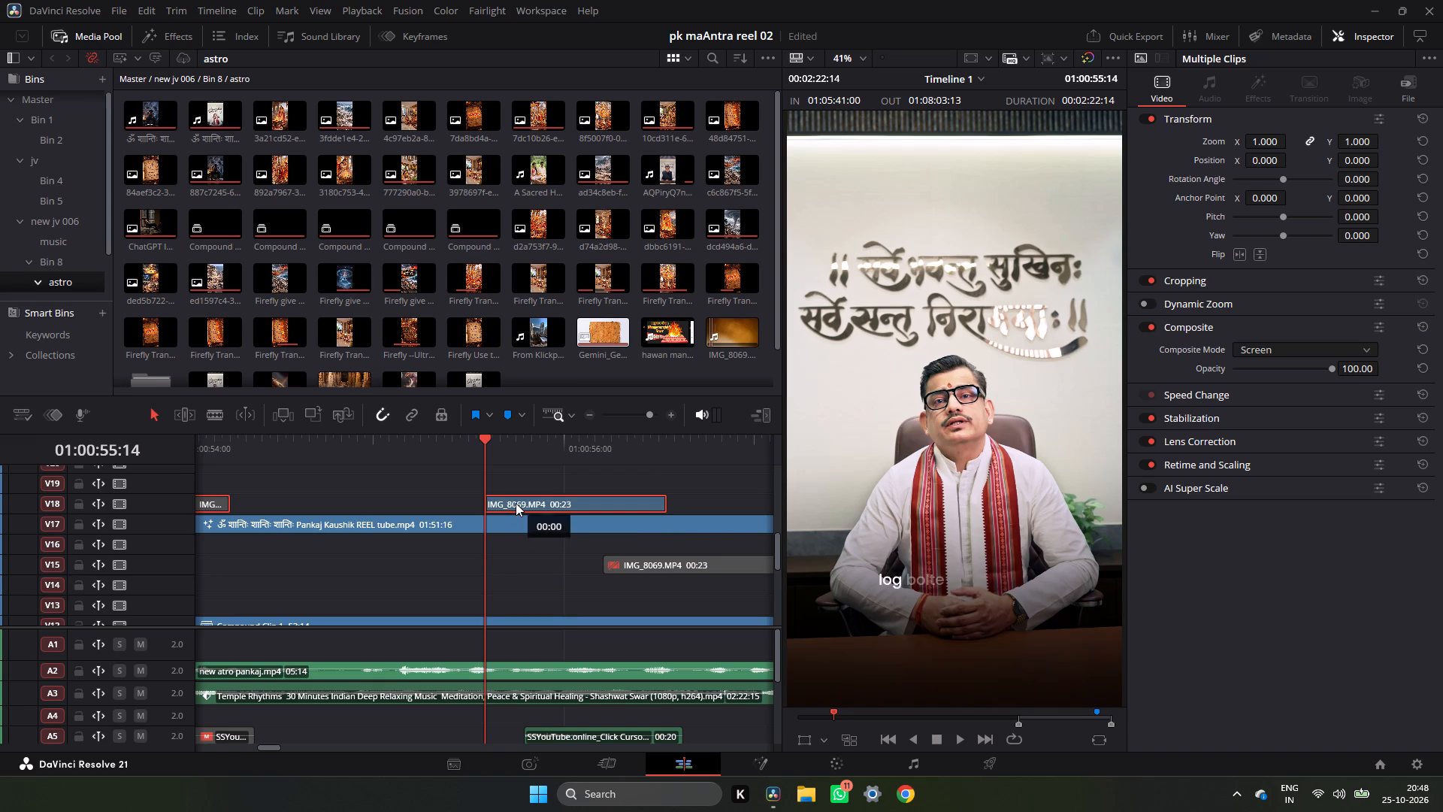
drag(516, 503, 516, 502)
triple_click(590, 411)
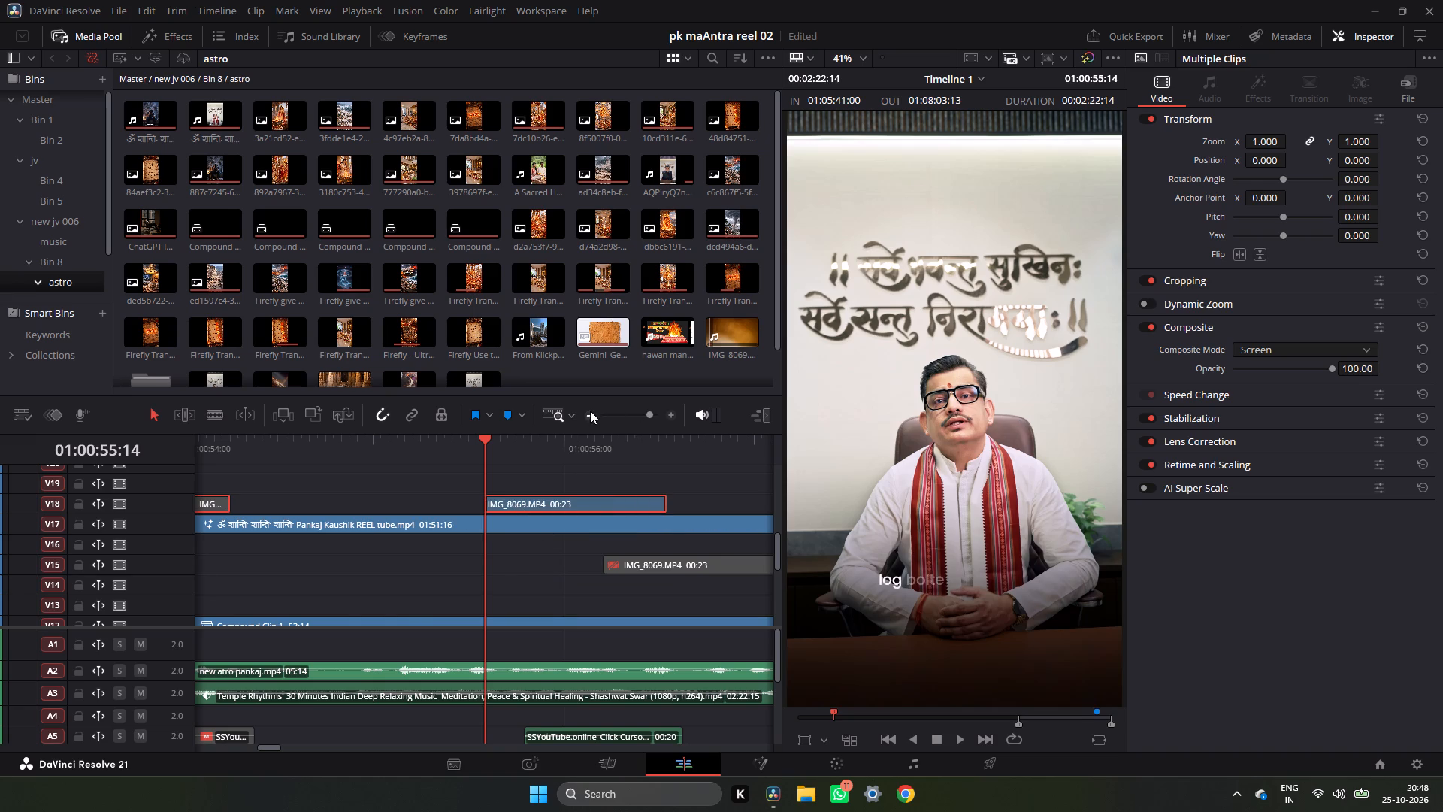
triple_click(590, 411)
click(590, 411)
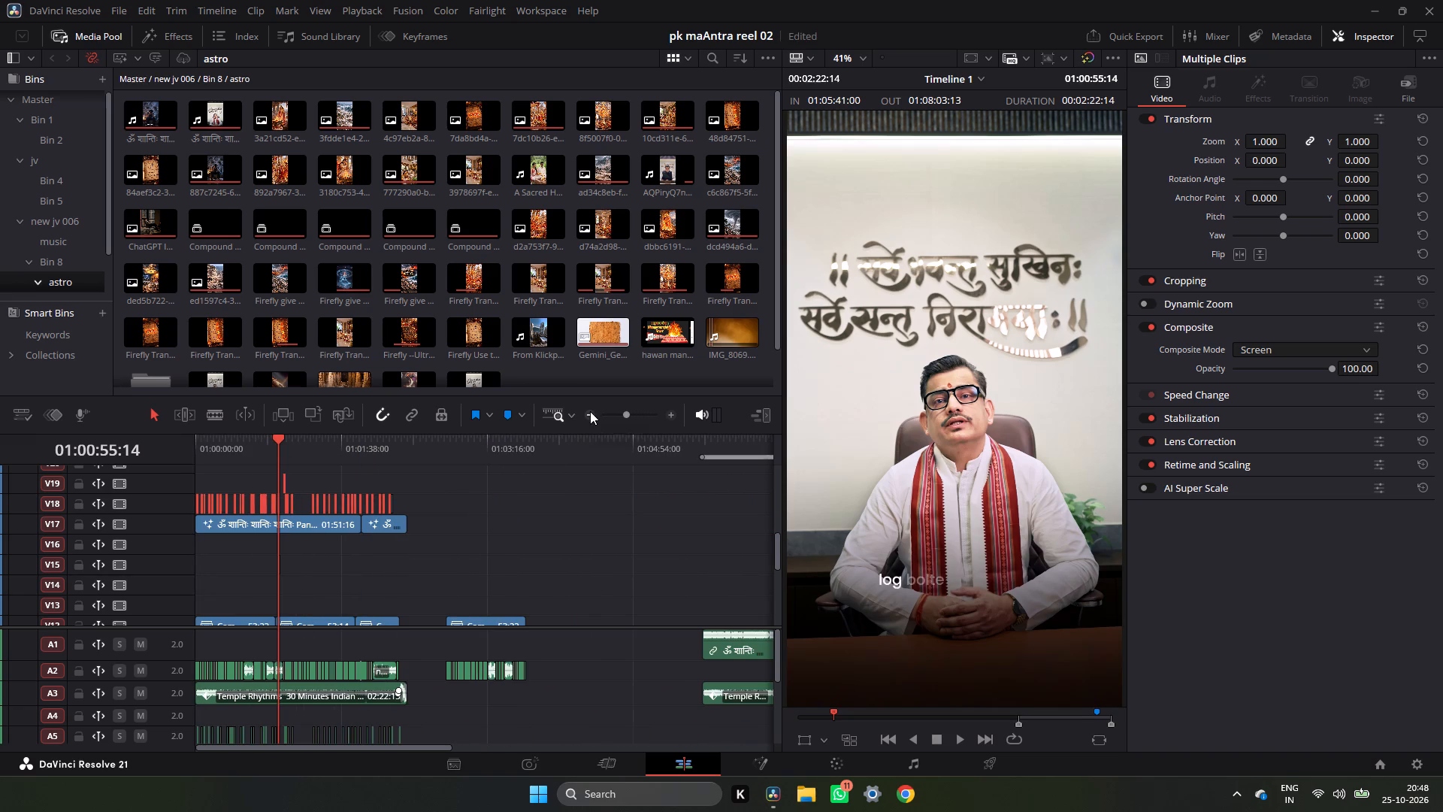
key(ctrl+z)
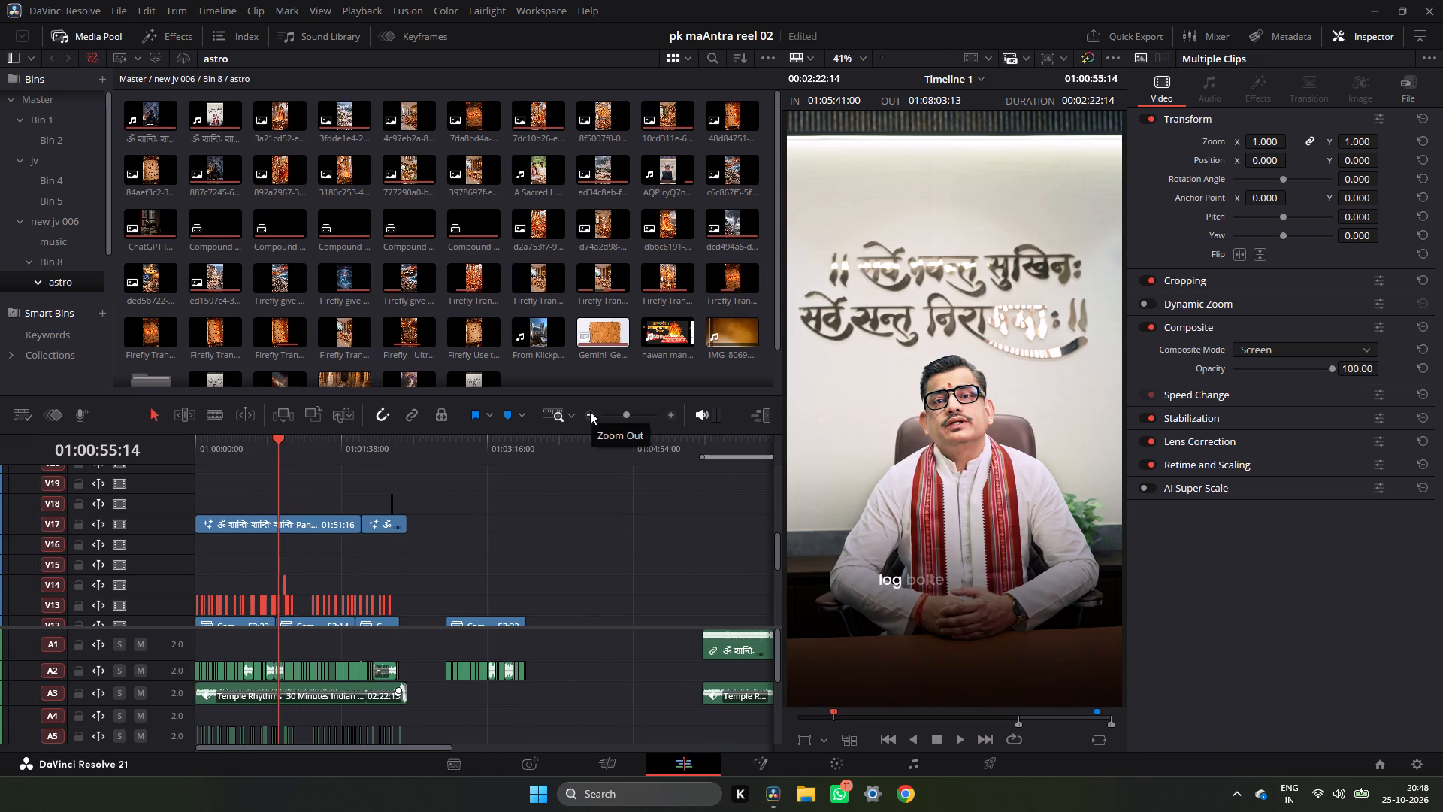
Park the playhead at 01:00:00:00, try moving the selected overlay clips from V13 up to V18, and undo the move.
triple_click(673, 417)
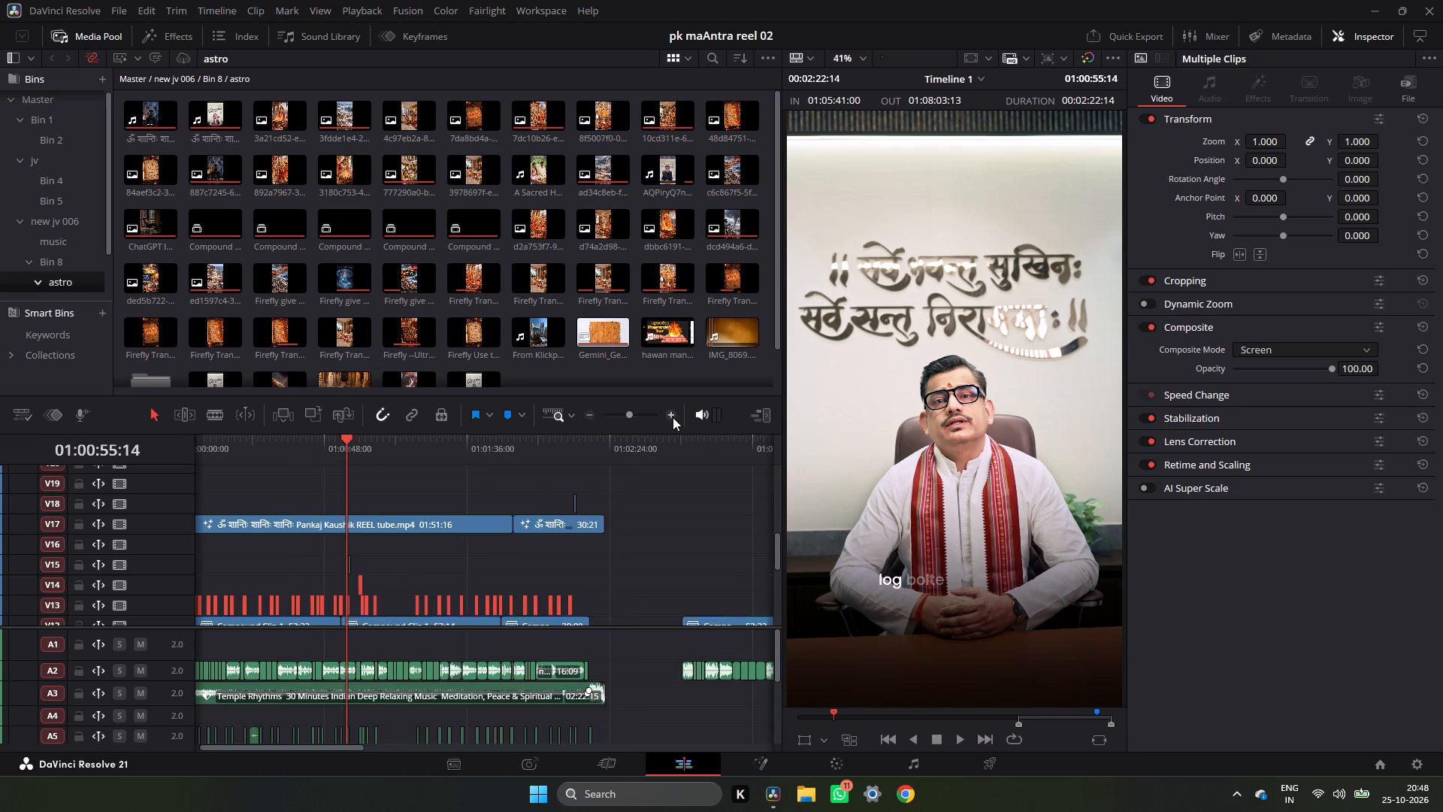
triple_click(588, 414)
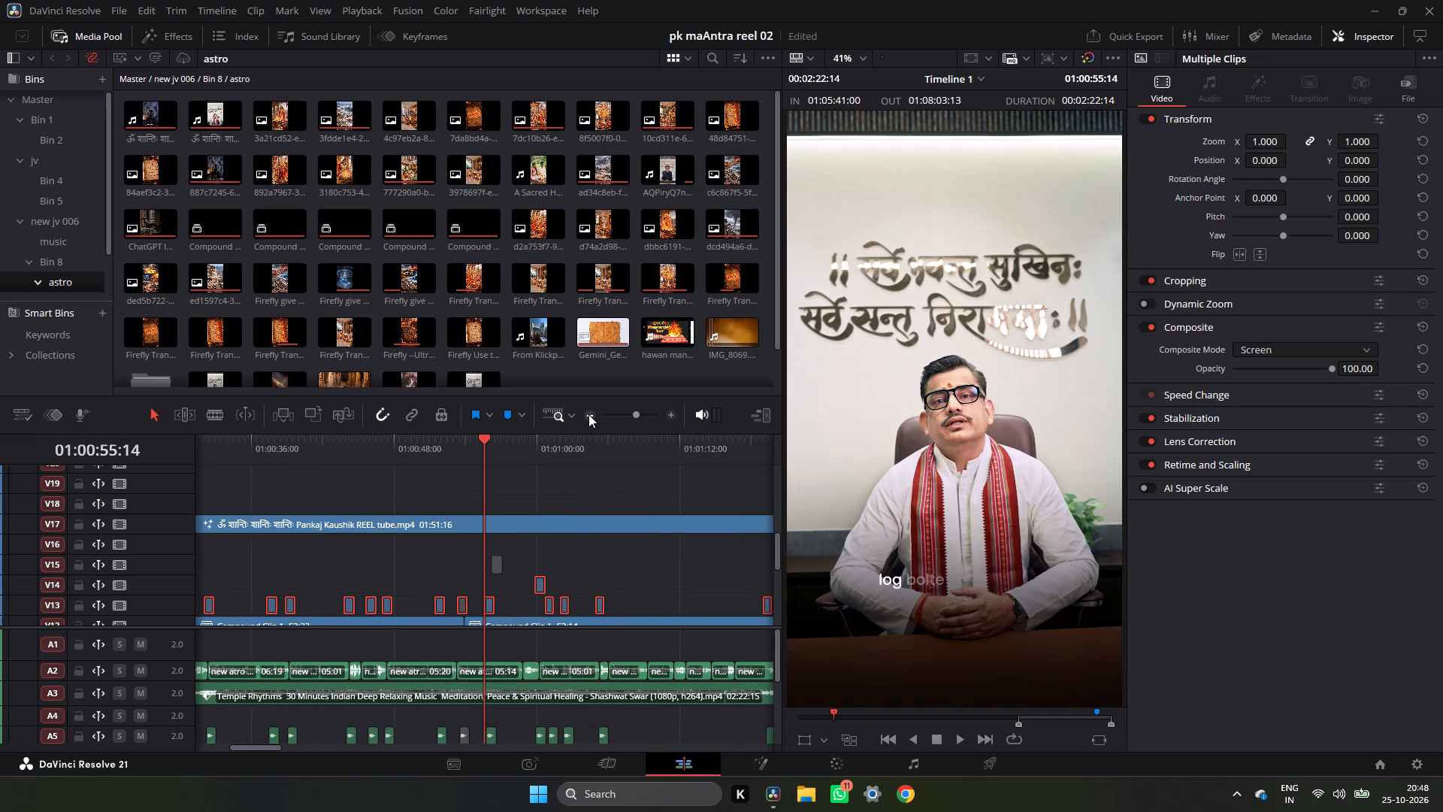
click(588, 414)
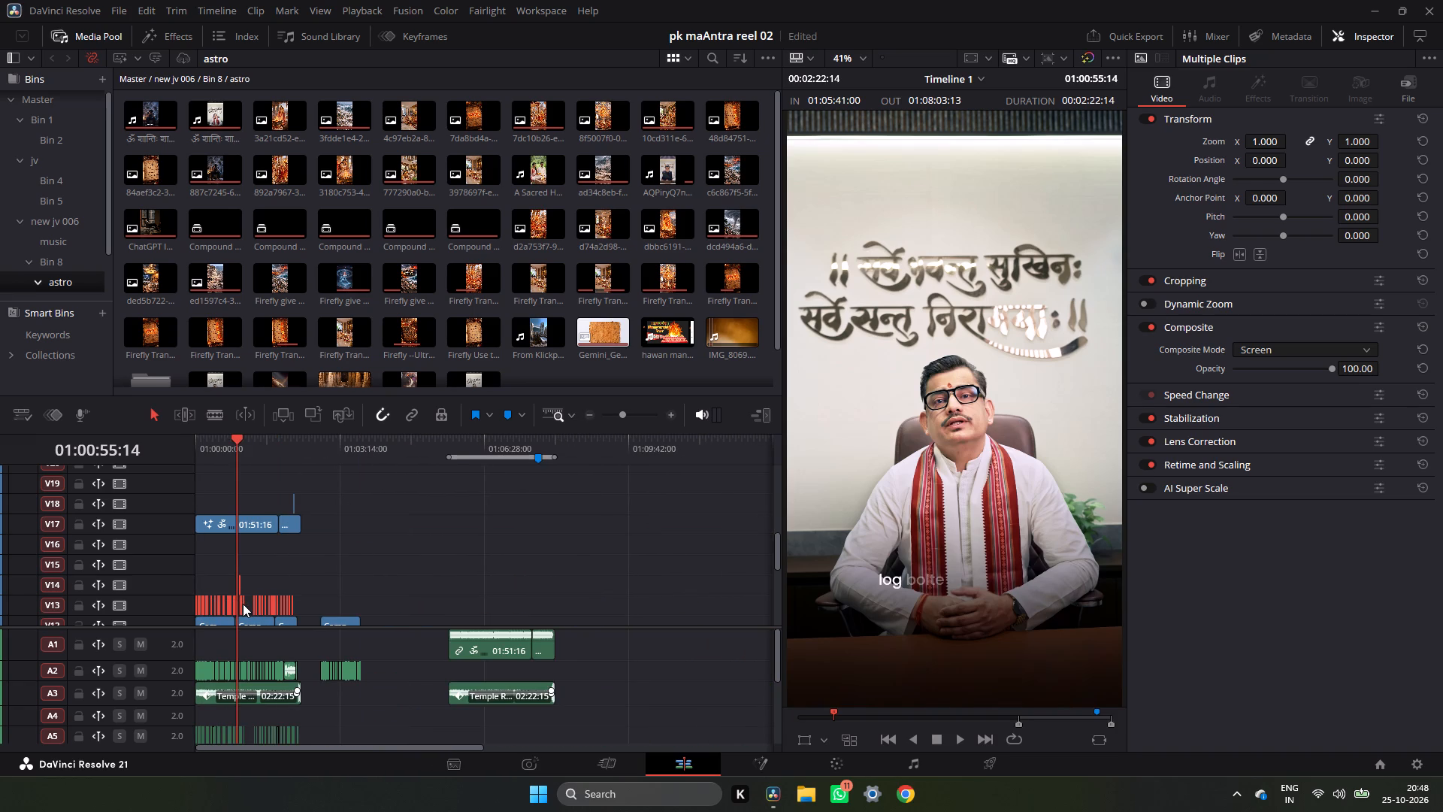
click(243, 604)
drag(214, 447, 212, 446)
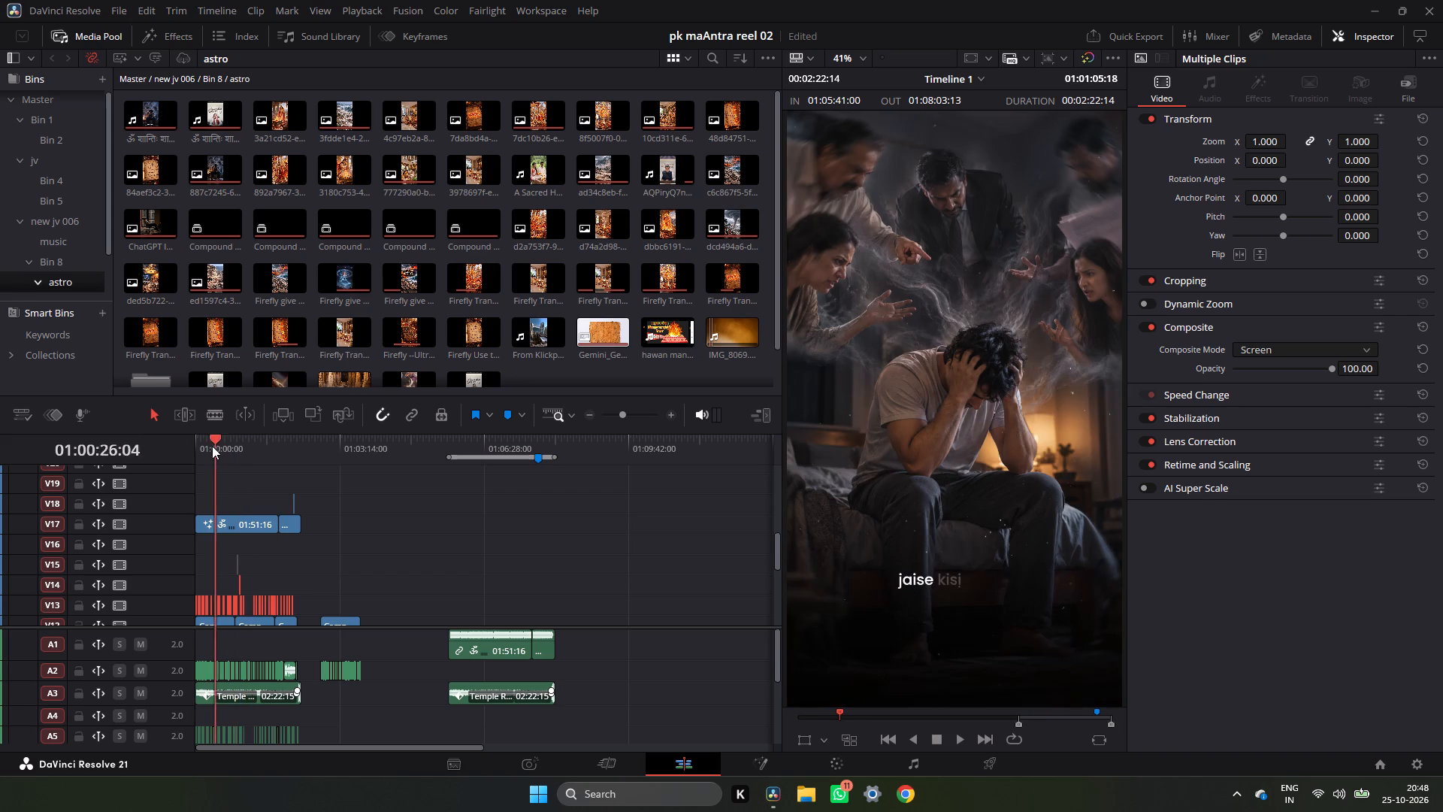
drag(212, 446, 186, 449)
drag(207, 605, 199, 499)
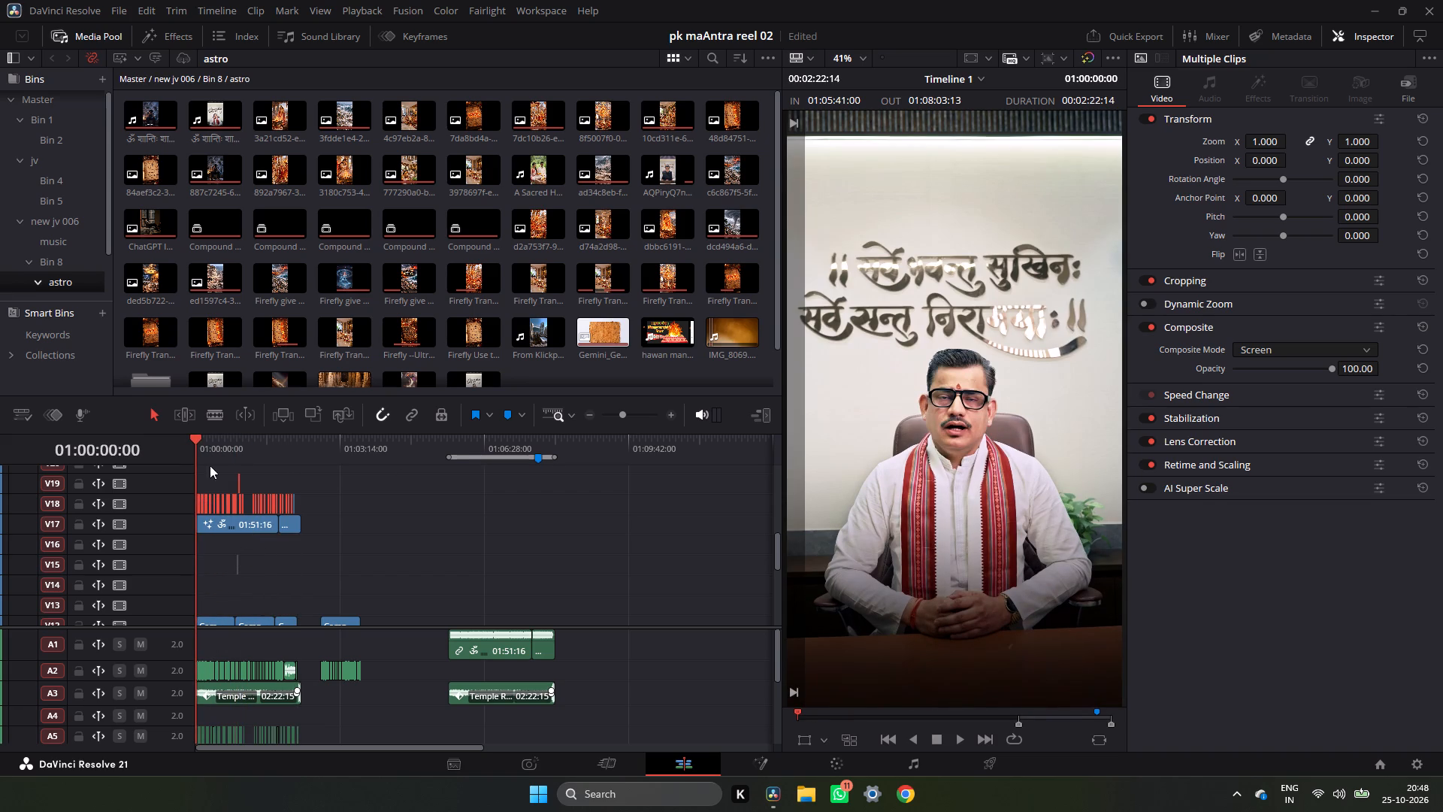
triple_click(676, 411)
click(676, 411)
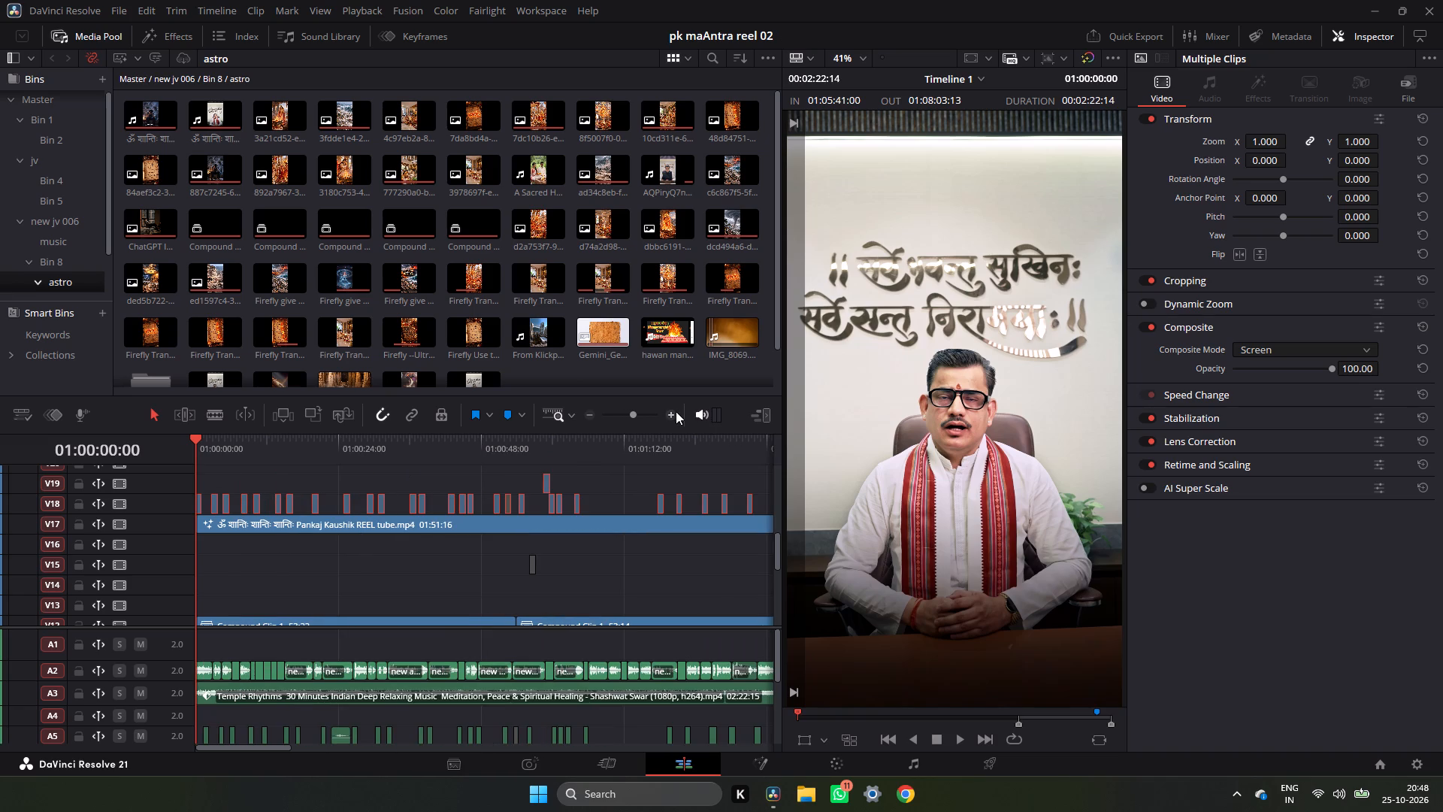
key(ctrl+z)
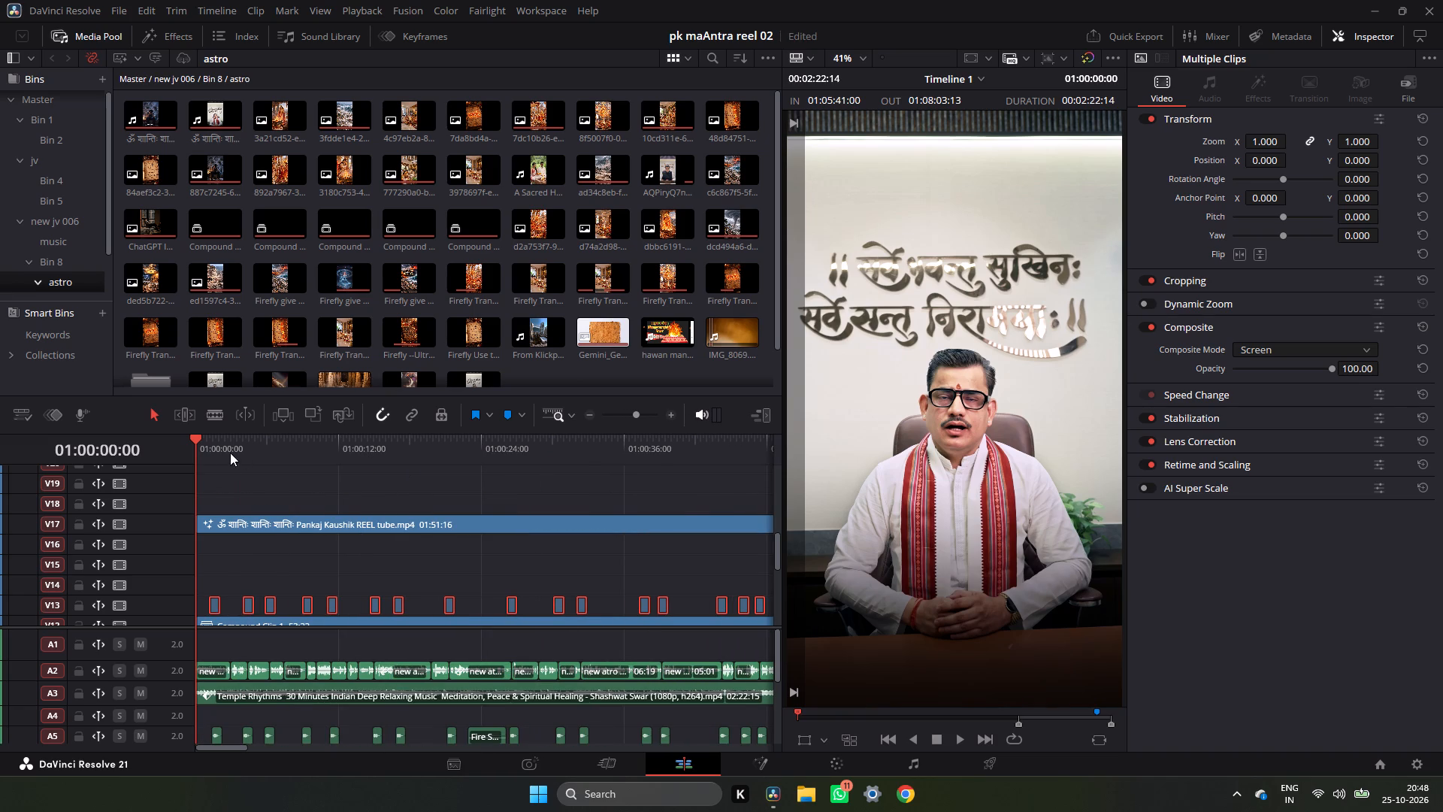
Move the selected overlay clips from V13 and V14 up to V18 and V19, above the captions, keeping their timing.
click(203, 445)
drag(217, 602, 216, 502)
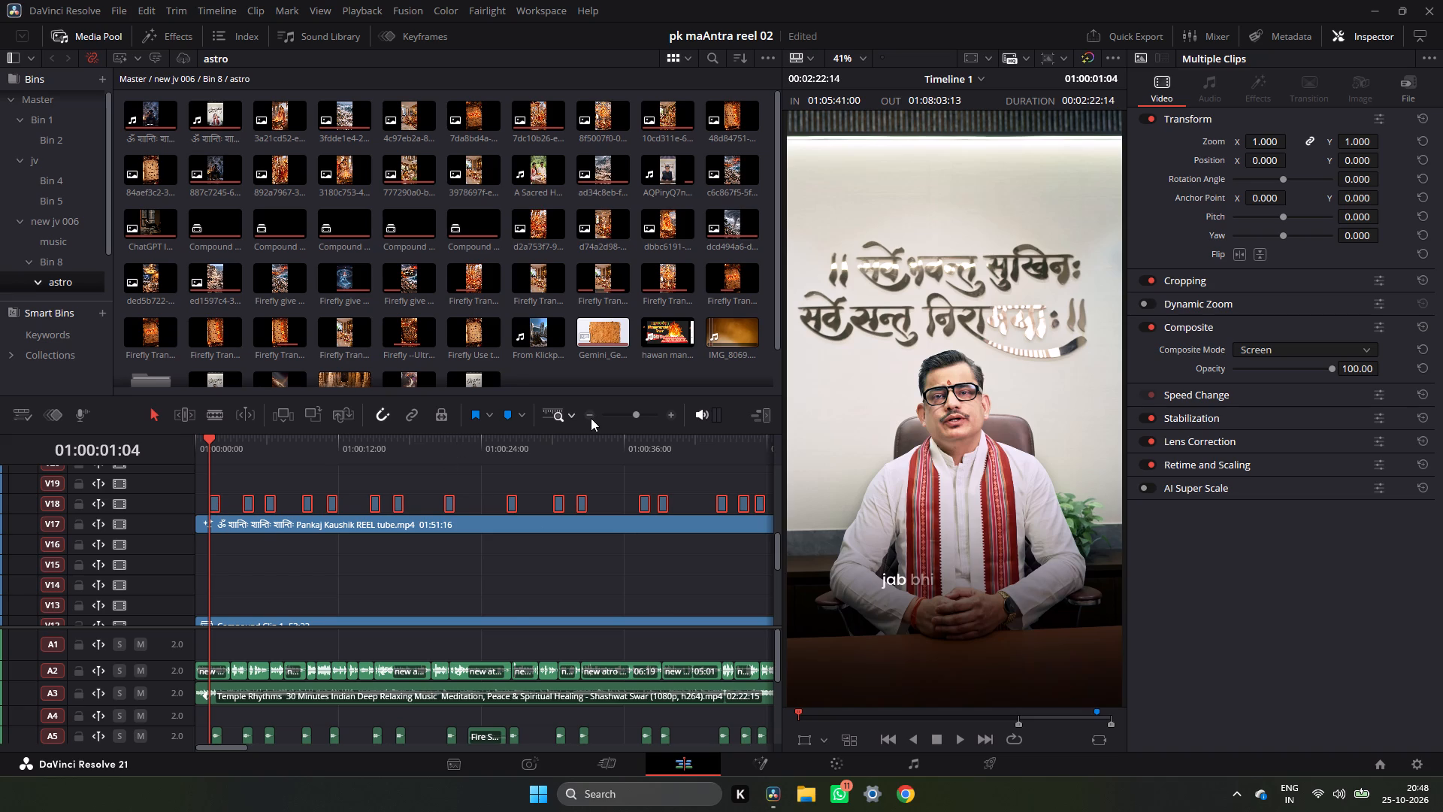
Examine the raised overlay clips near 01:02:10:07 and play the last flash transition through to 01:02:12:19.
triple_click(591, 418)
click(388, 448)
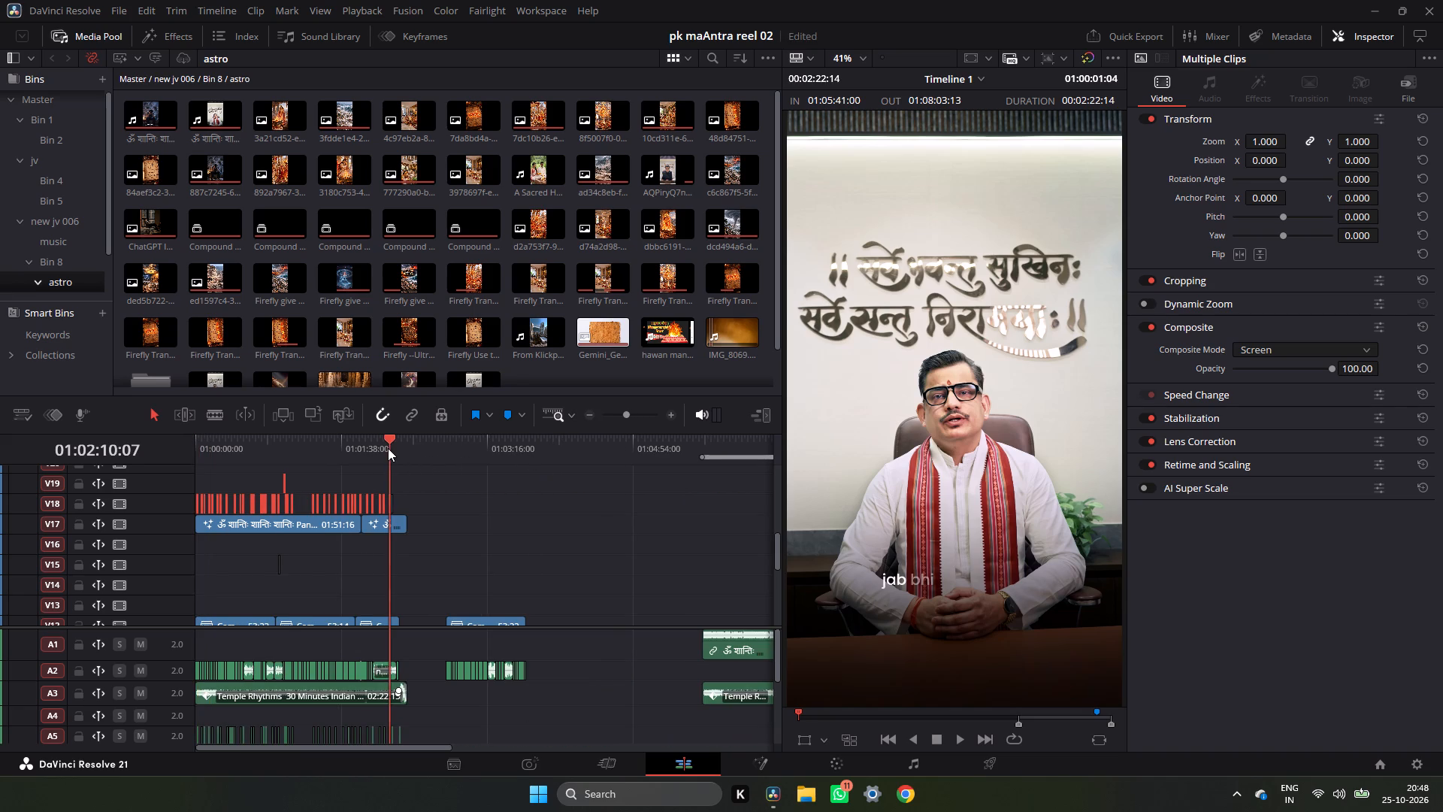
triple_click(672, 414)
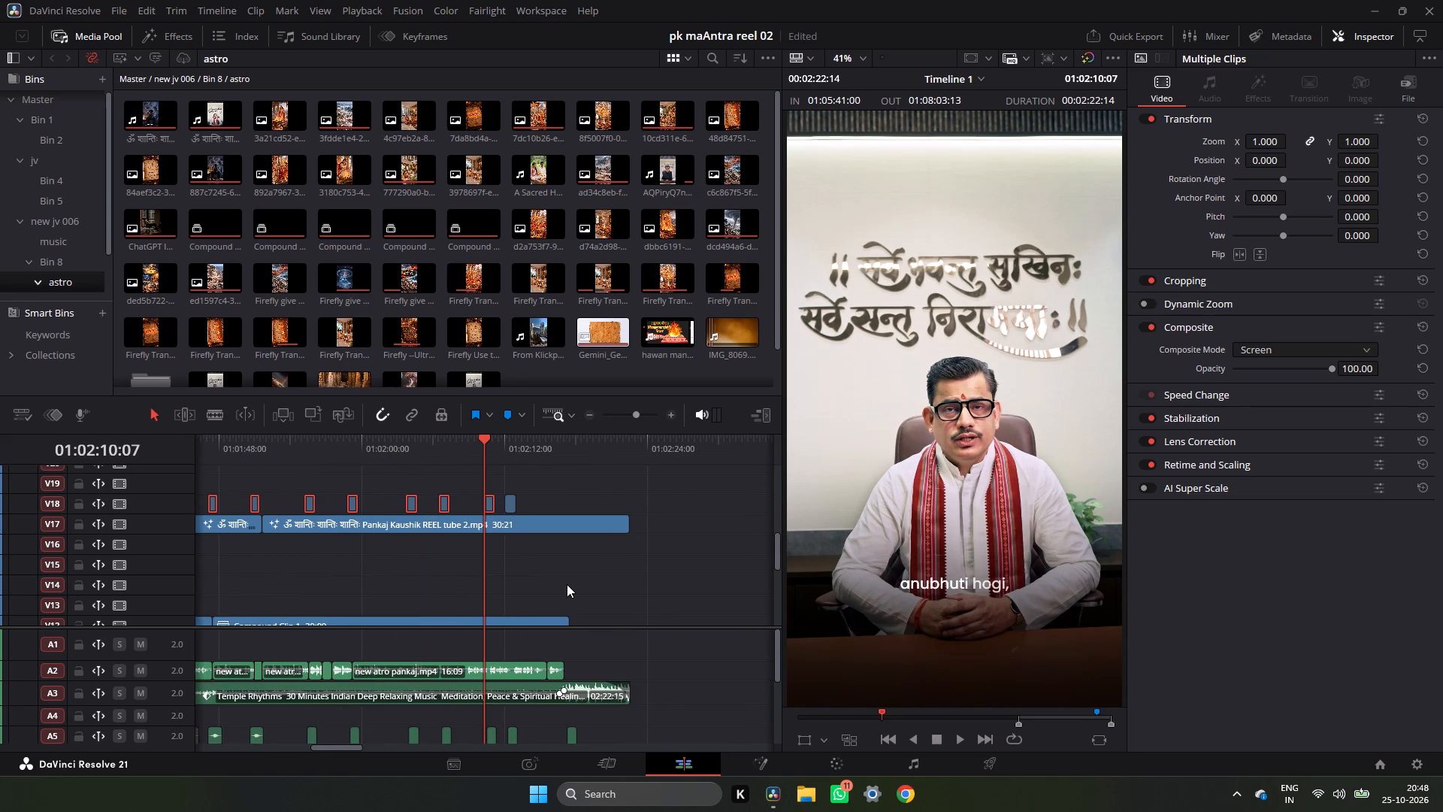
scroll(567, 584, down, 1)
scroll(567, 584, up, 2)
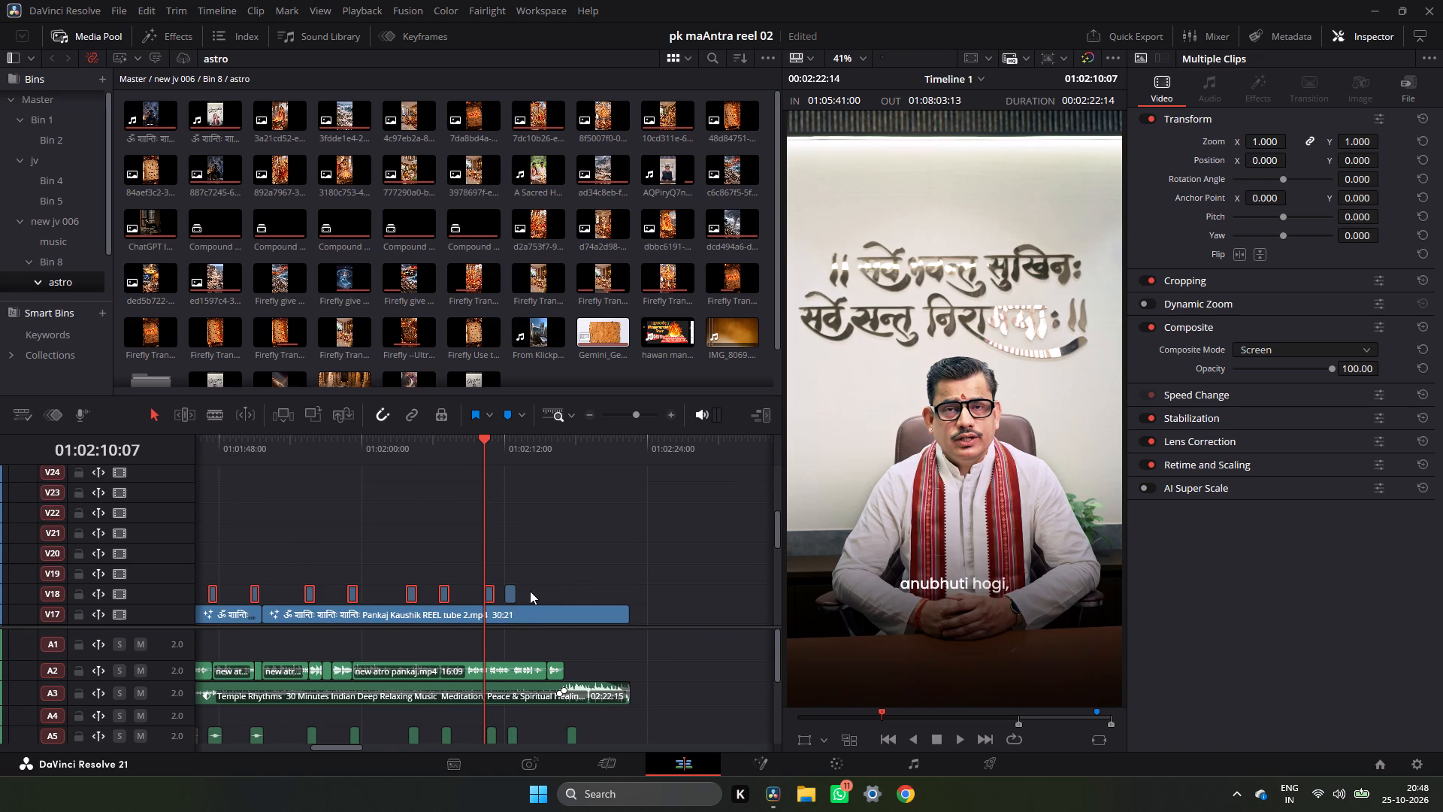
scroll(531, 583, down, 2)
scroll(520, 486, up, 1)
drag(476, 445, 501, 450)
key(space)
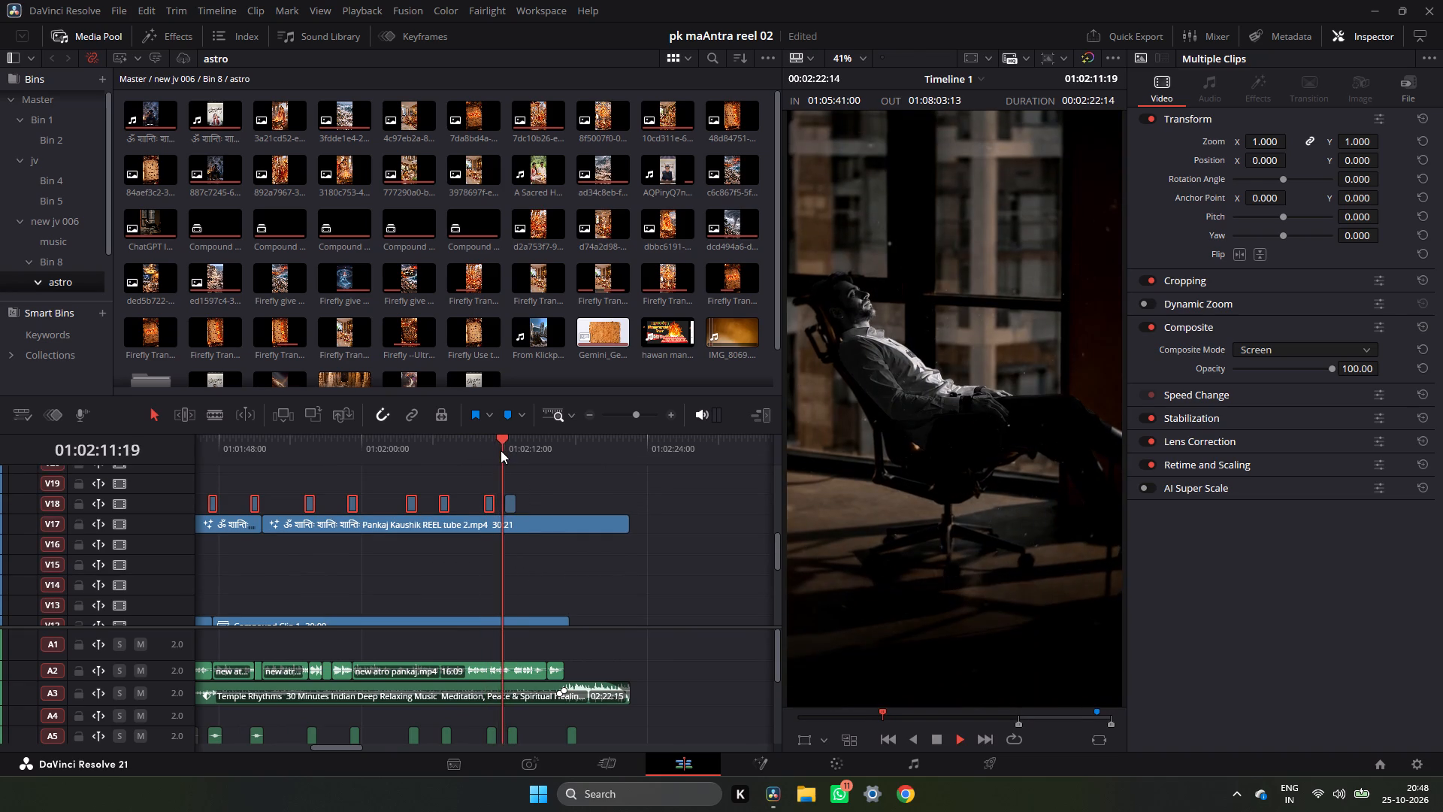
key(space)
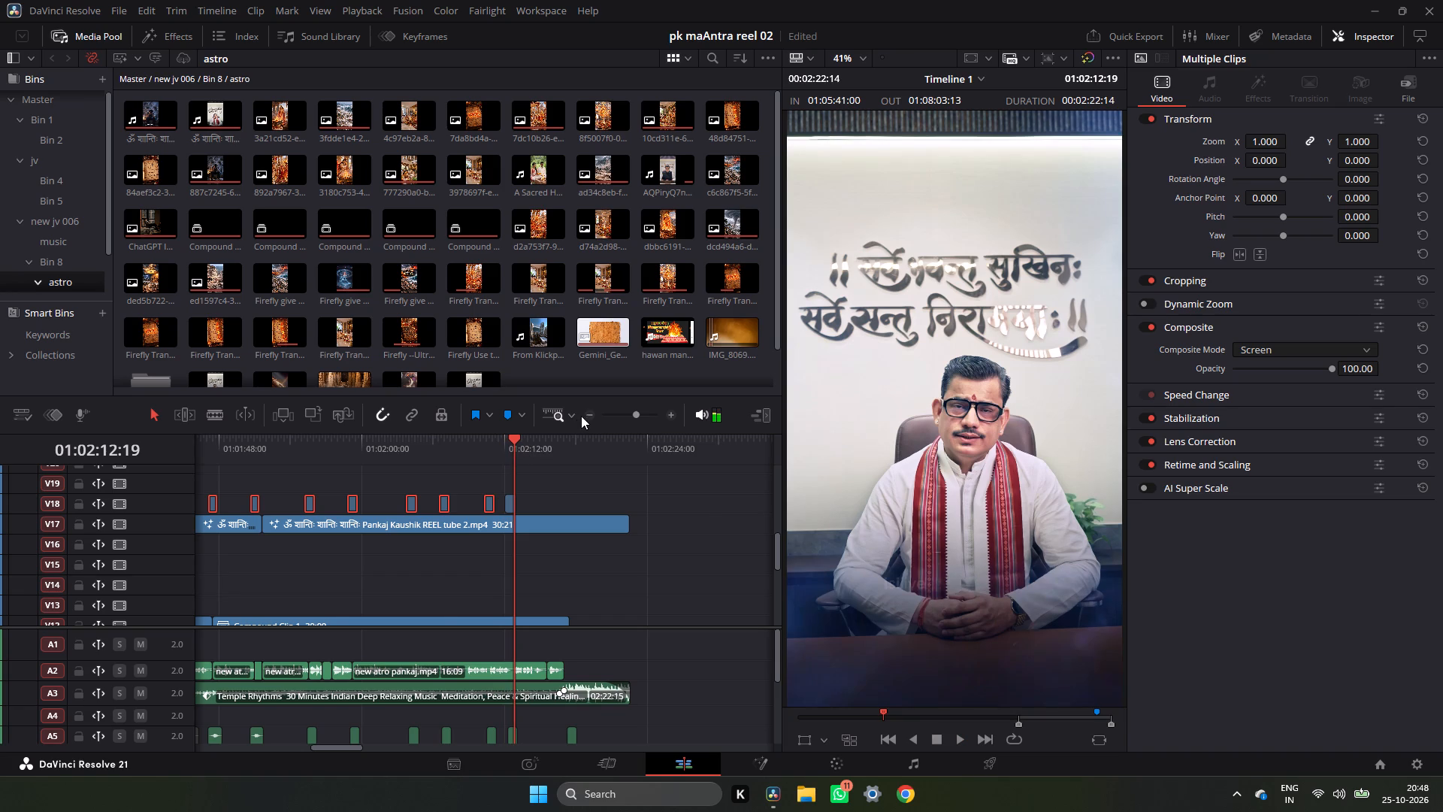
Return to 01:00:00:00 and play the reel to check the flashes over the captions.
triple_click(588, 414)
drag(292, 441, 153, 471)
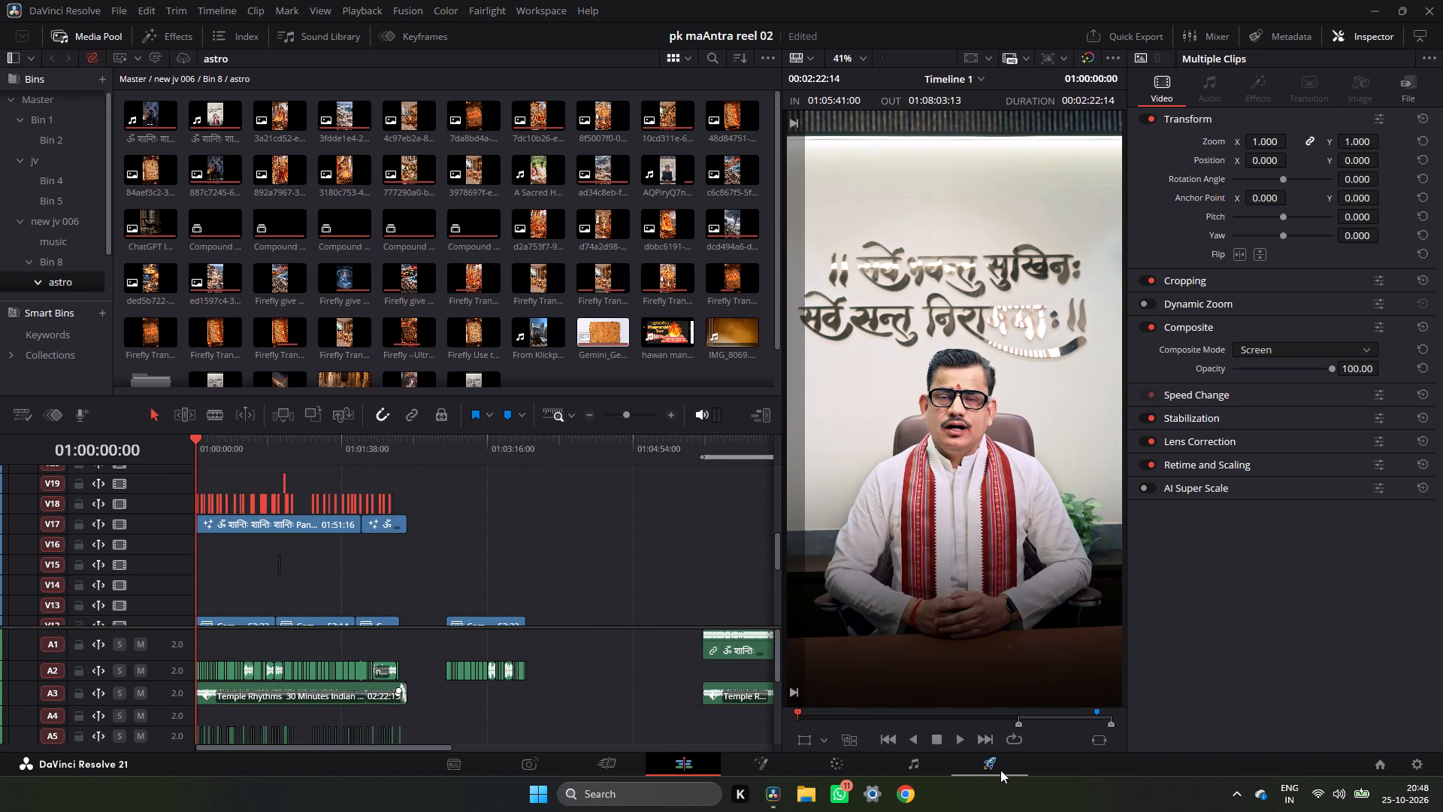
key(space)
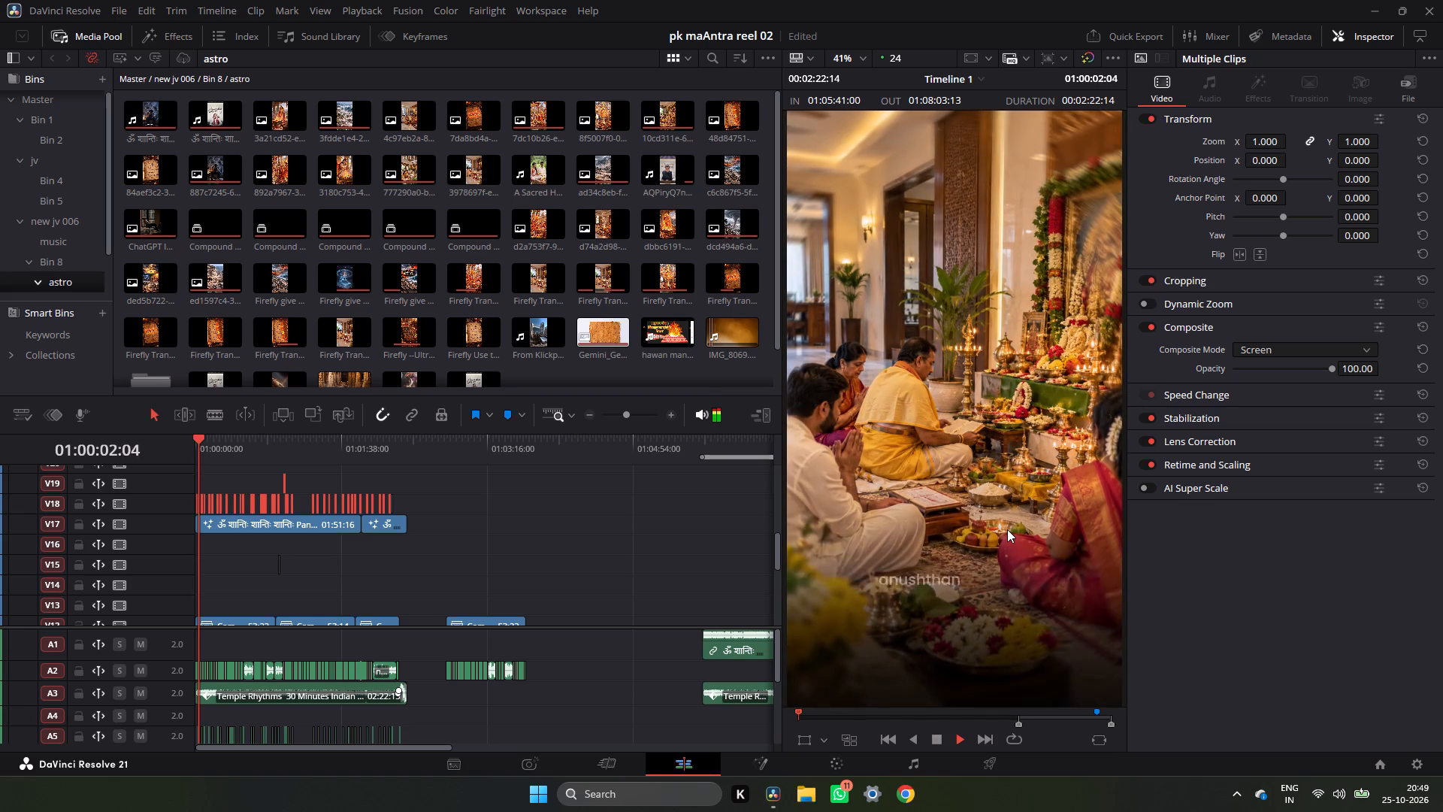
key(space)
key(space)
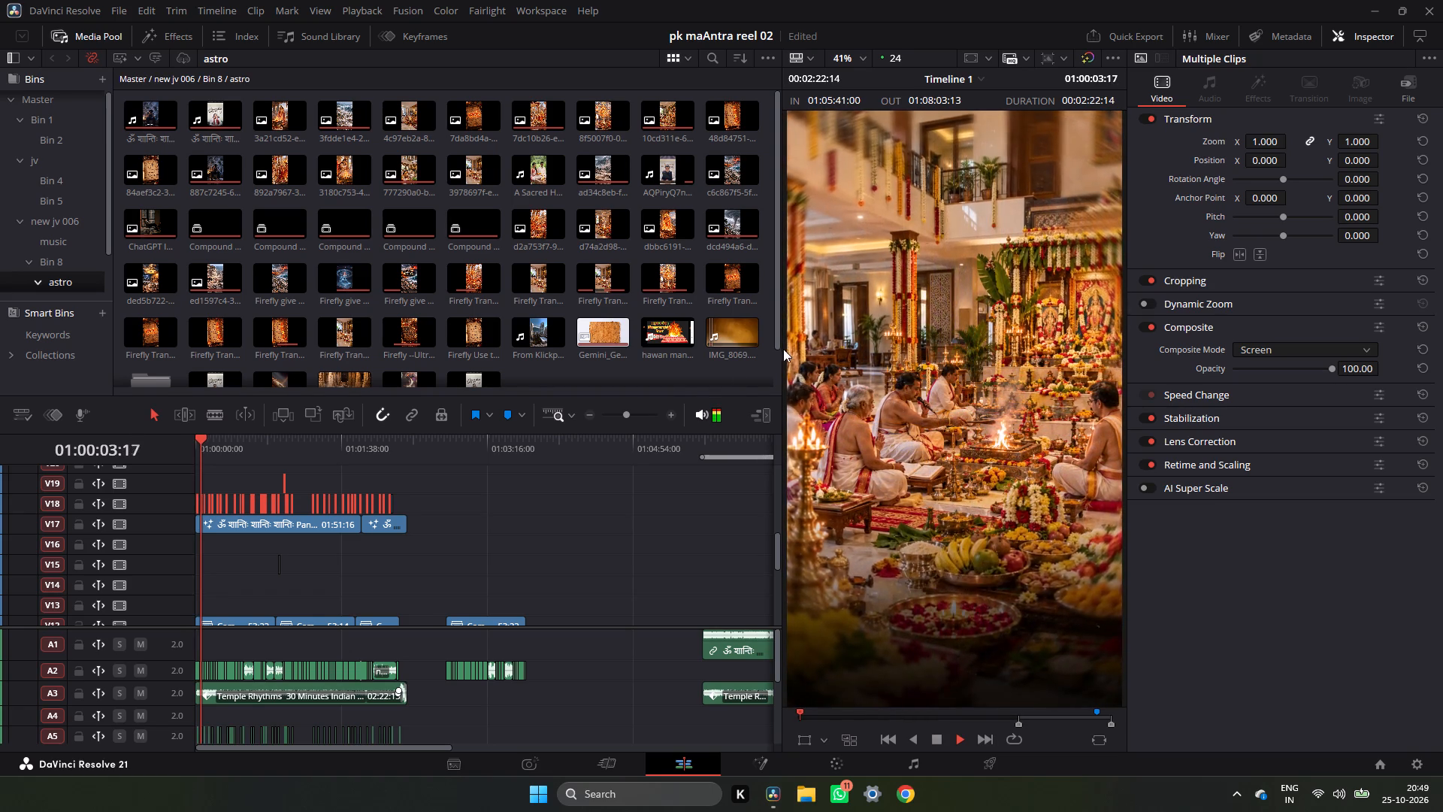
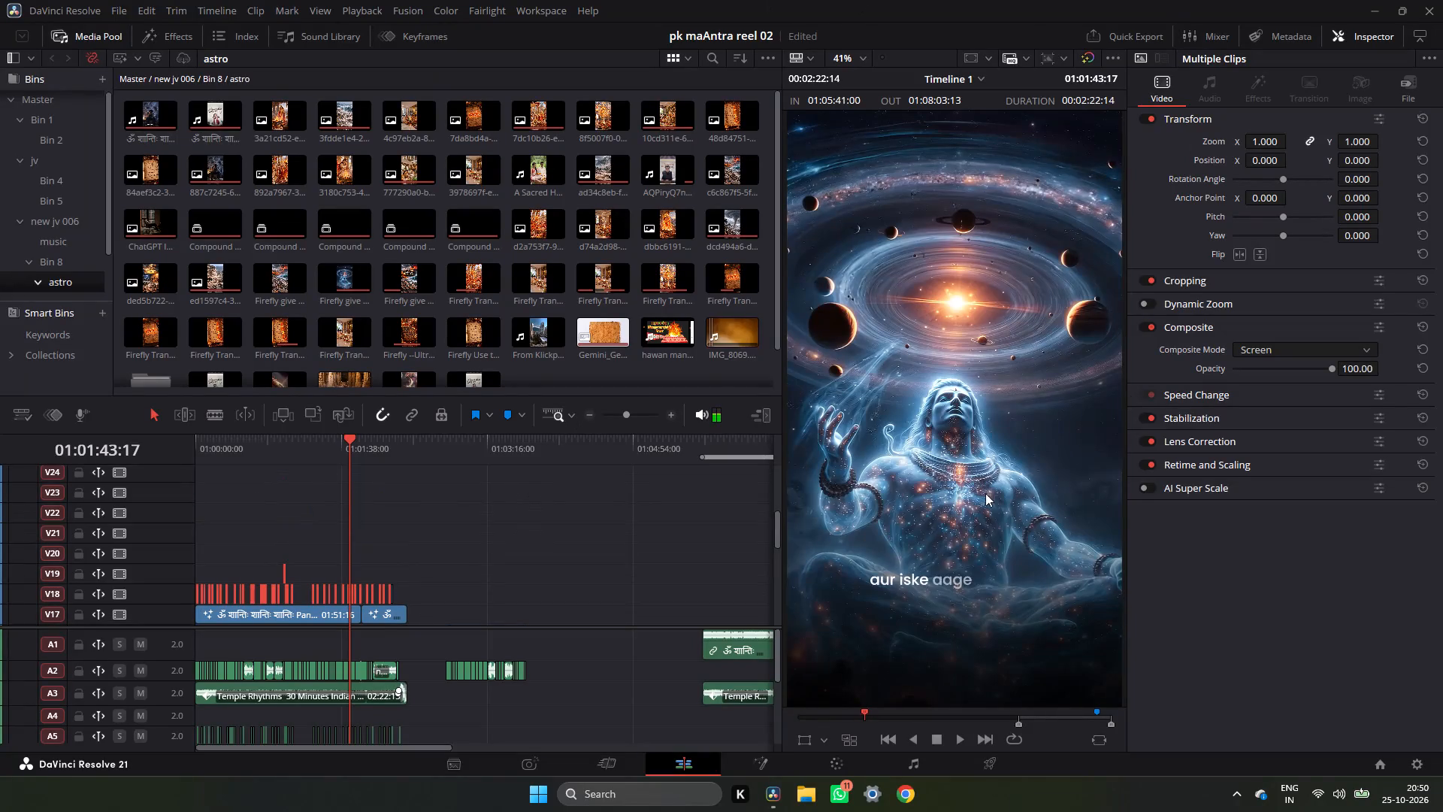
Remove the Transform effect from the Gemini-generated parchment image on V5 near 01:01:39:20.
click(676, 414)
triple_click(676, 414)
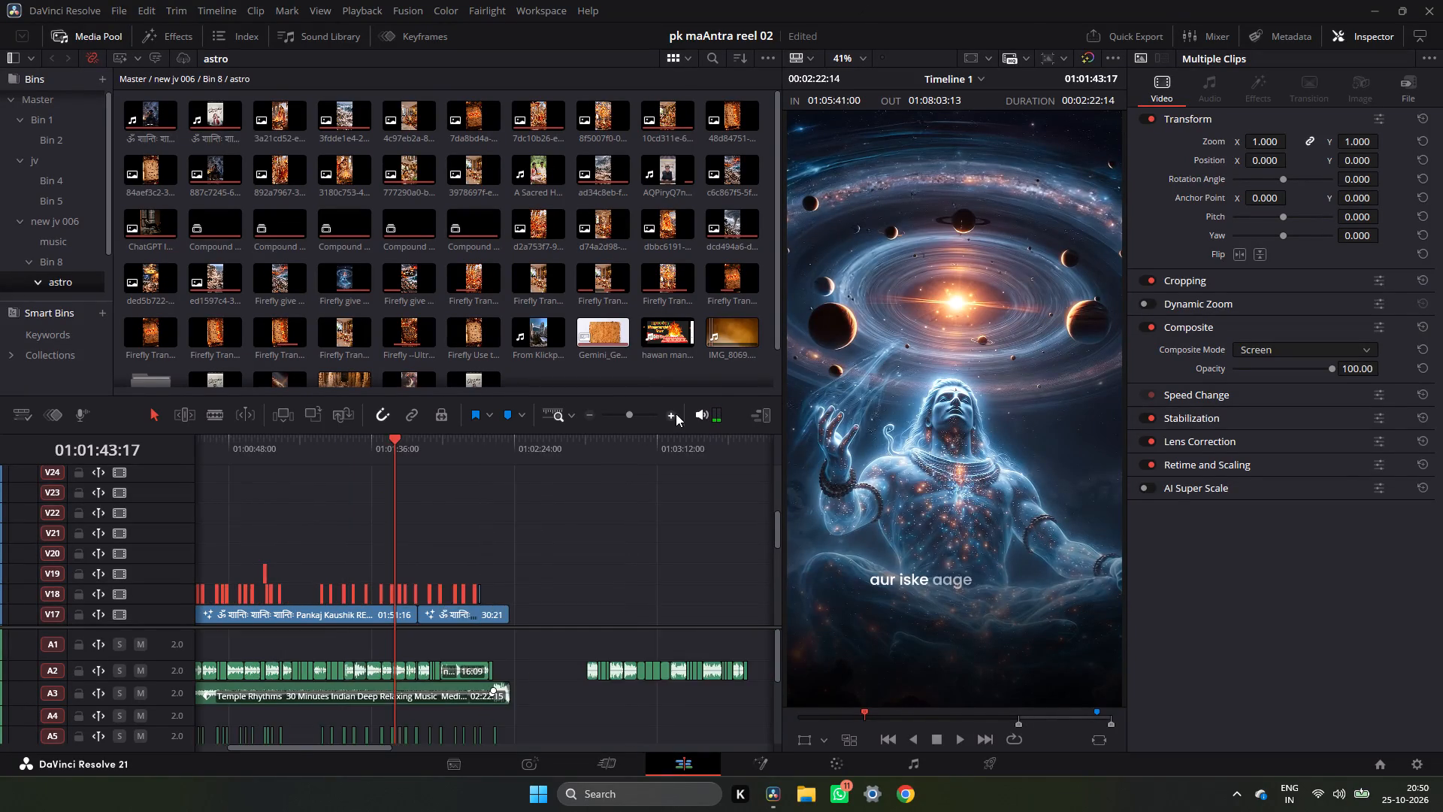
click(676, 414)
scroll(412, 523, down, 5)
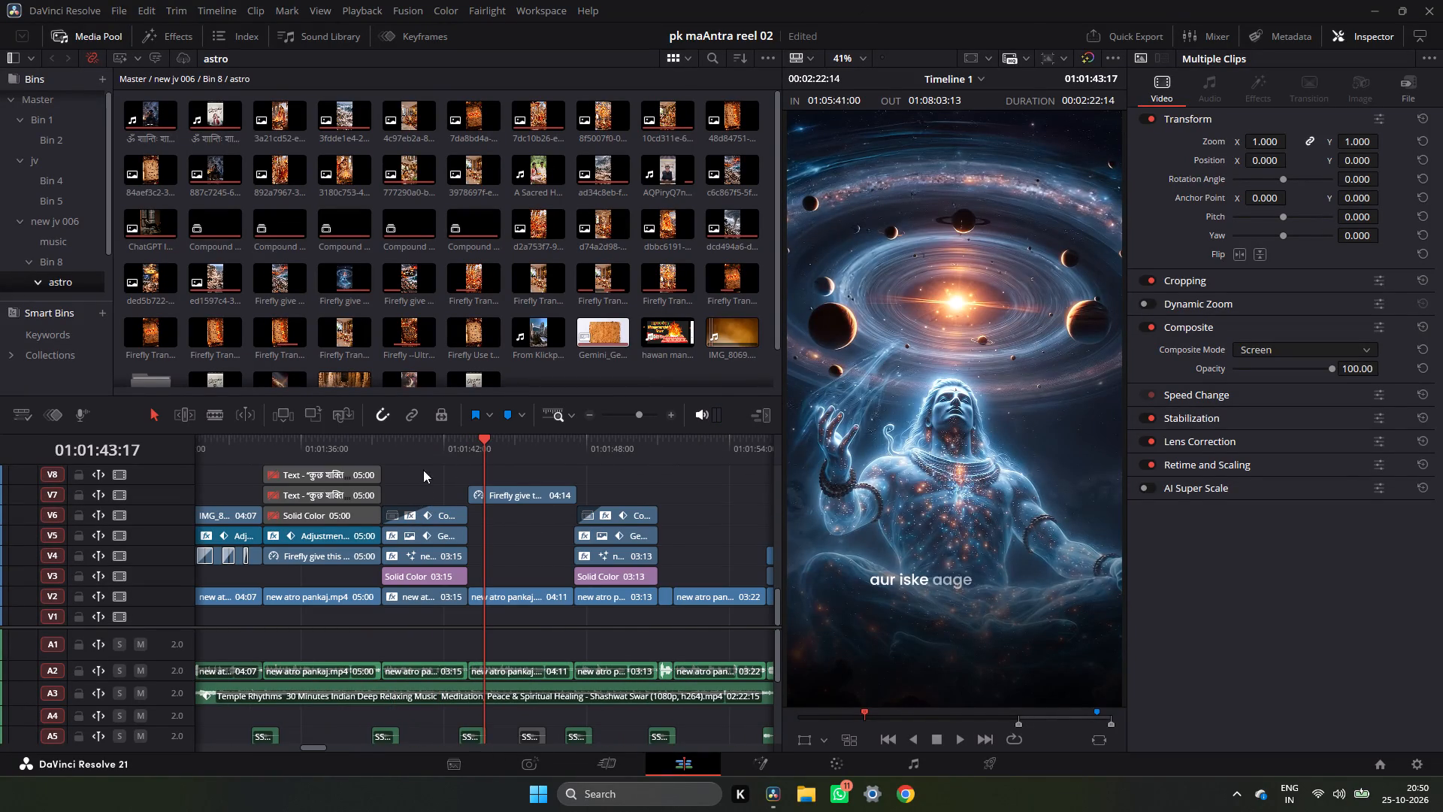
click(393, 447)
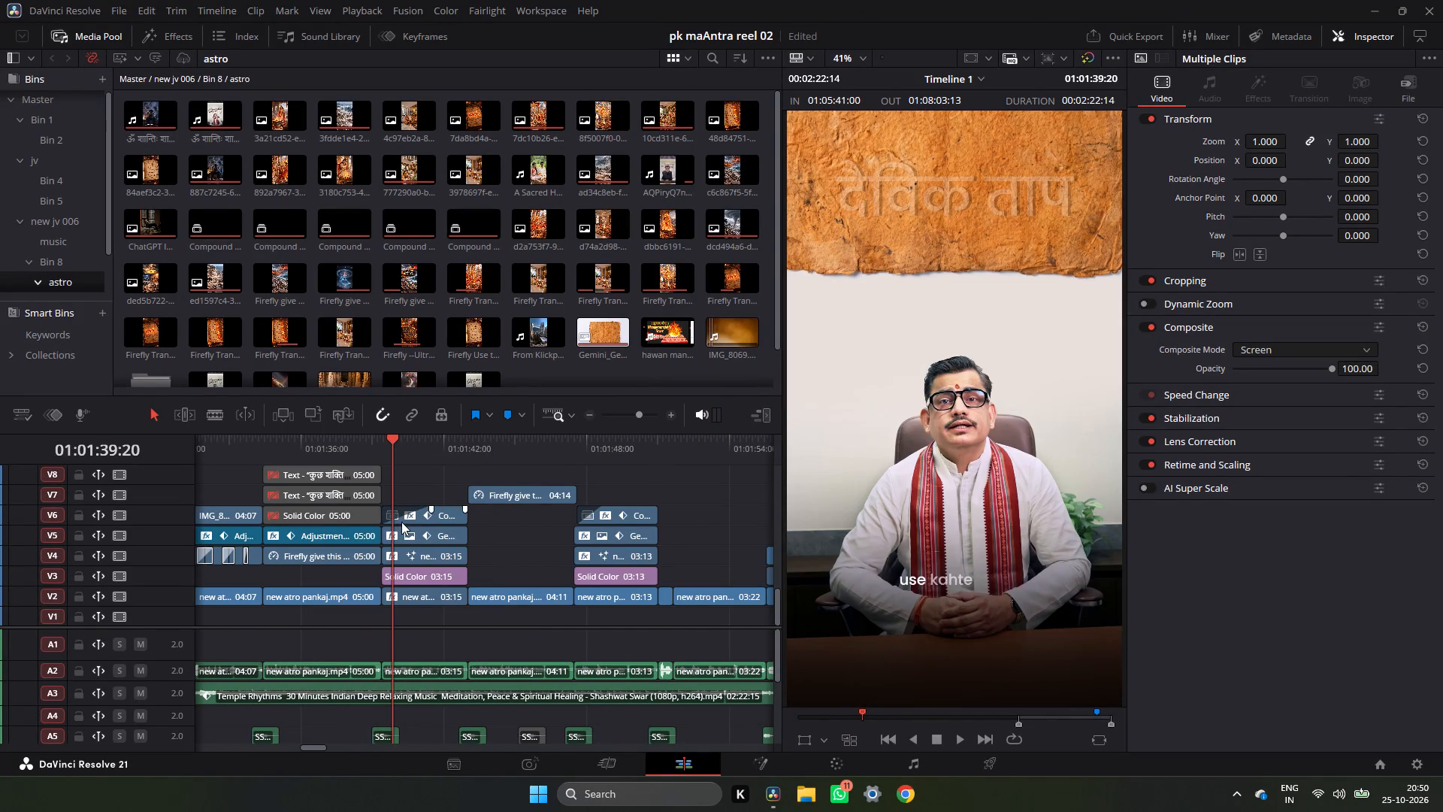
click(422, 536)
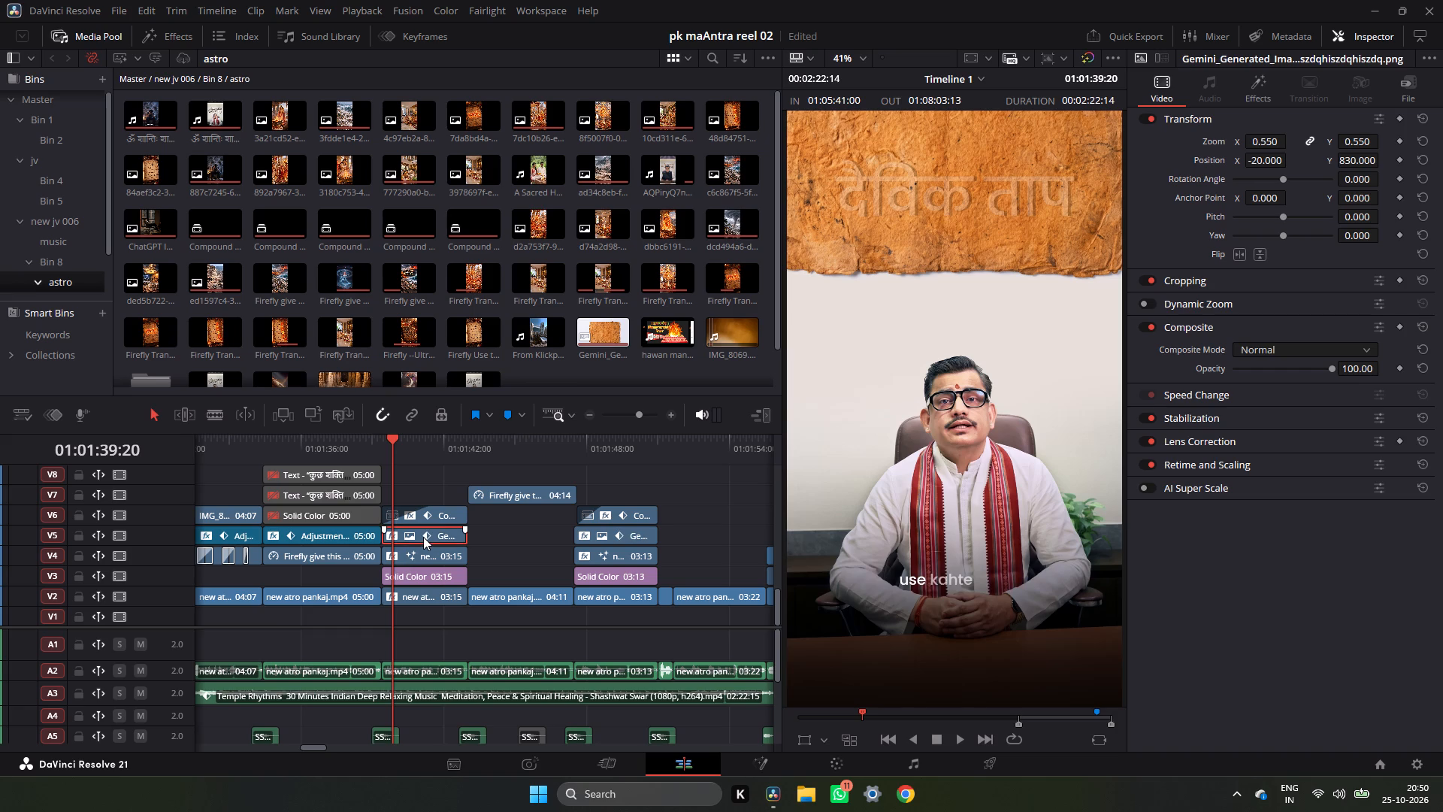
click(1274, 87)
click(1393, 153)
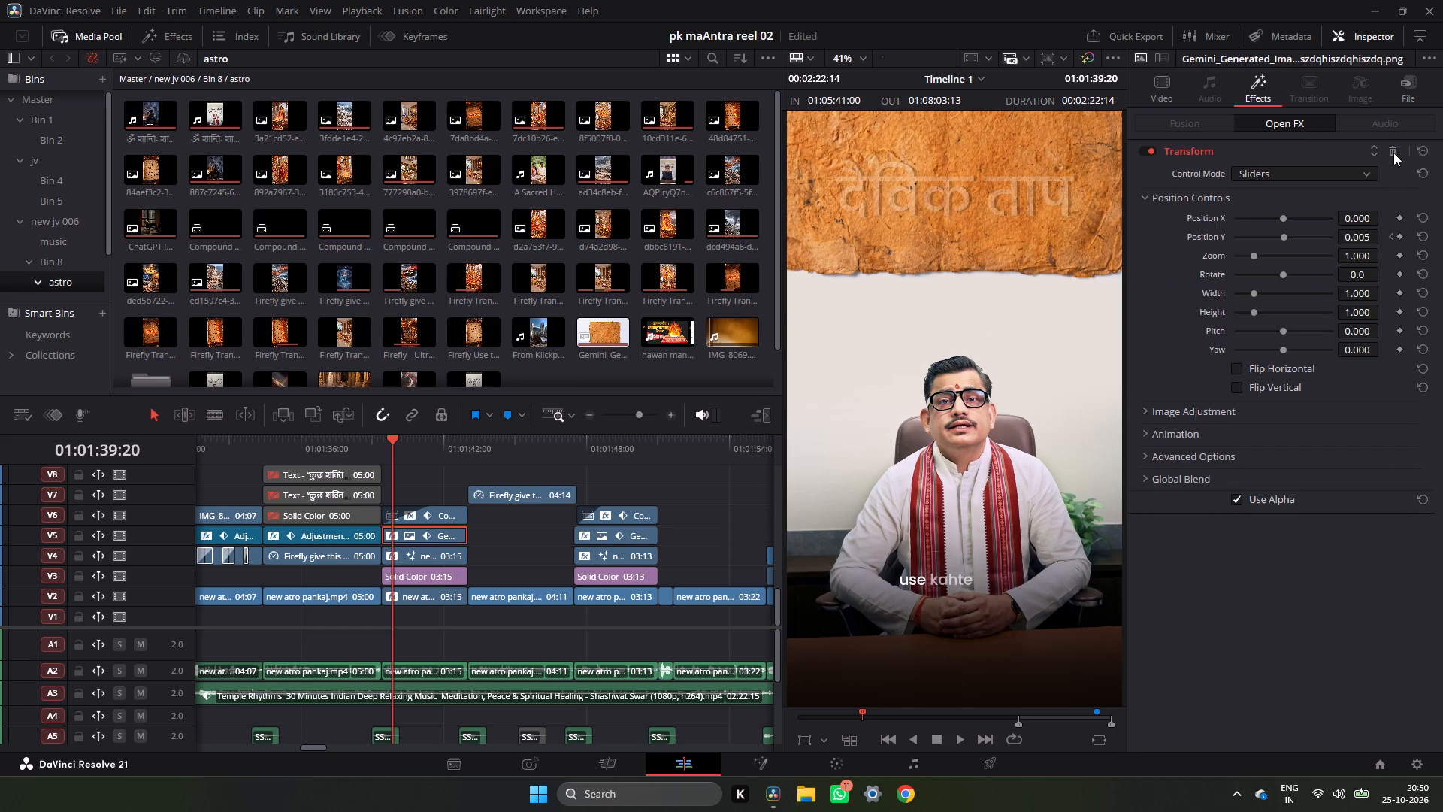
click(383, 444)
key(space)
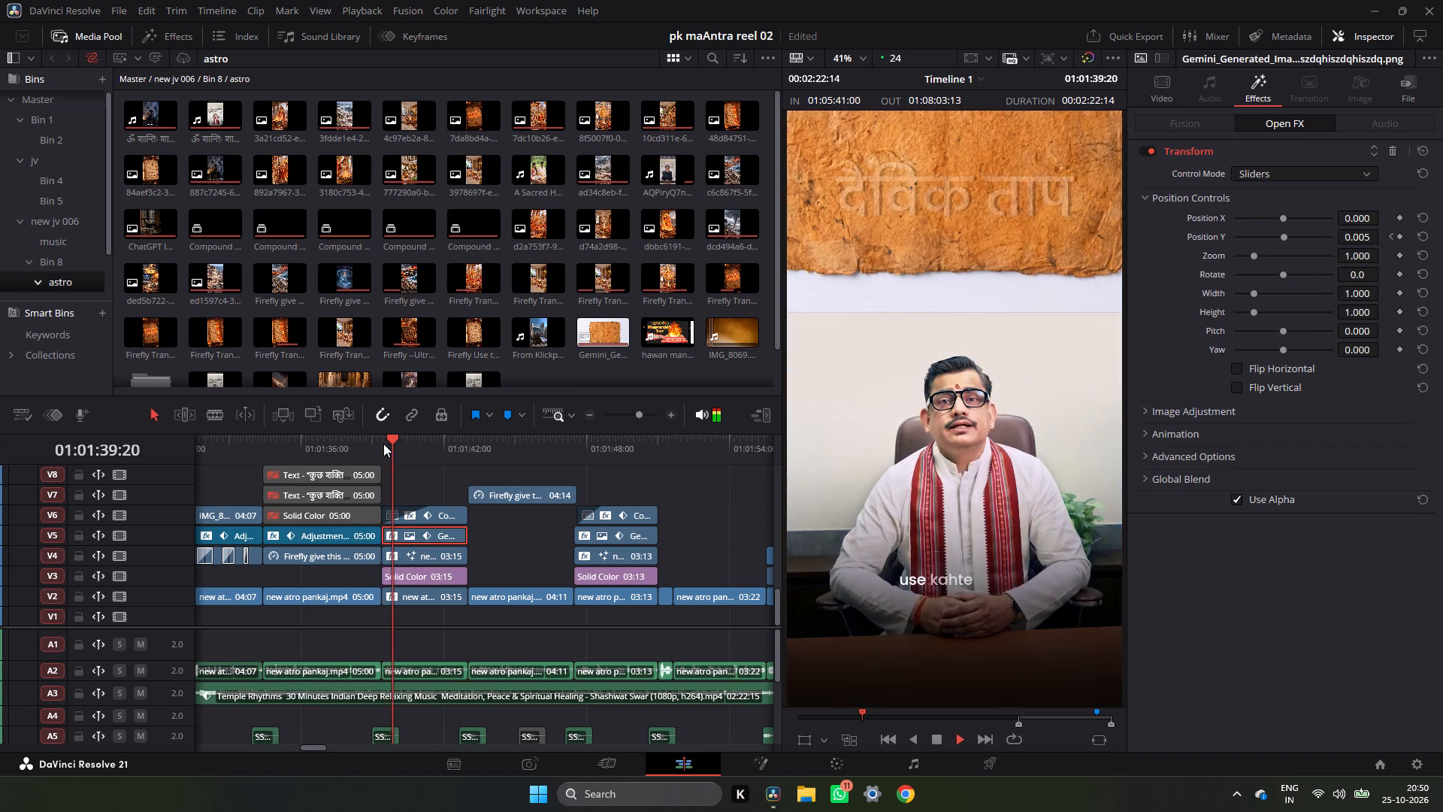
click(383, 444)
key(space)
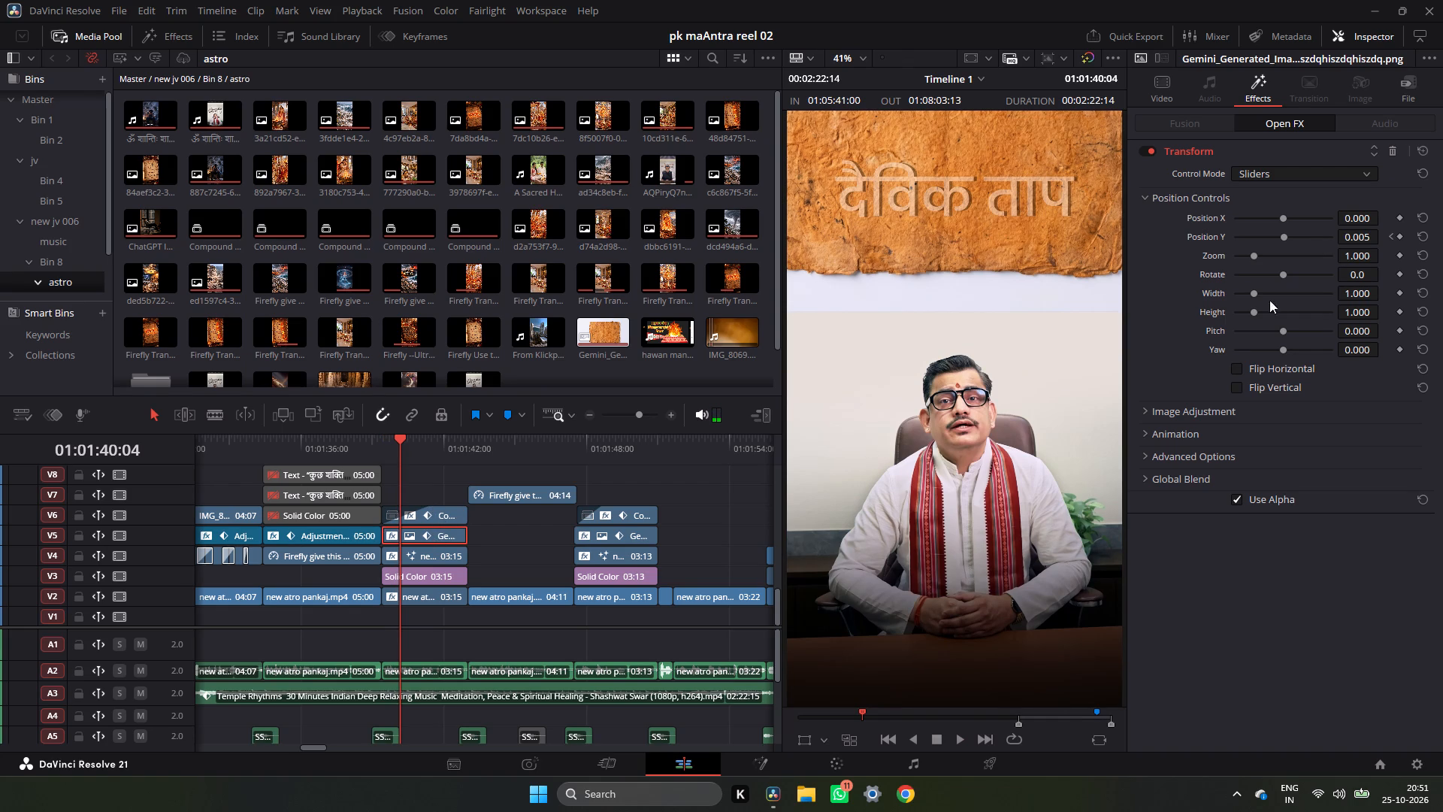
click(1397, 150)
Replay the दैविक ताप title section and shorten the fade-in of its compound clip on V6.
click(387, 447)
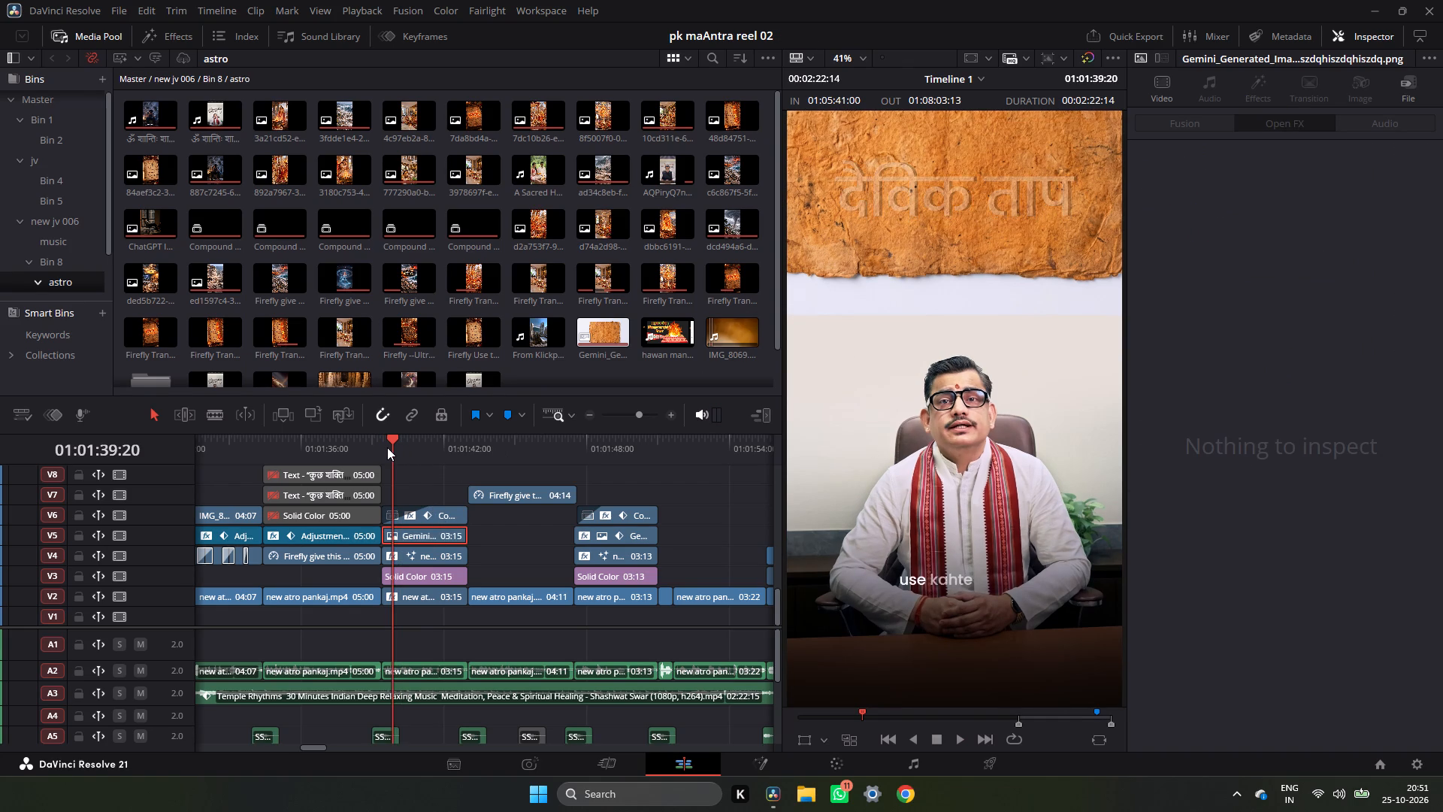
key(space)
click(376, 448)
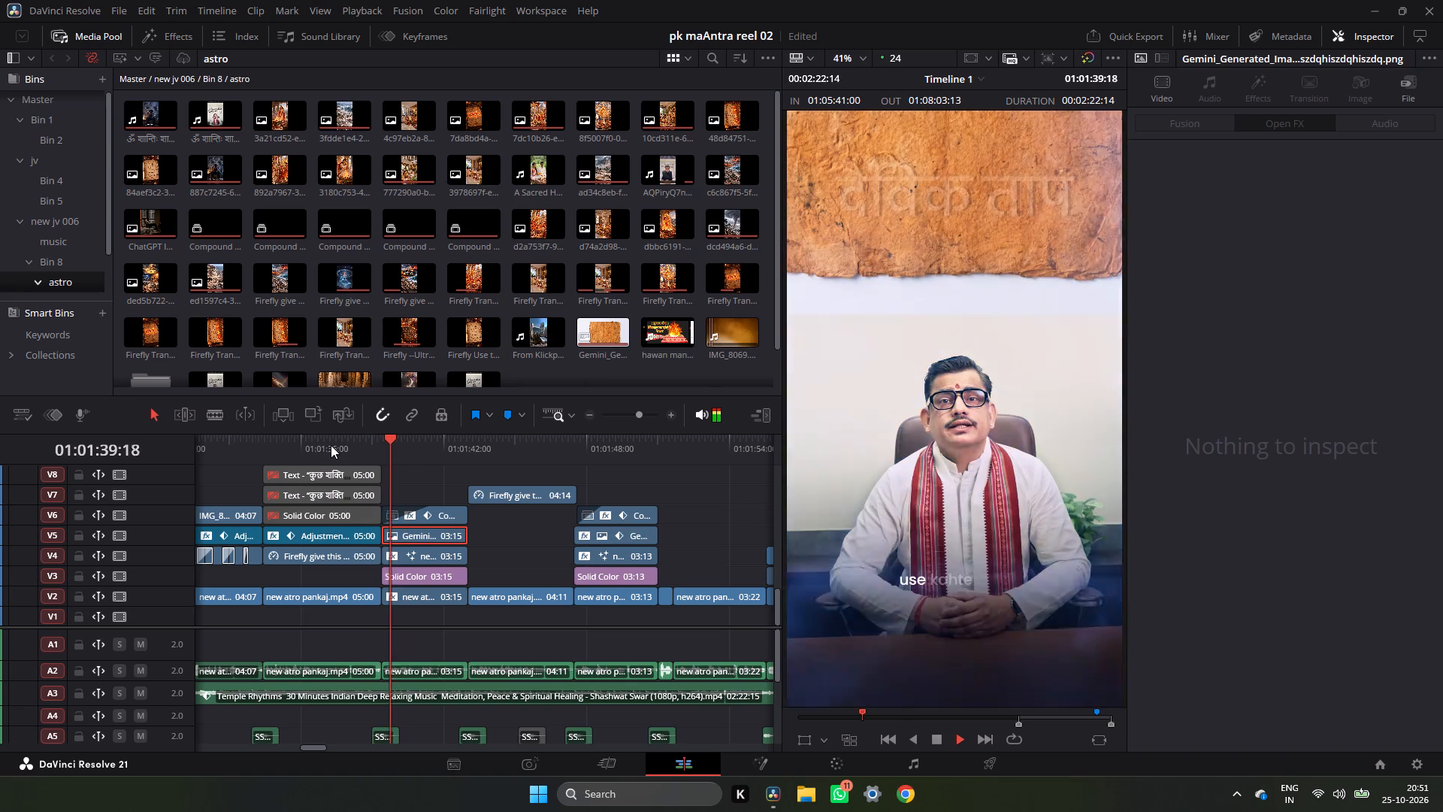
click(355, 438)
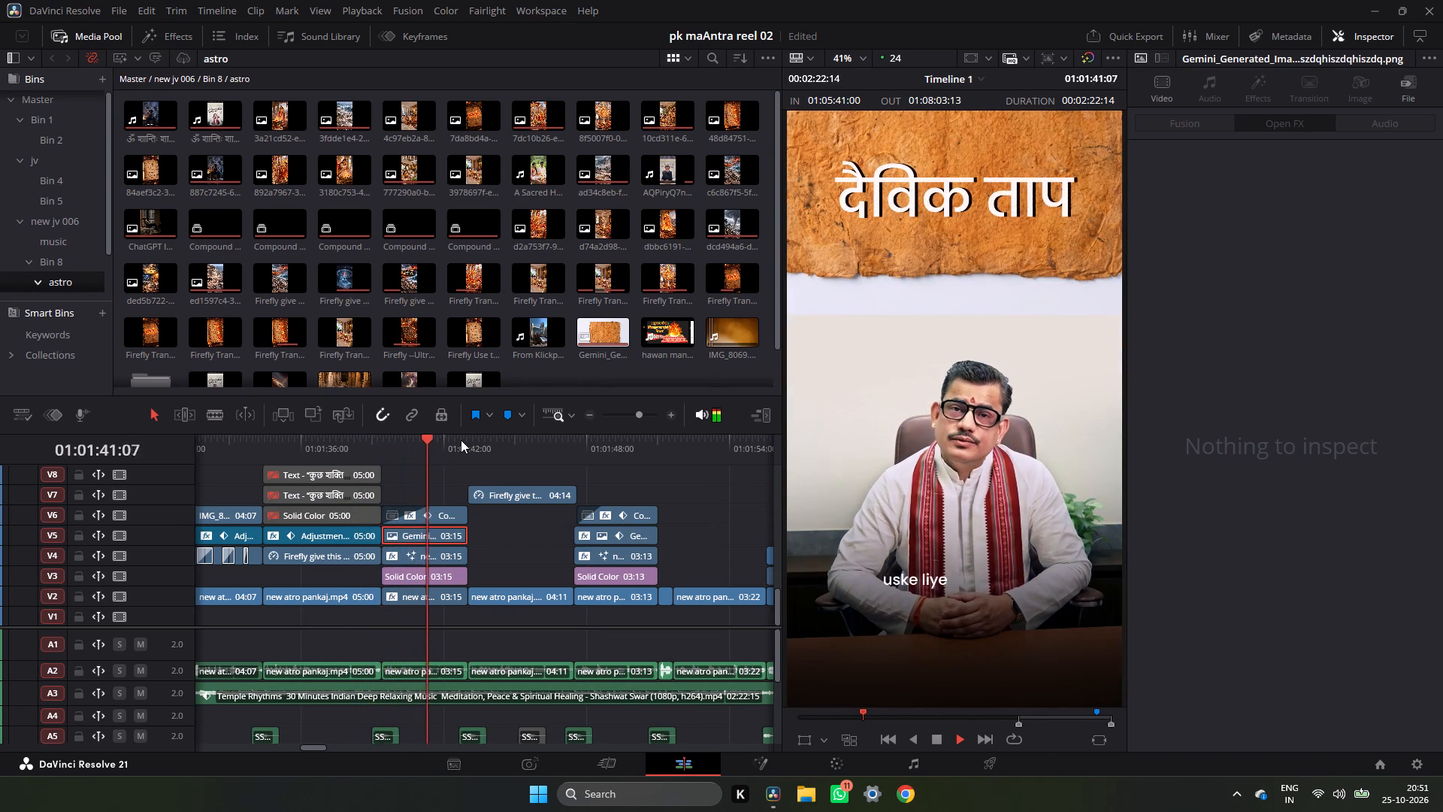
key(space)
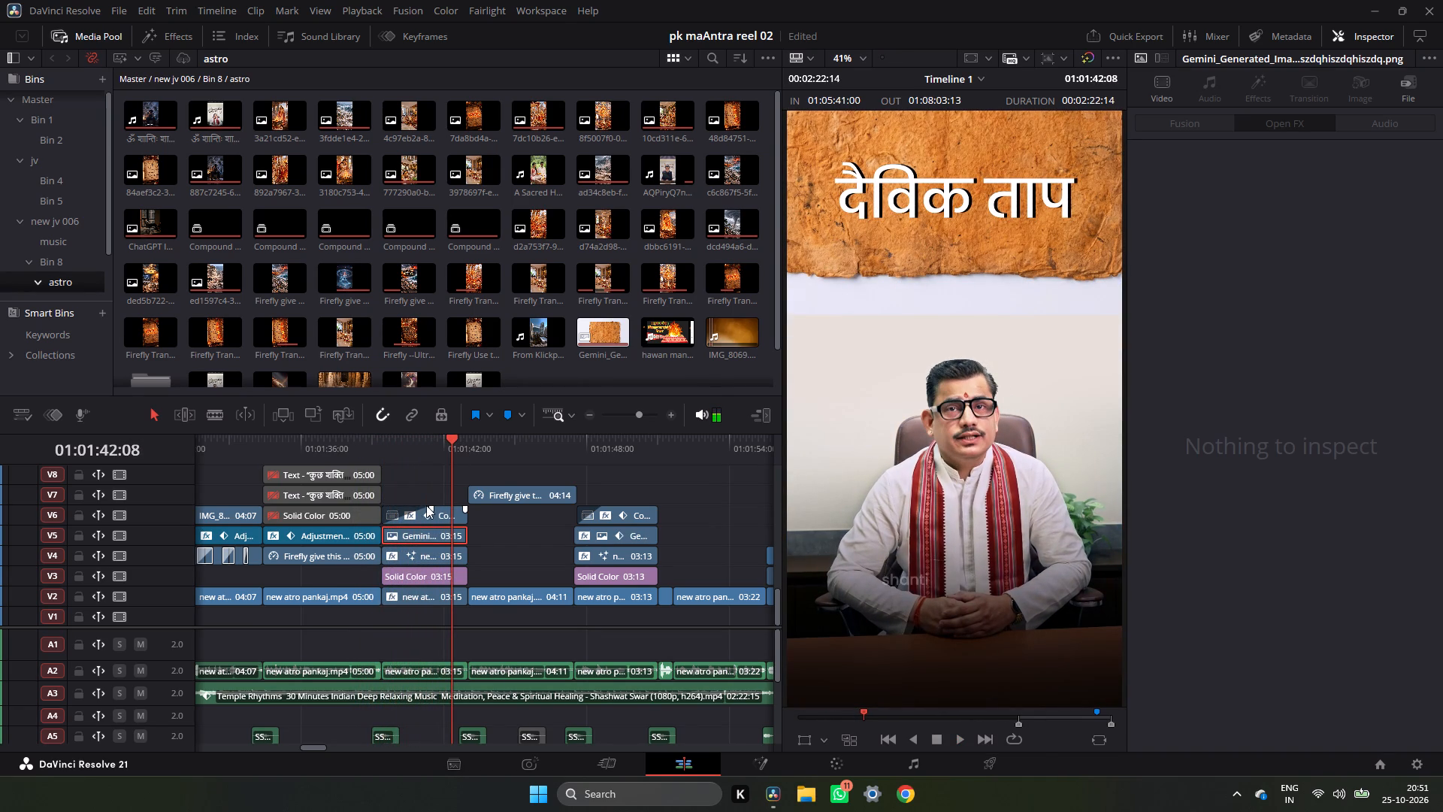
drag(430, 510, 405, 514)
Play the reel from 01:01:39:00 to check the दैविक ताप title and the sections that follow, up to about 01:01:57.
click(376, 444)
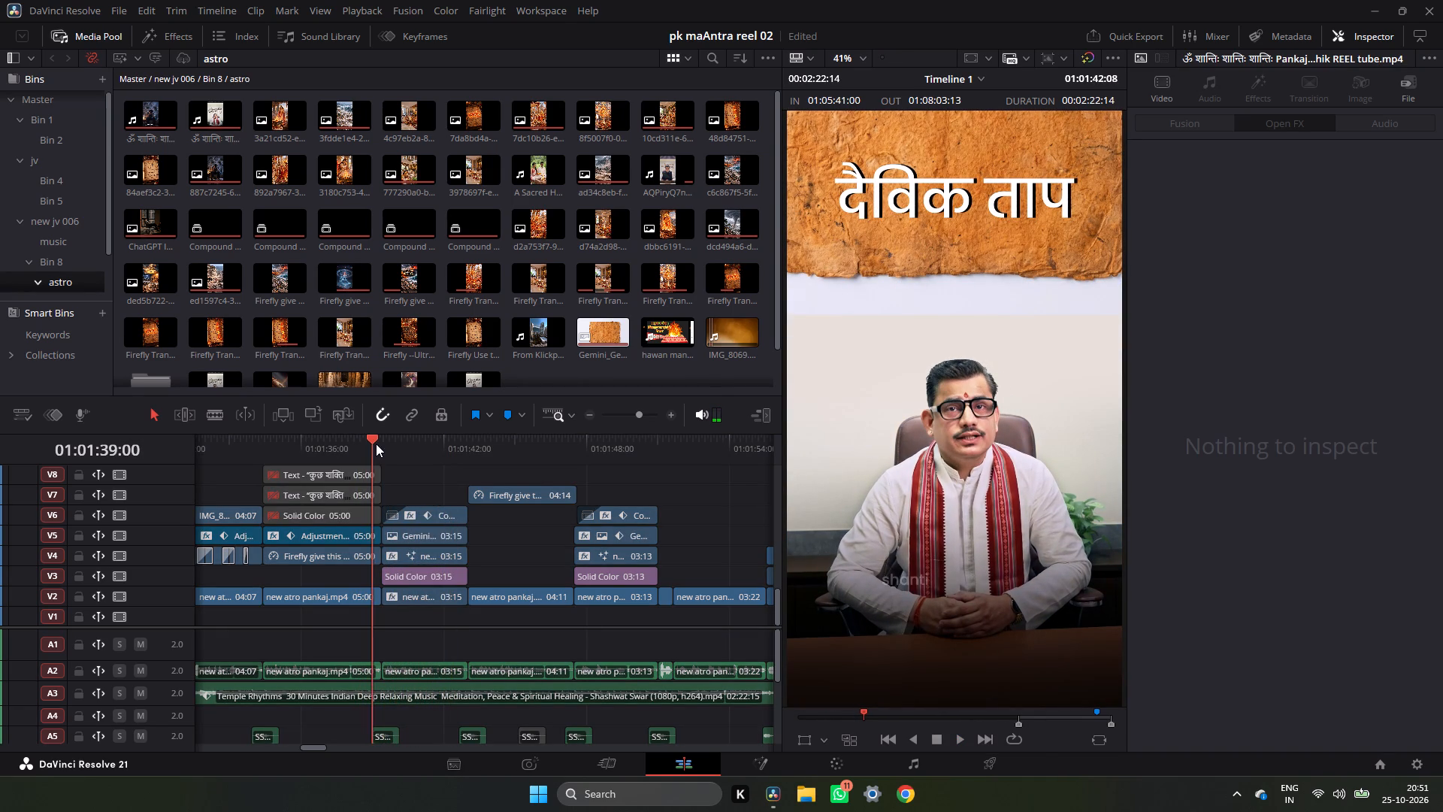
key(space)
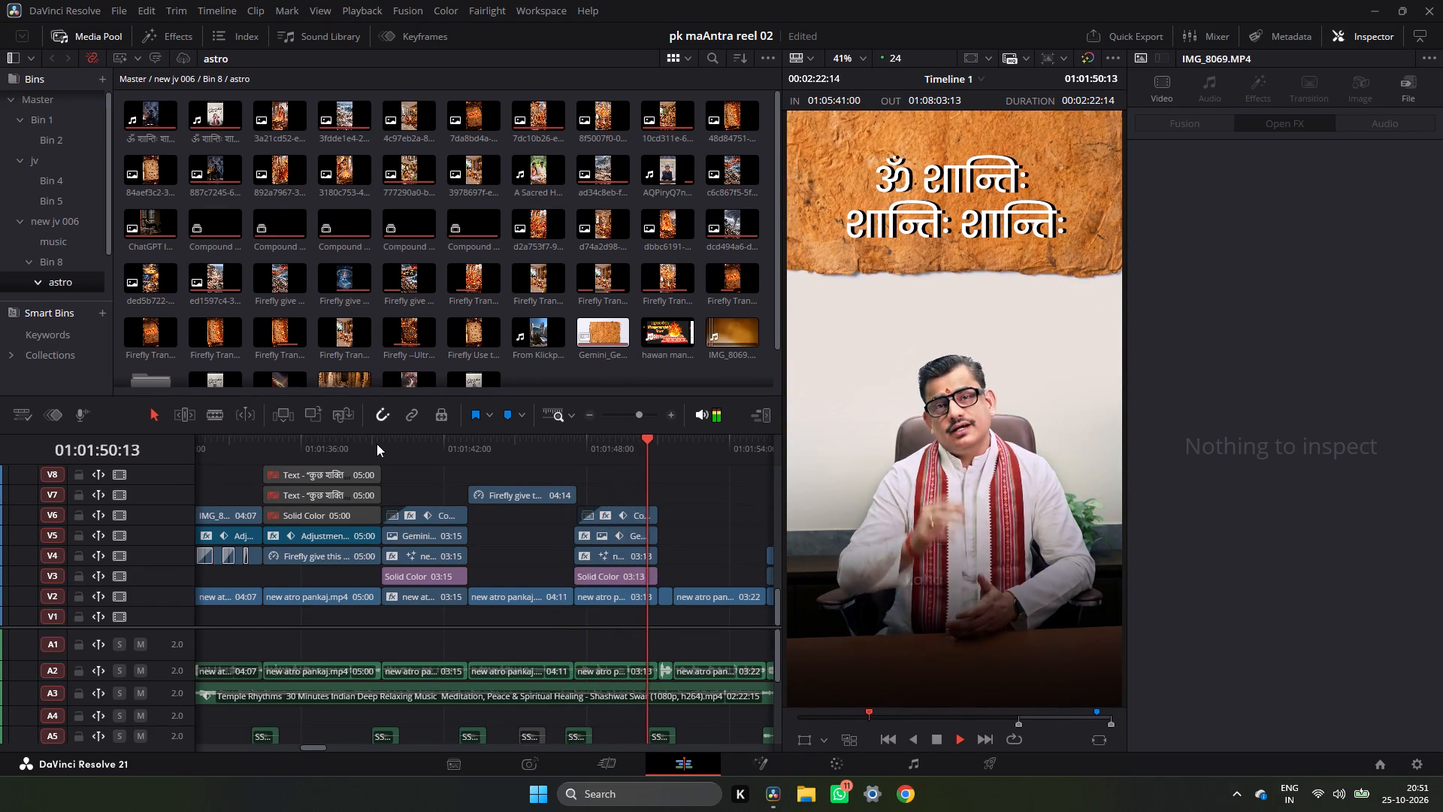
key(space)
key(space)
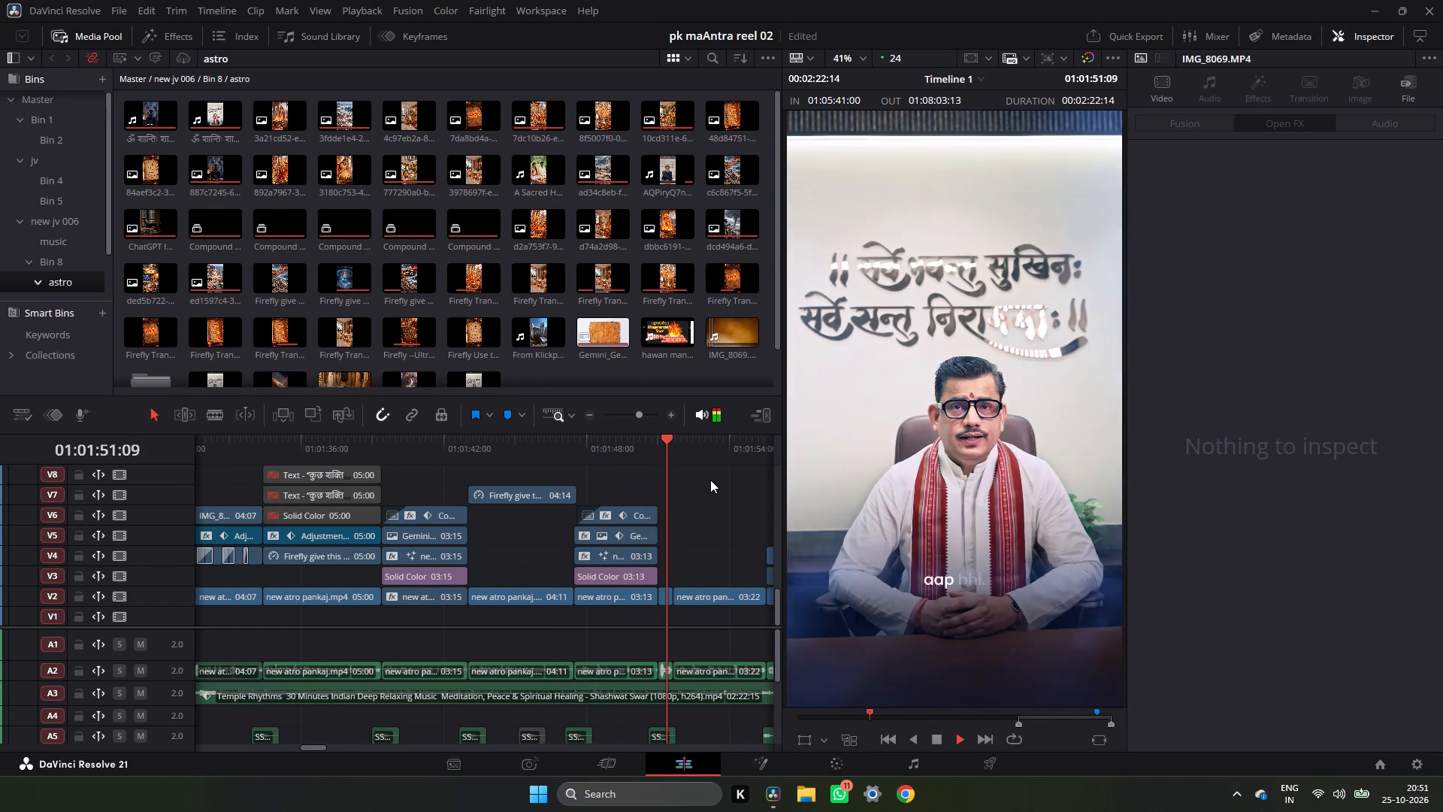
click(591, 417)
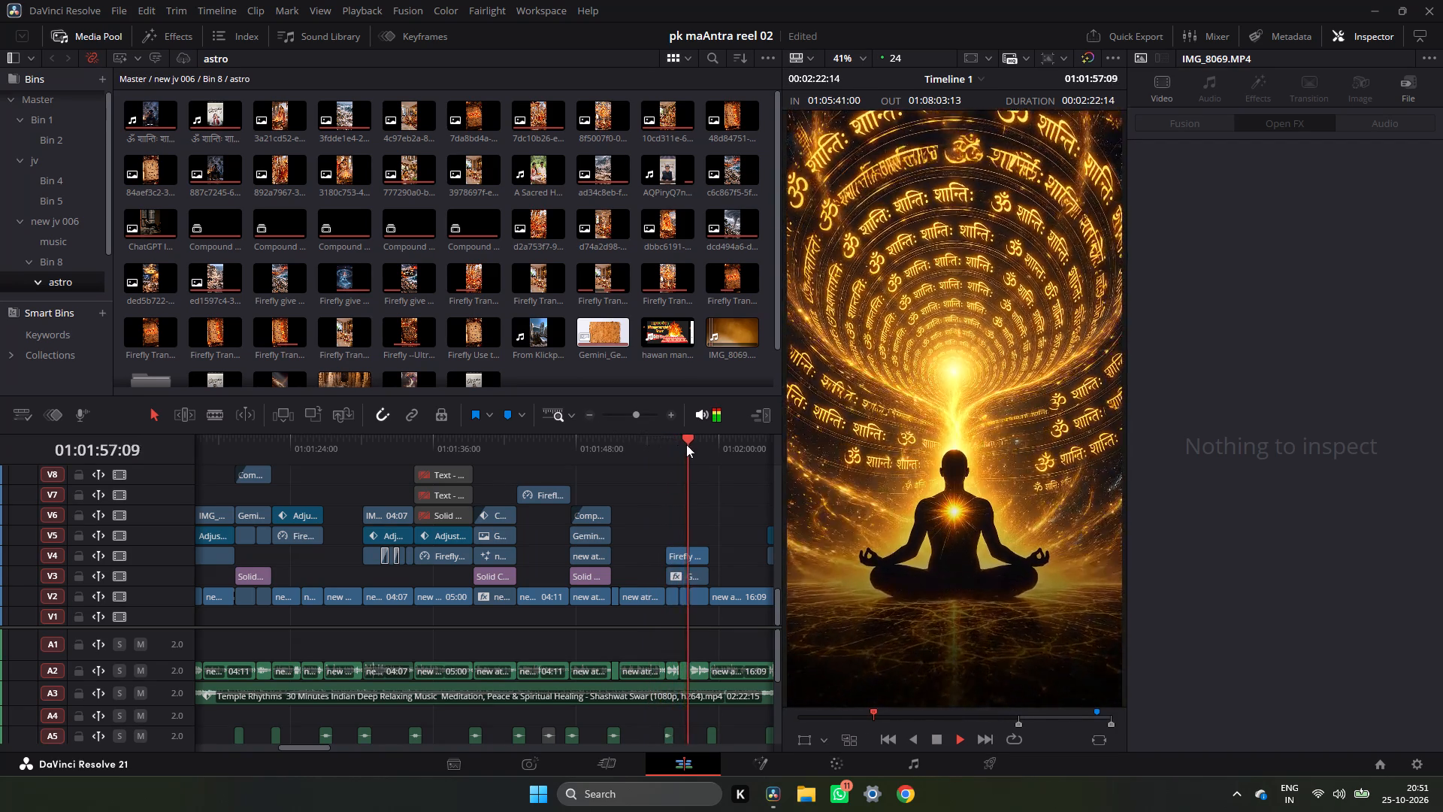
Increase the clip speed of the closing Astro Koushik logo clip on V3, shortening it to a duration of 04:10.
drag(689, 447, 785, 462)
key(space)
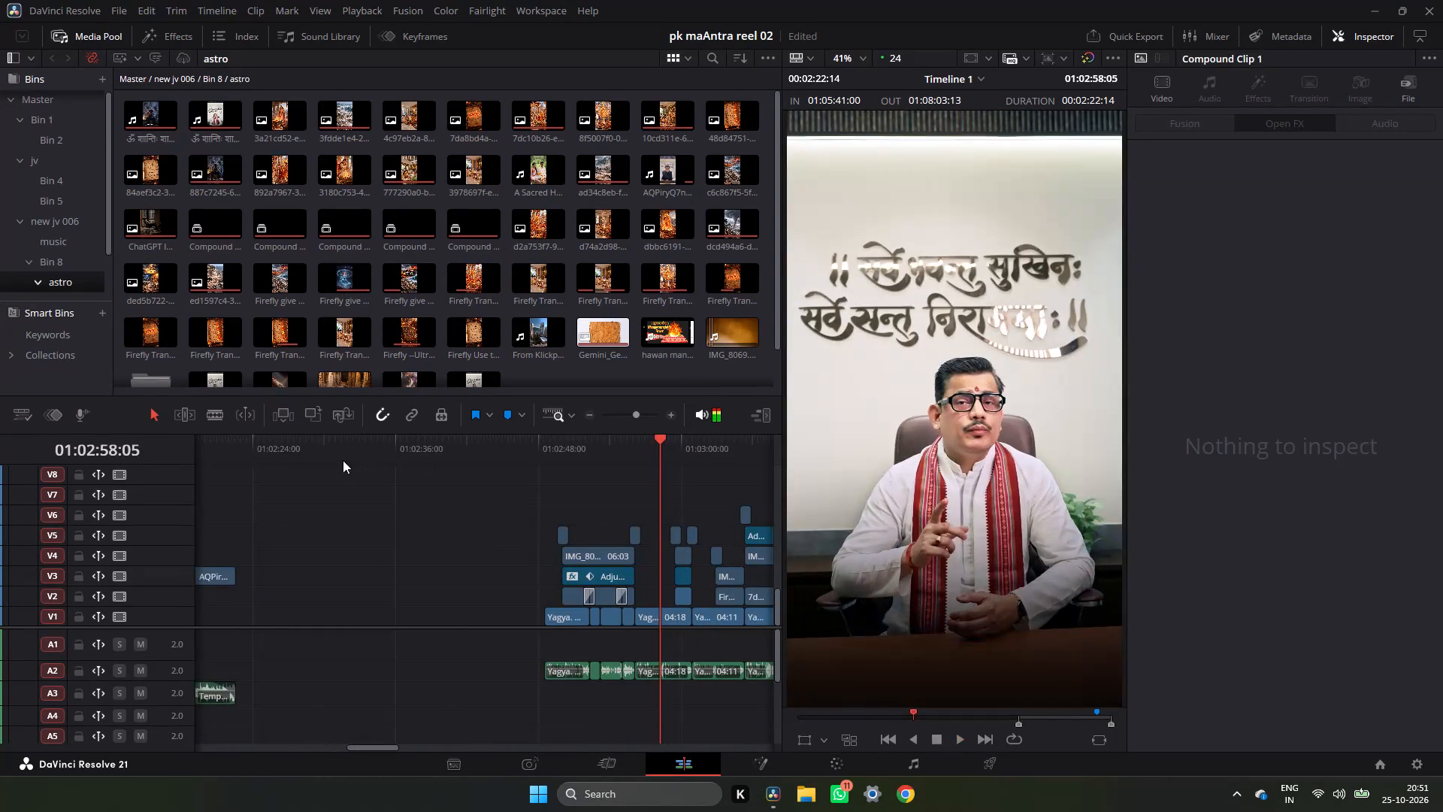
click(278, 444)
drag(274, 441, 231, 464)
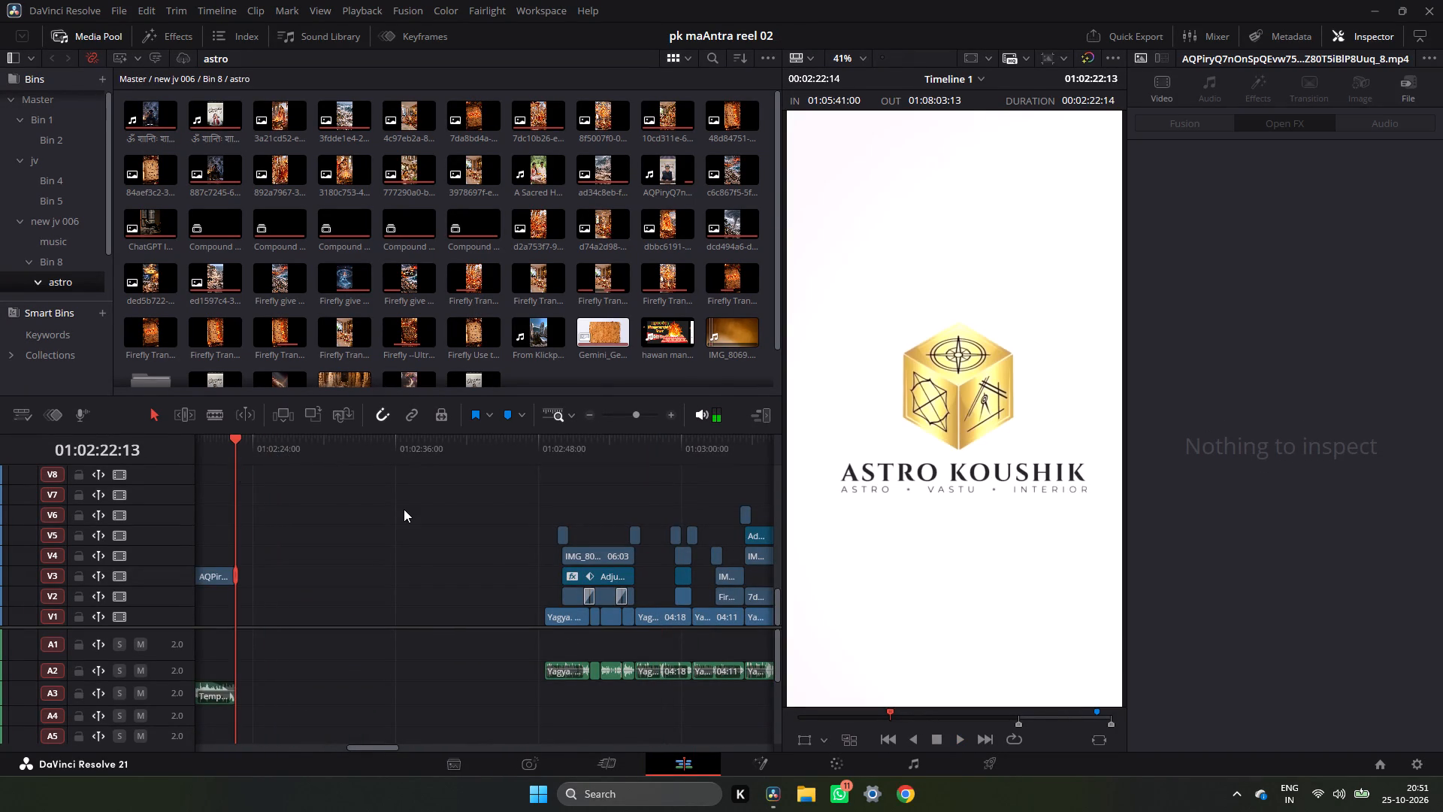
ctrl+scroll(404, 509, up, 2)
scroll(406, 509, up, 1)
scroll(413, 494, down, 3)
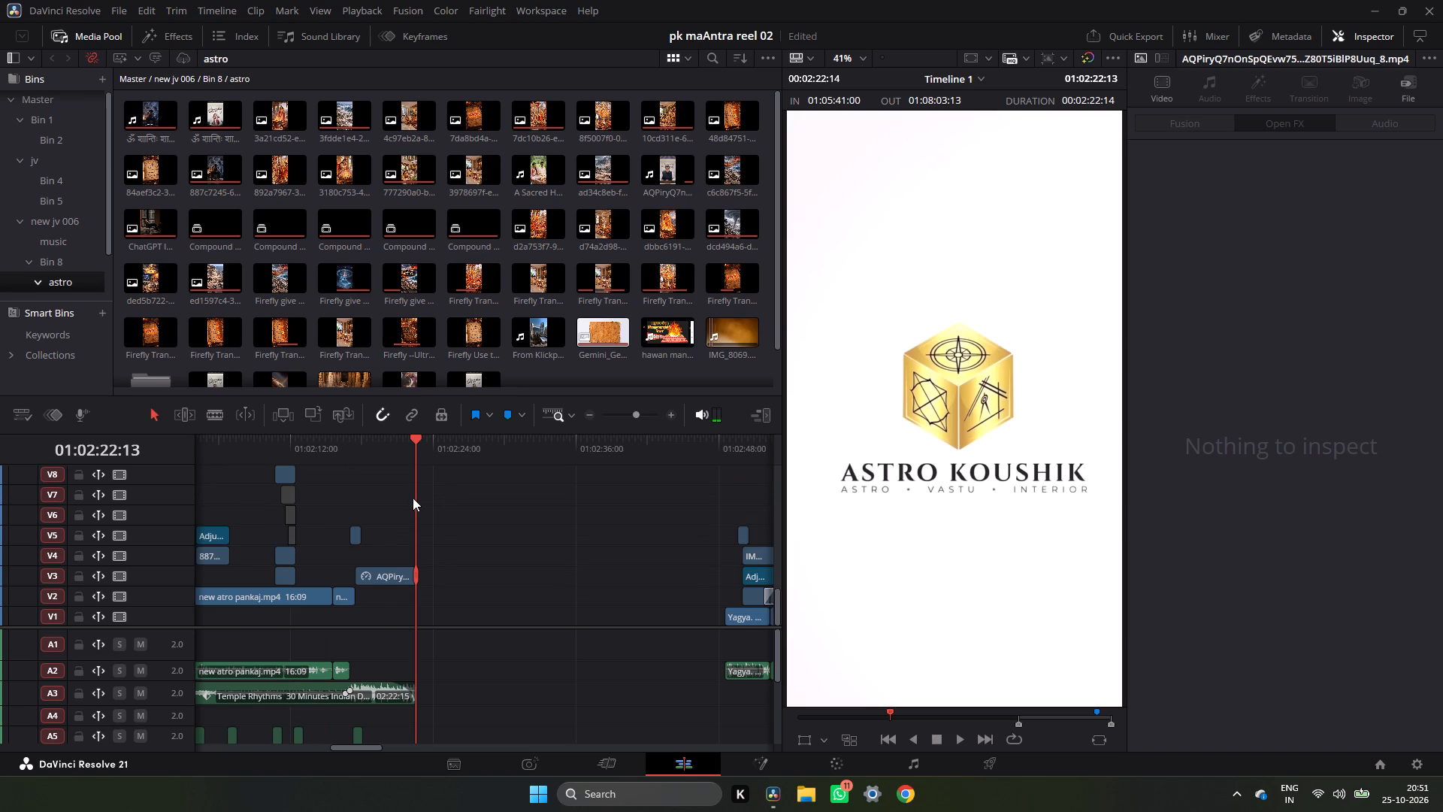
click(383, 452)
click(385, 575)
right_click(386, 575)
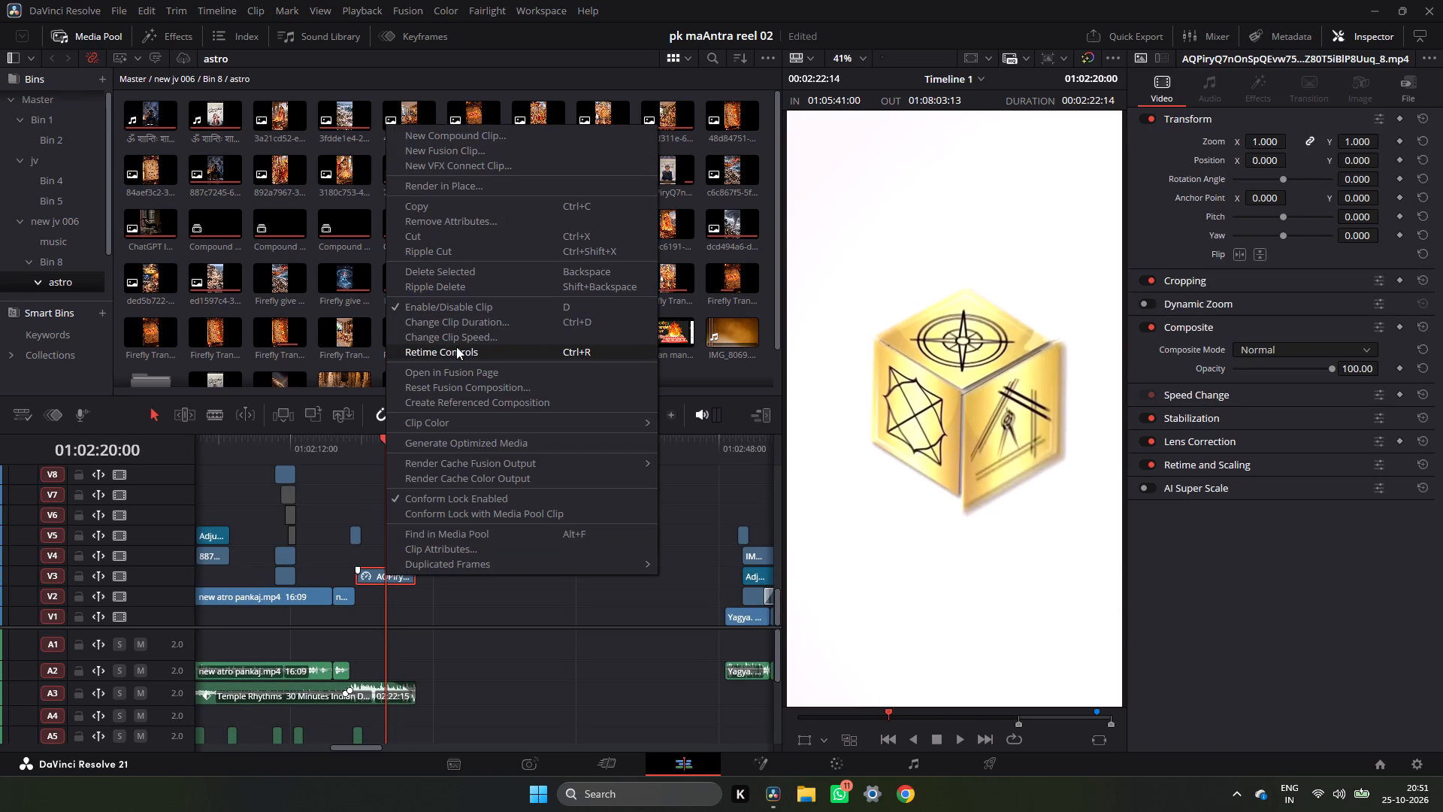
click(461, 341)
drag(386, 377, 395, 389)
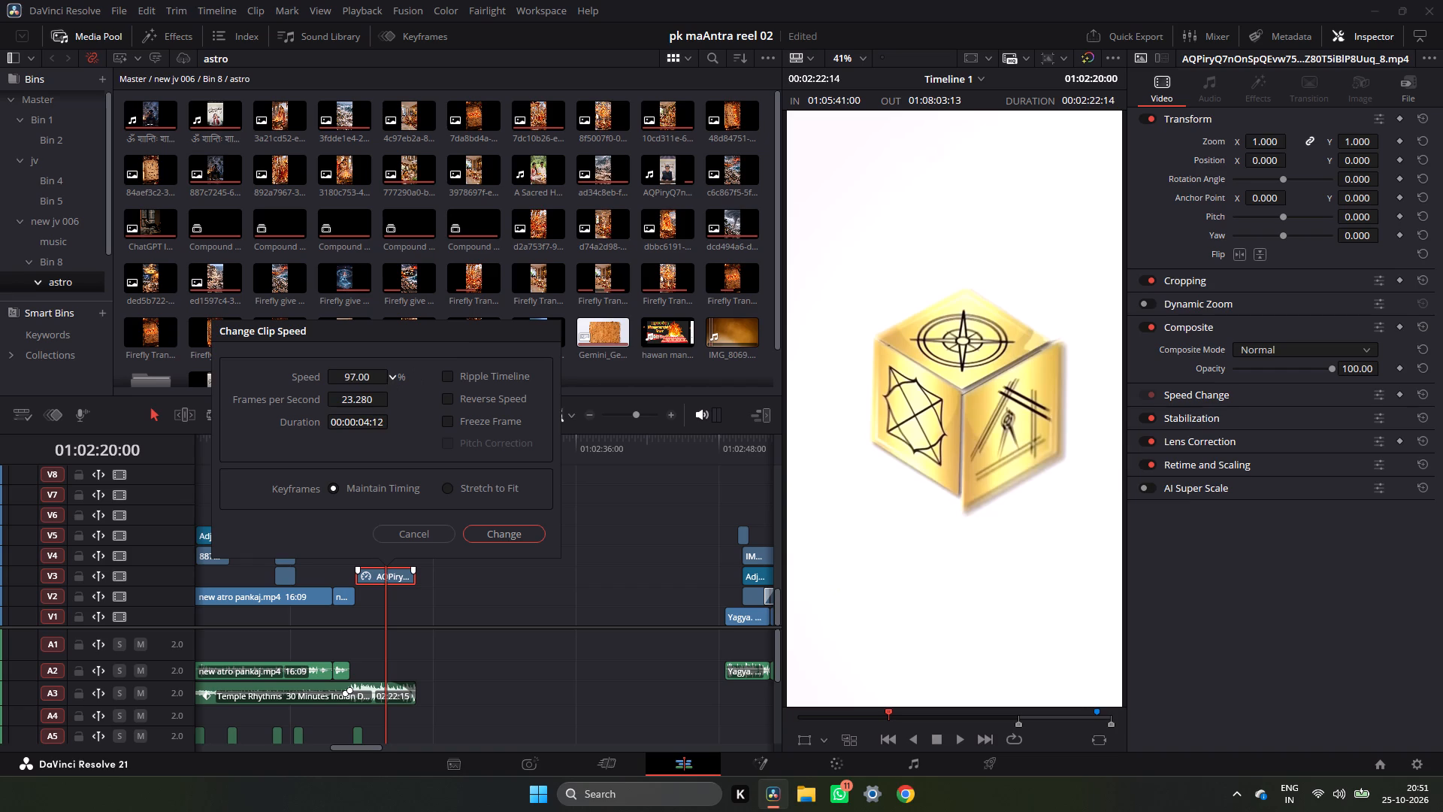
drag(395, 389, 396, 395)
drag(396, 395, 397, 398)
click(483, 535)
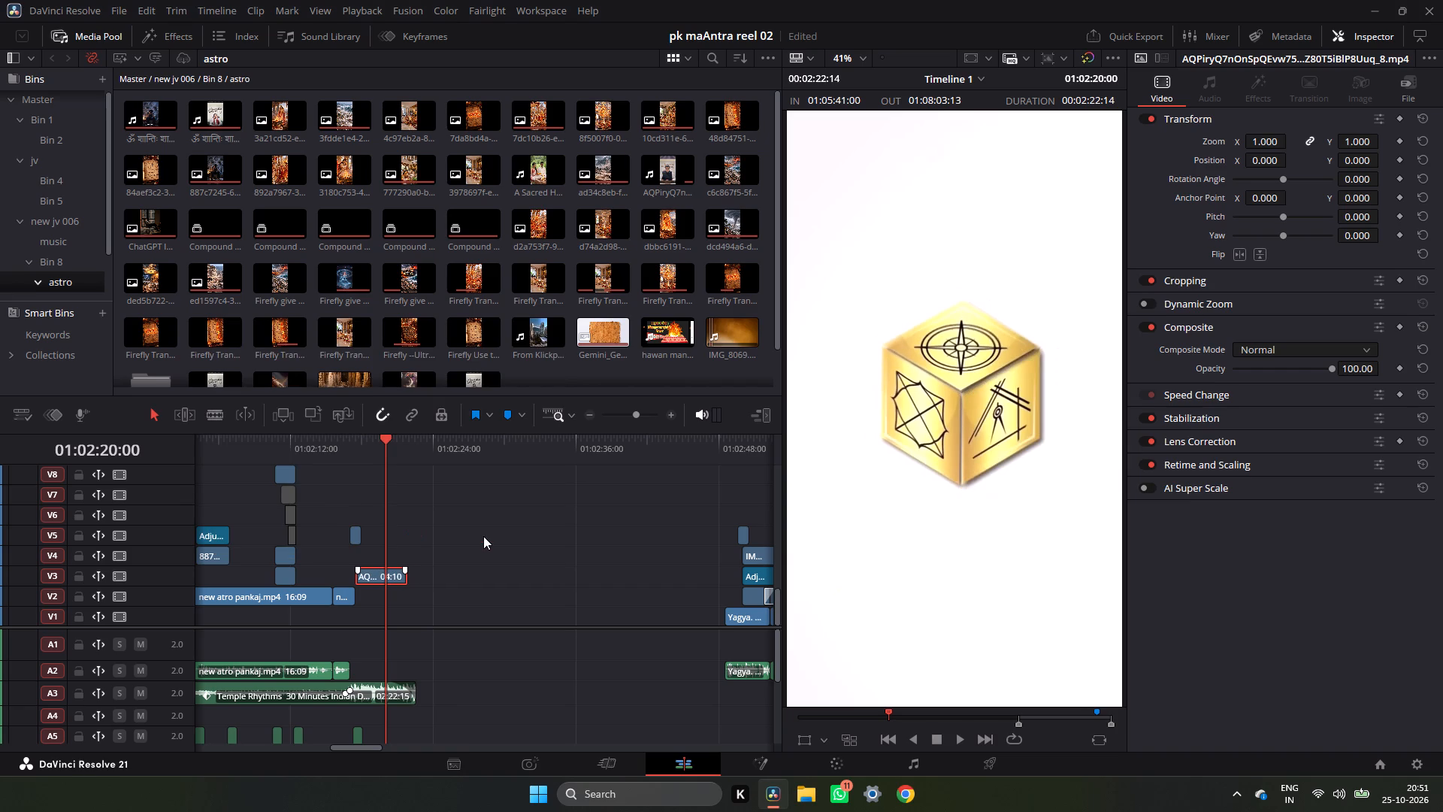
Examine the logo clip's Stabilization, Lens Correction, and Retime and Scaling settings.
click(1206, 420)
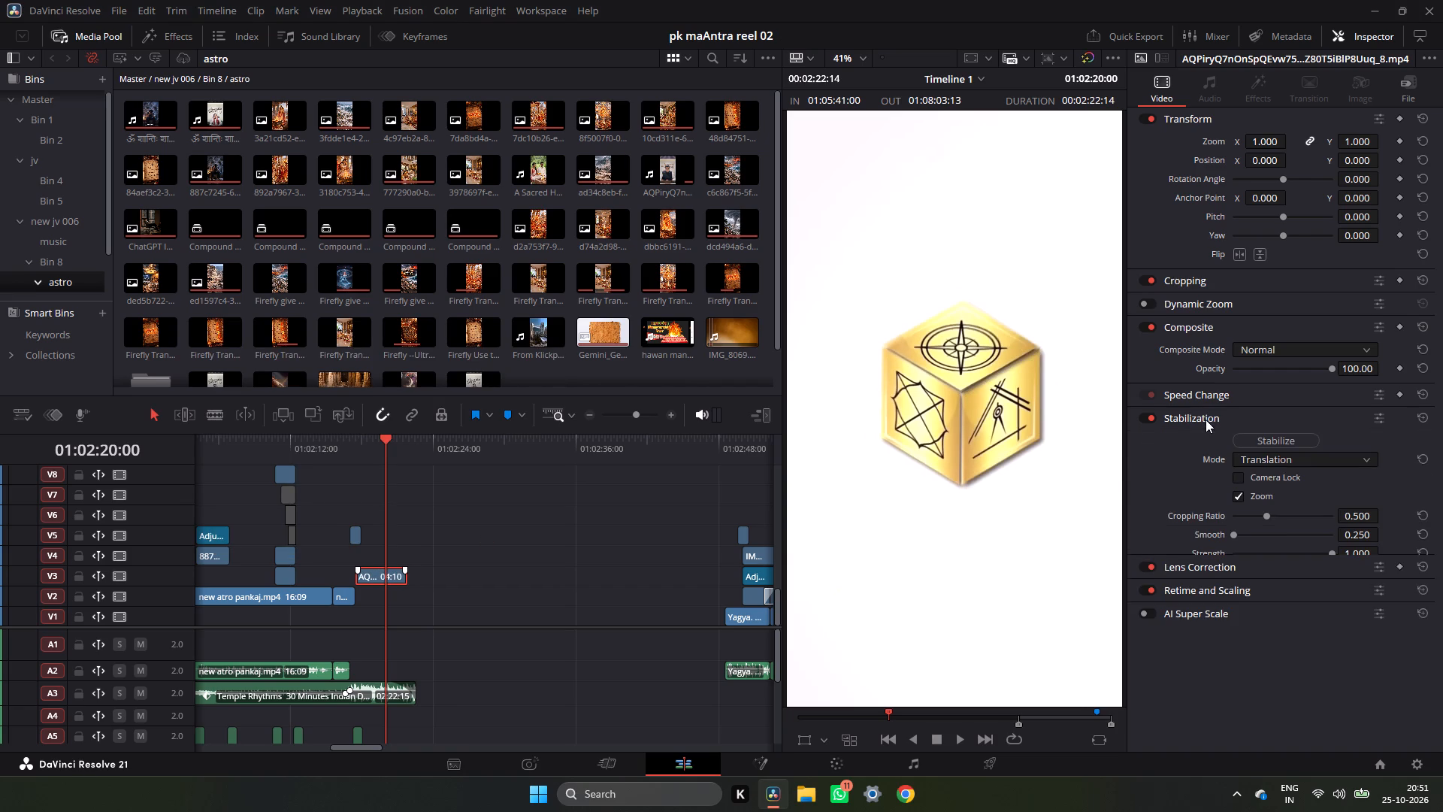
click(1201, 579)
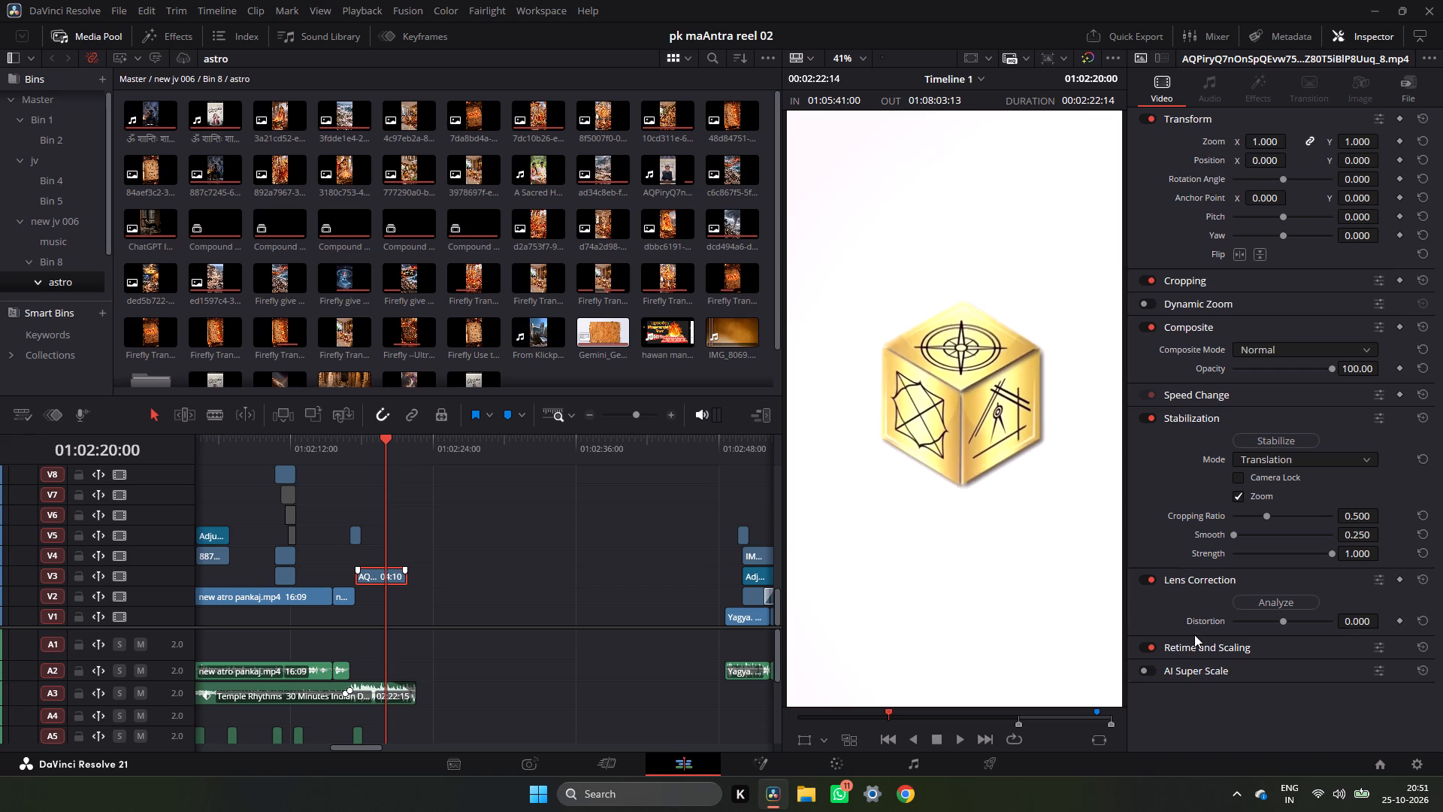
click(1193, 643)
click(1255, 665)
click(1257, 691)
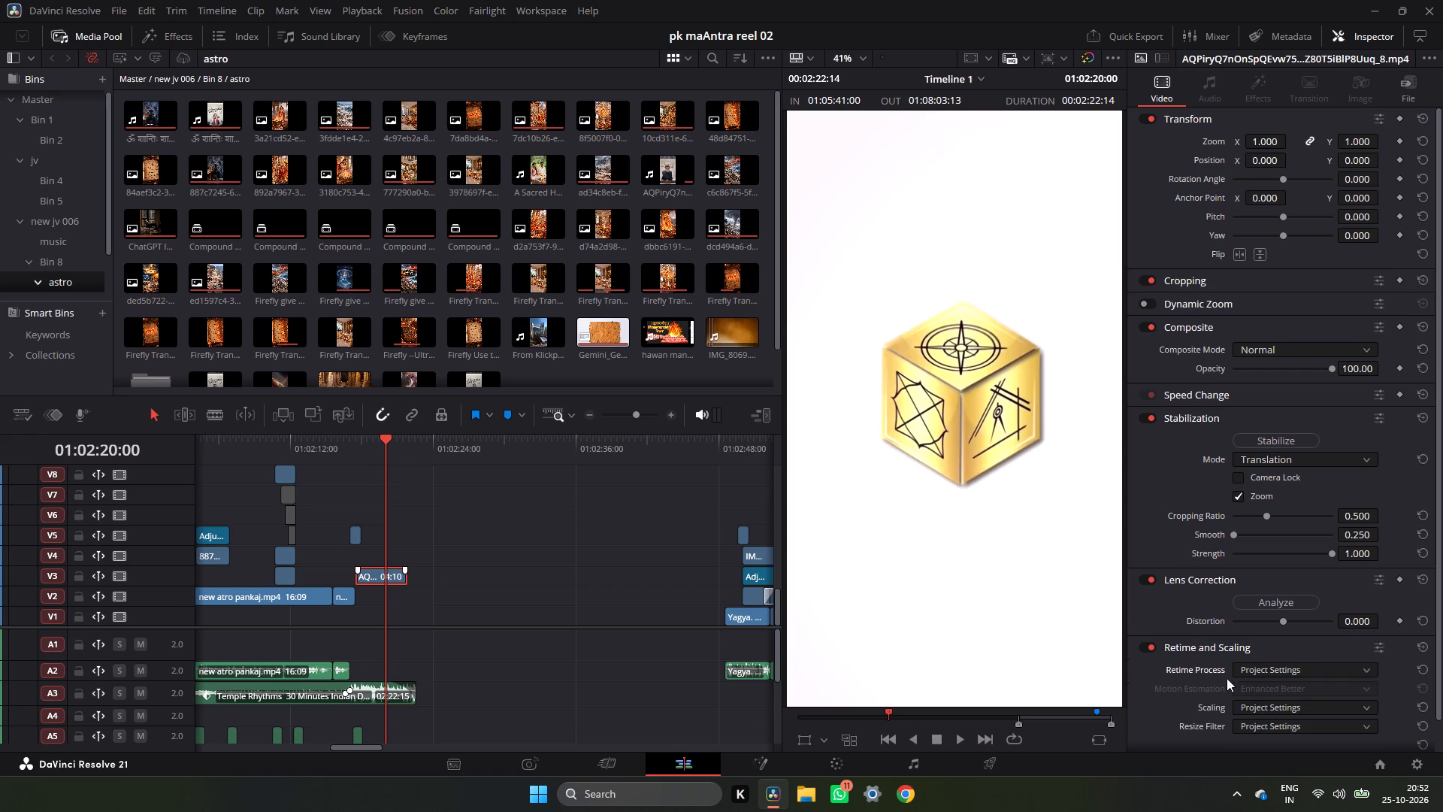
Play the closing logo animation from about 01:02:17:13 through 01:02:23:08 to check its motion and ending.
click(352, 446)
key(space)
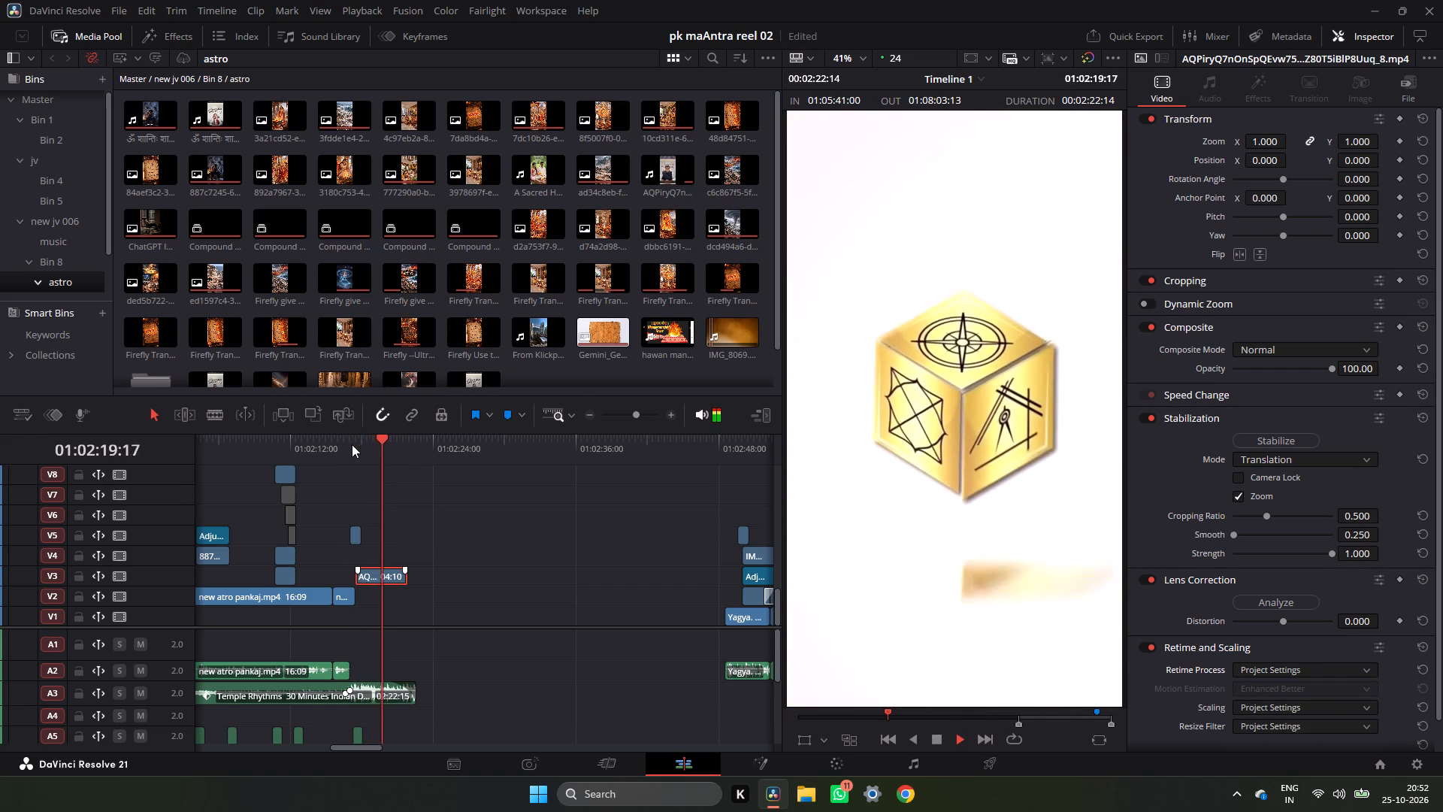
key(space)
click(356, 446)
key(space)
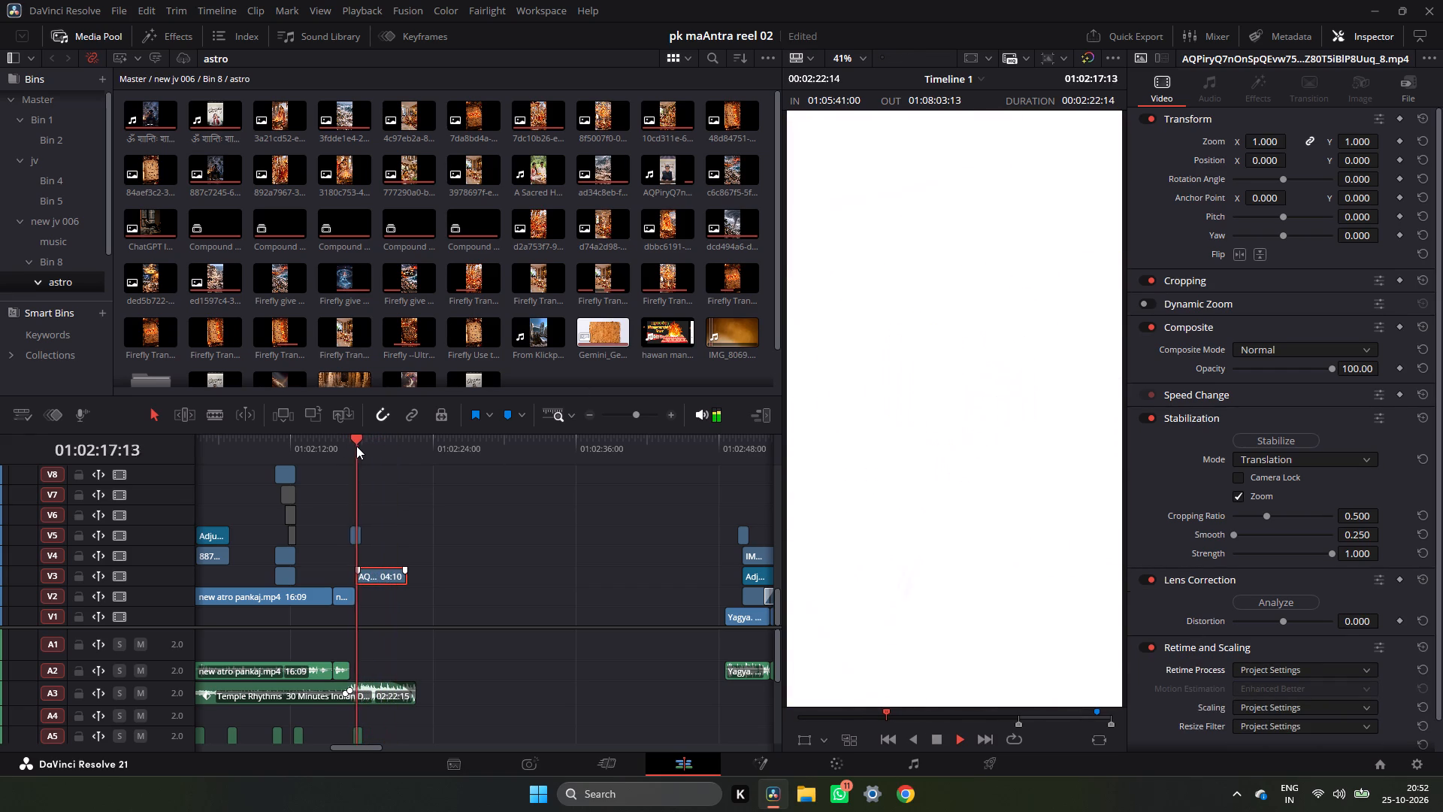
key(space)
key(space)
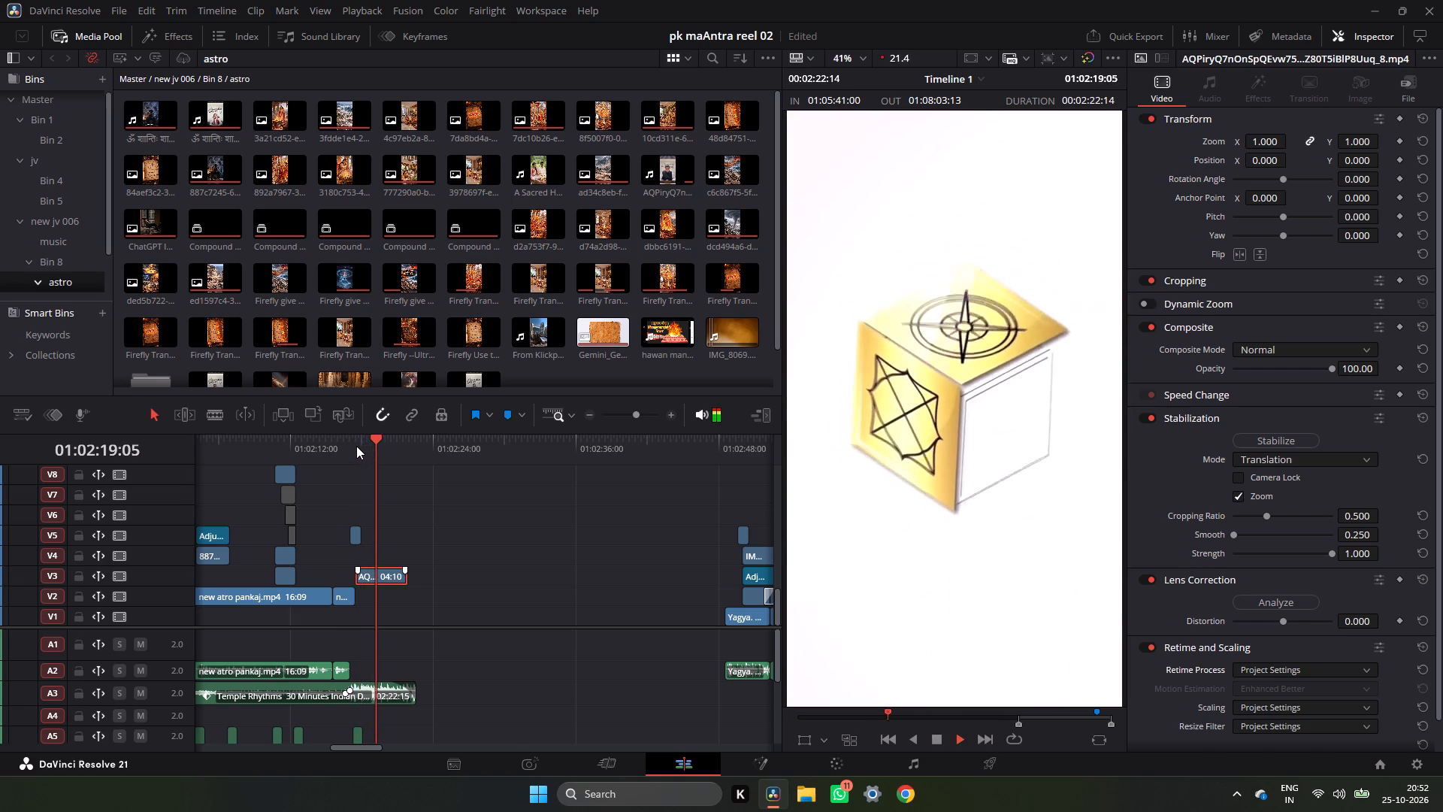
key(space)
key(space)
key(space)
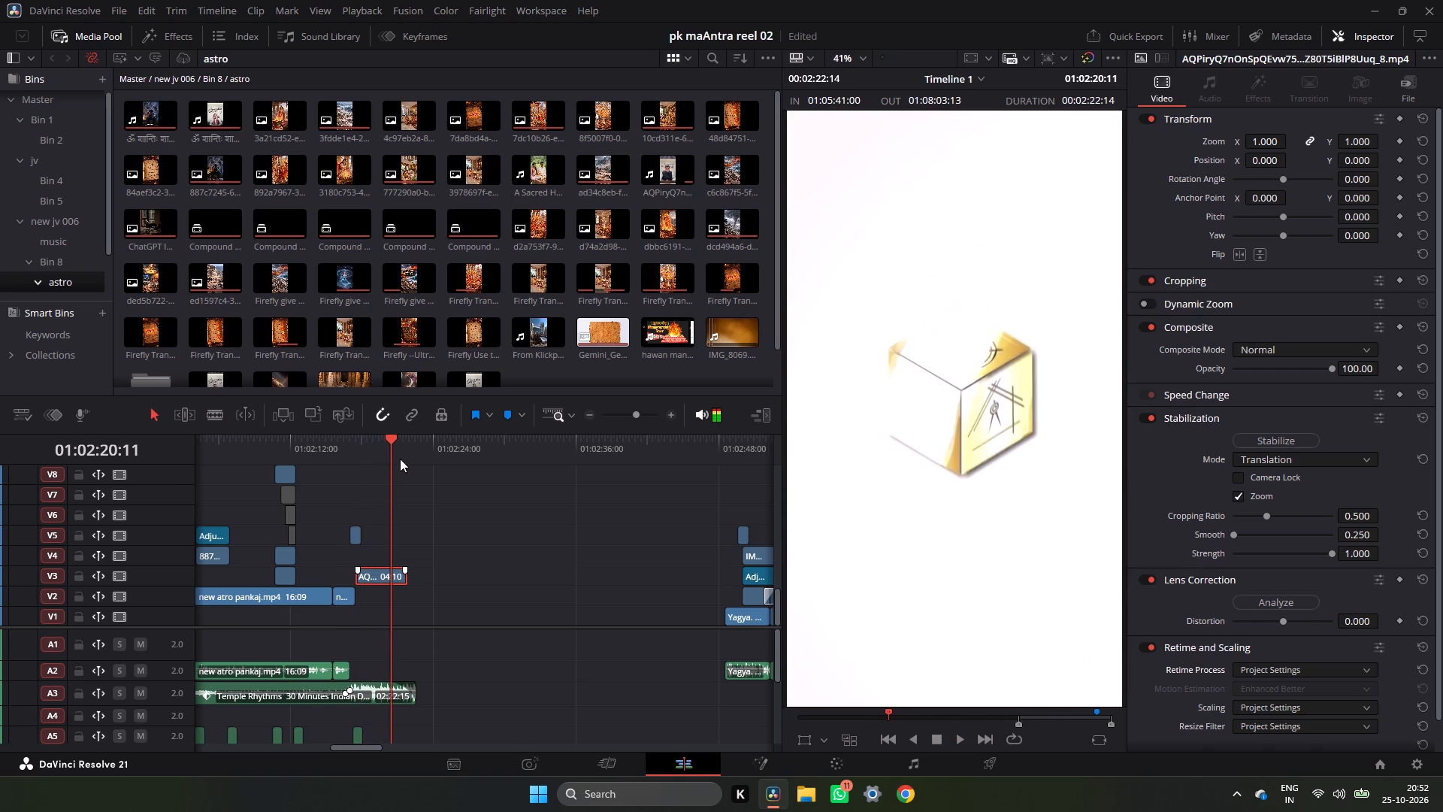
scroll(412, 470, down, 5)
key(space)
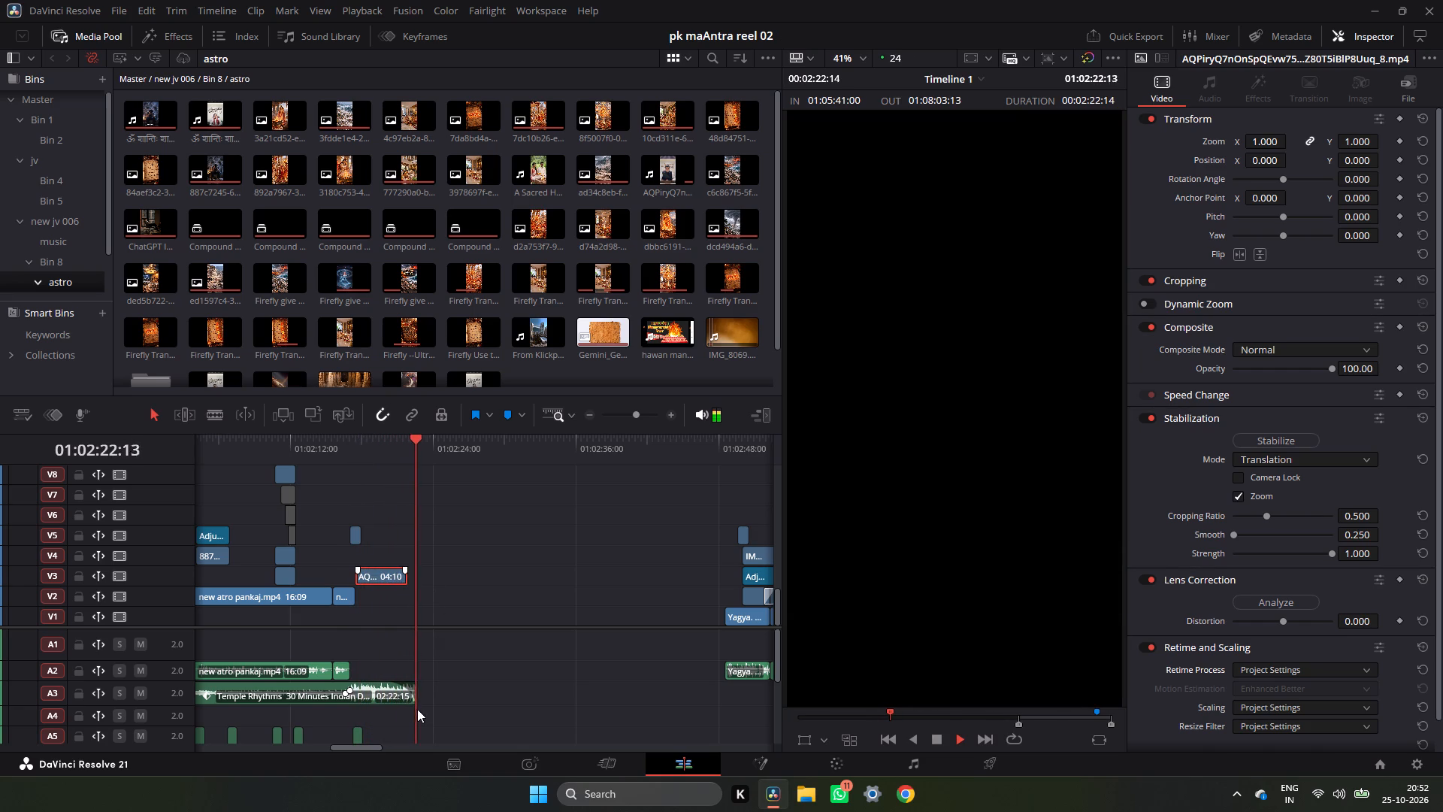
key(space)
Trim the end of the Temple Rhythms music on A3 back to the logo clip's end, giving a 02:21:22 duration, and replay the ending.
drag(414, 698, 408, 701)
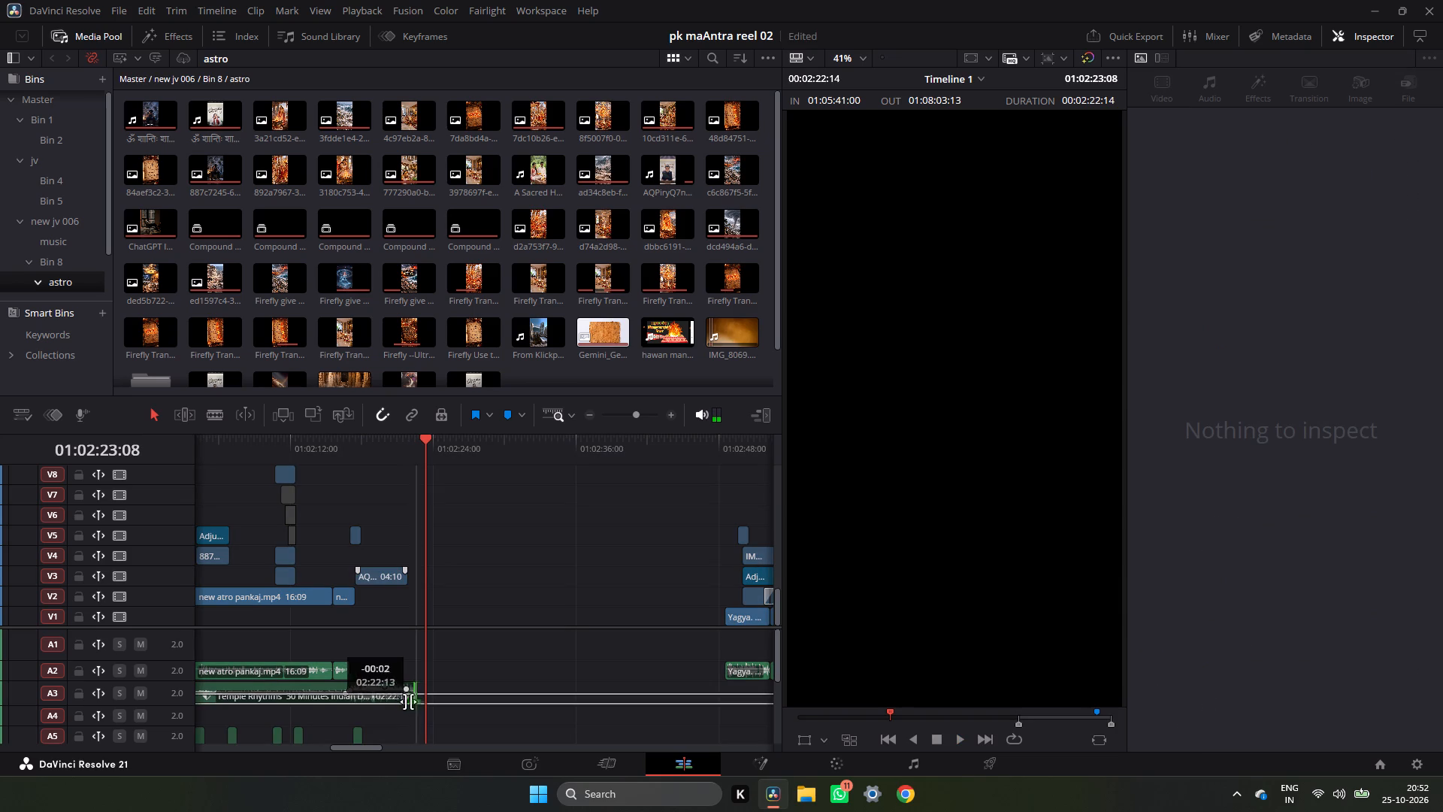
drag(408, 701, 406, 703)
click(394, 457)
key(space)
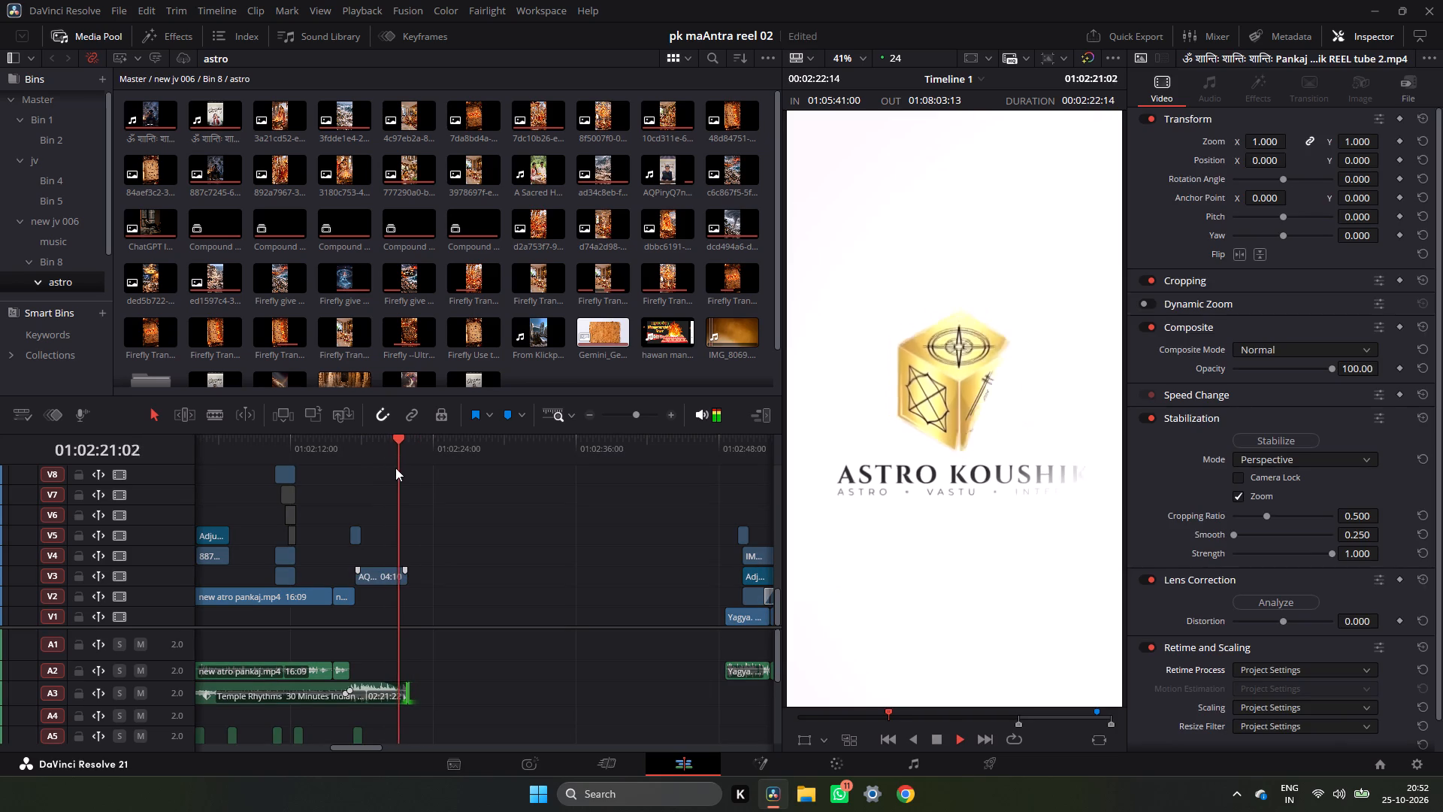
key(space)
Trim the end of the caption clip on V17 back to the logo clip's start at 01:02:17:12, giving a 25:20 duration.
drag(364, 447, 356, 461)
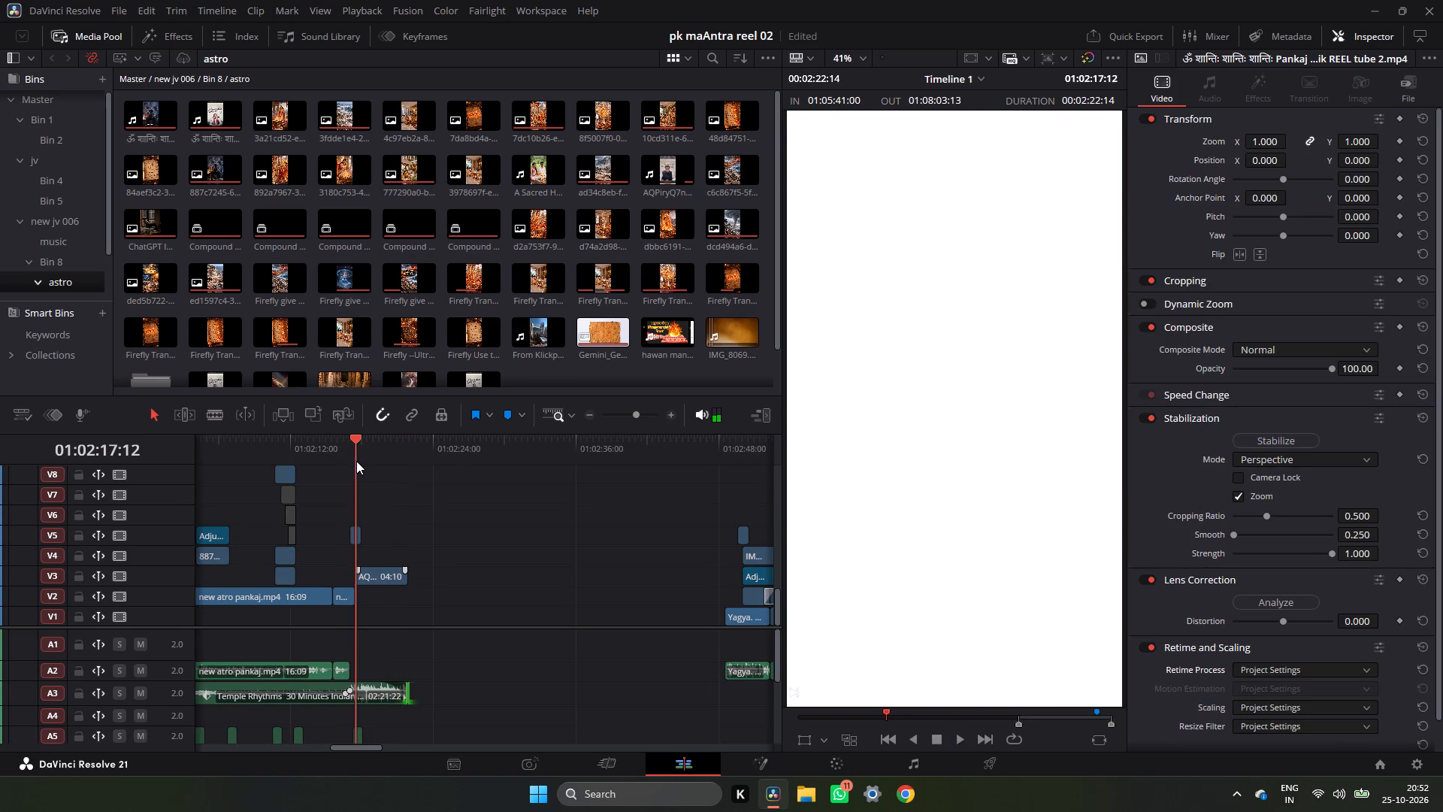
drag(356, 461, 358, 462)
scroll(365, 495, up, 3)
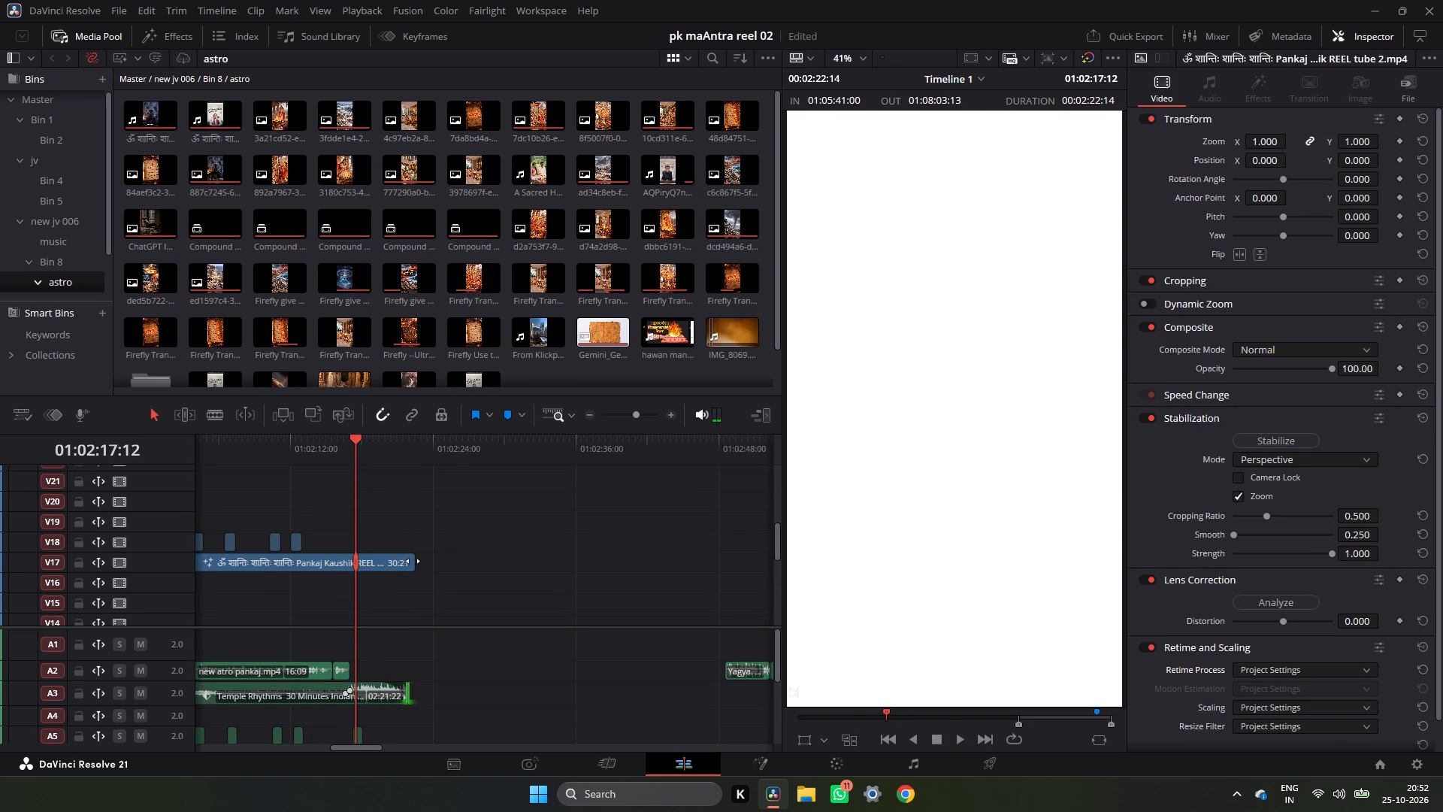
click(413, 561)
drag(416, 571, 369, 580)
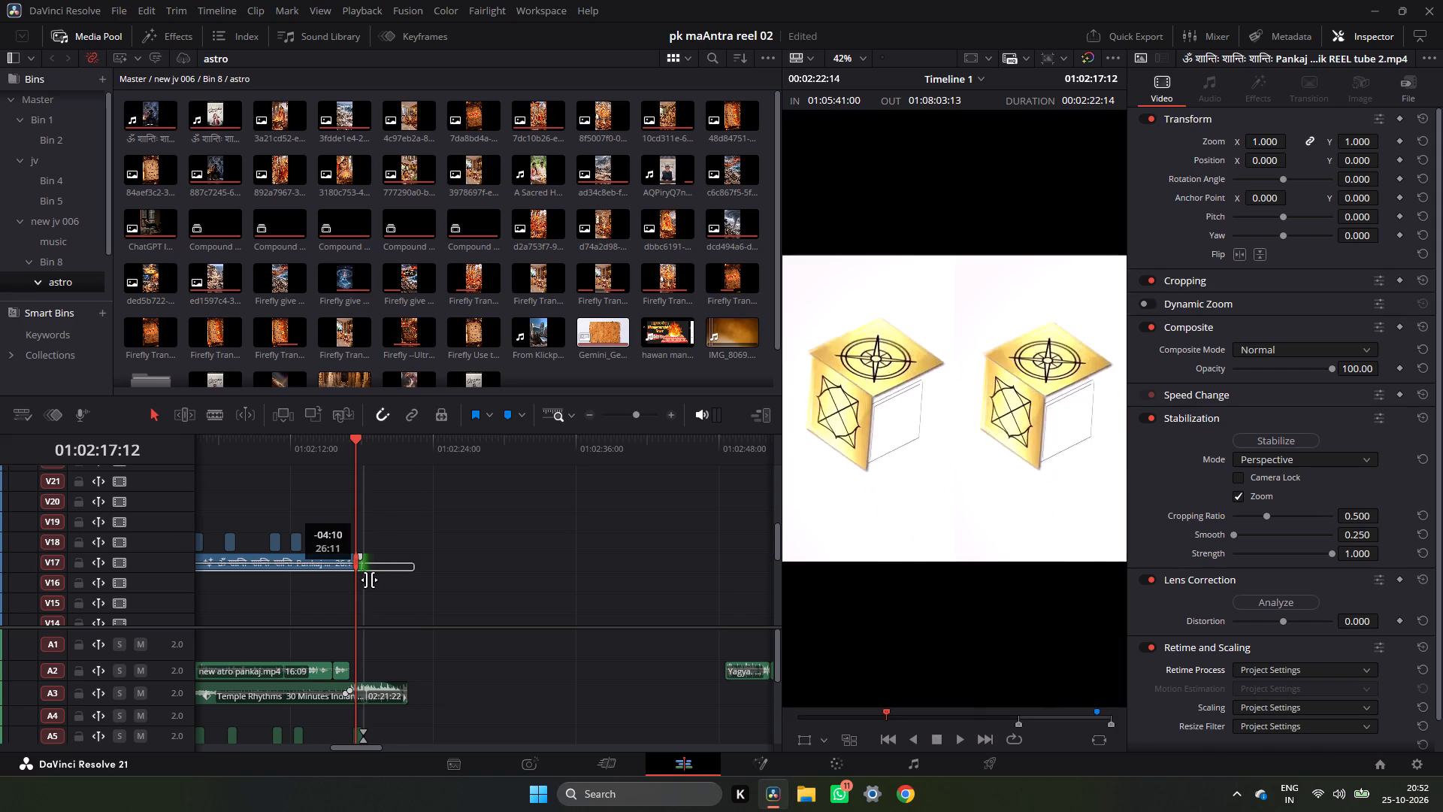
drag(369, 580, 355, 594)
Play the change from the speaker to the logo around 01:02:17 to check how the captions end.
scroll(362, 592, down, 1)
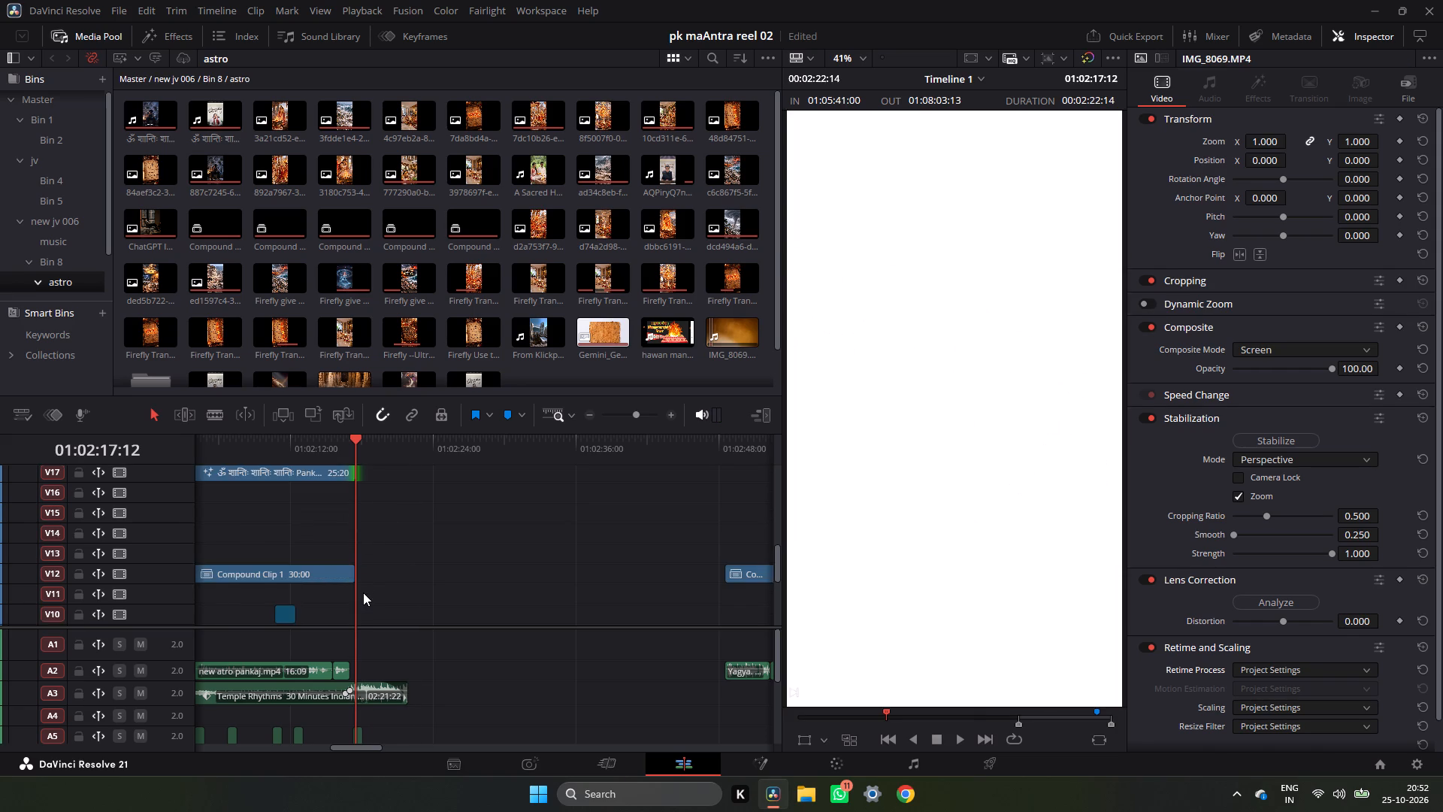
scroll(363, 592, down, 3)
click(330, 453)
key(space)
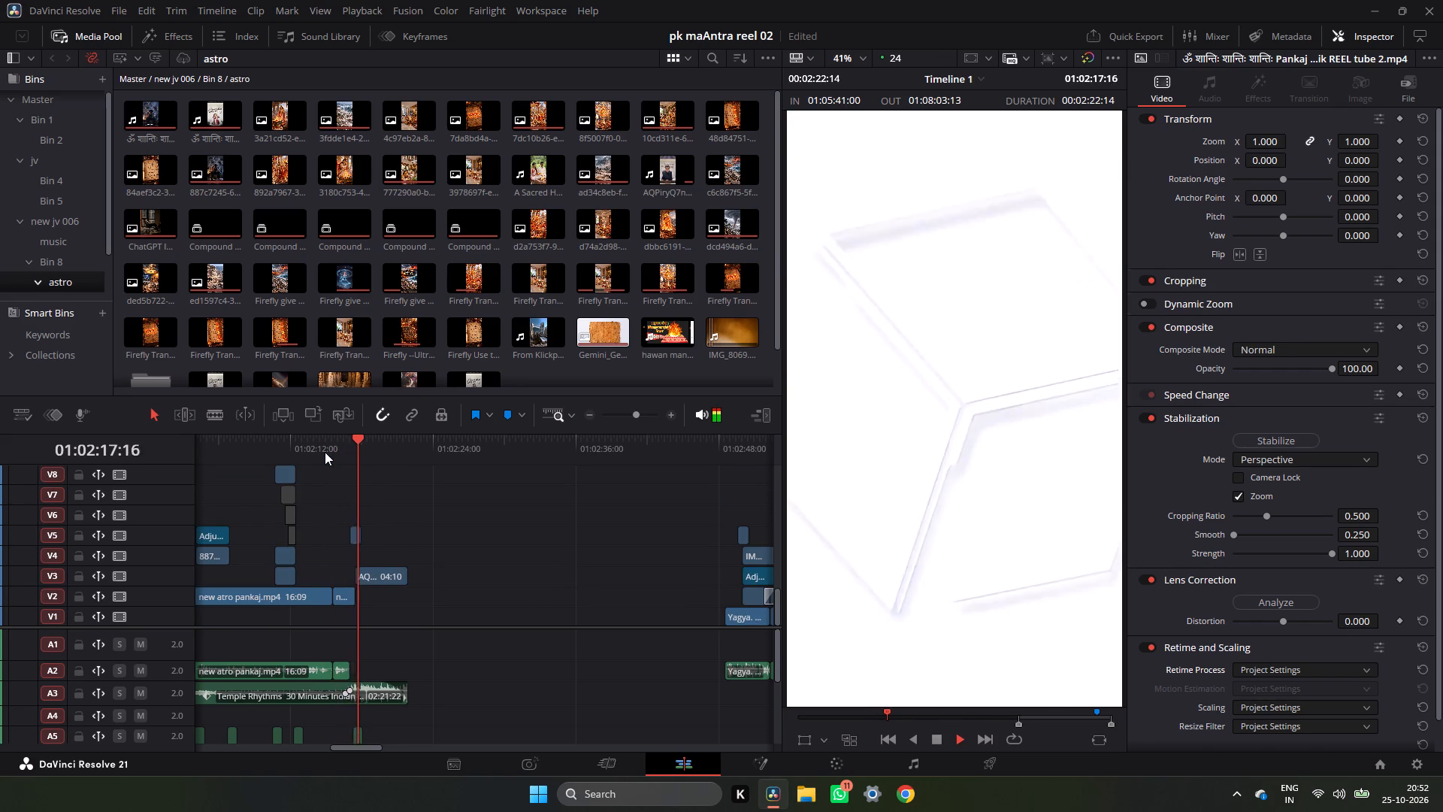
key(space)
click(334, 443)
key(space)
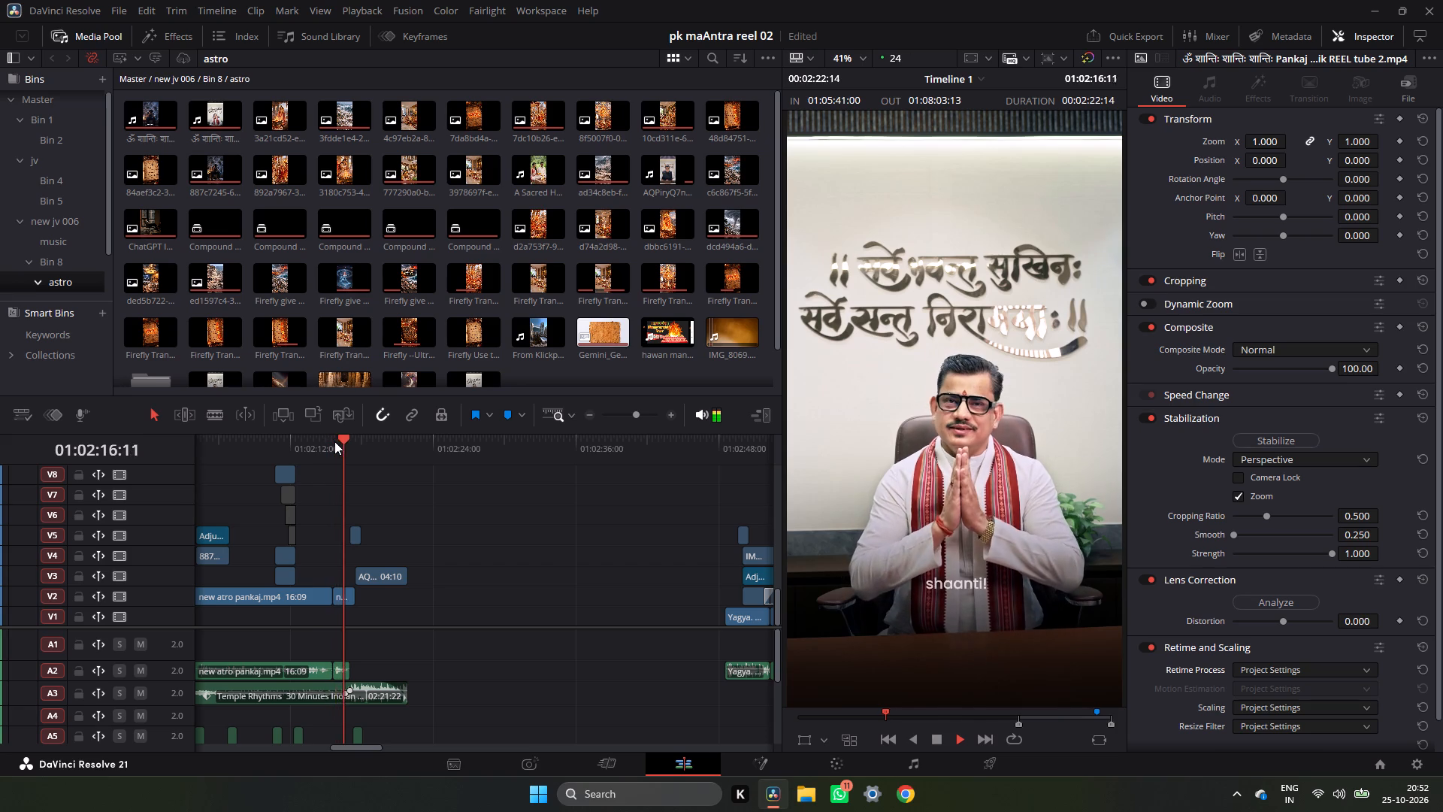
key(space)
key(space)
key(space)
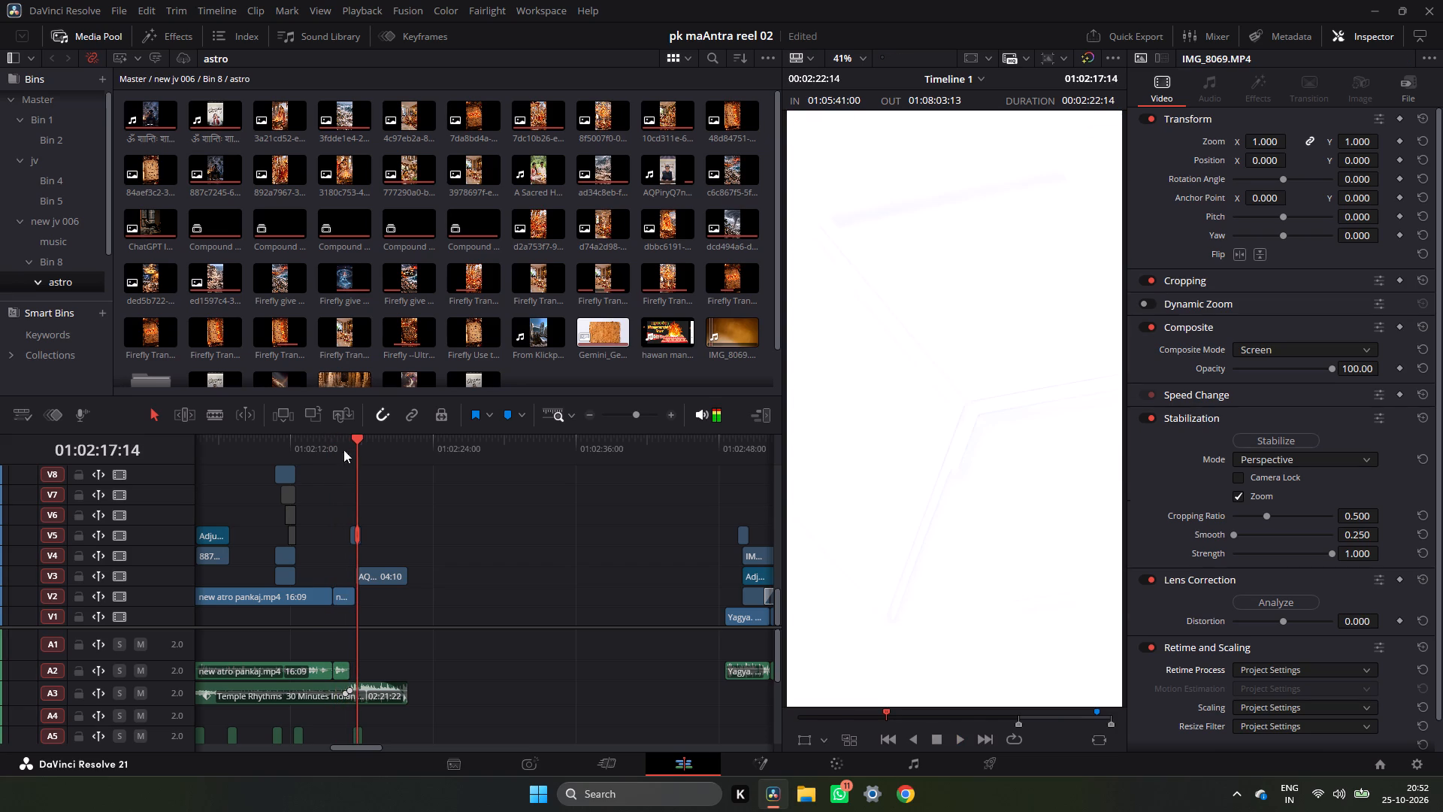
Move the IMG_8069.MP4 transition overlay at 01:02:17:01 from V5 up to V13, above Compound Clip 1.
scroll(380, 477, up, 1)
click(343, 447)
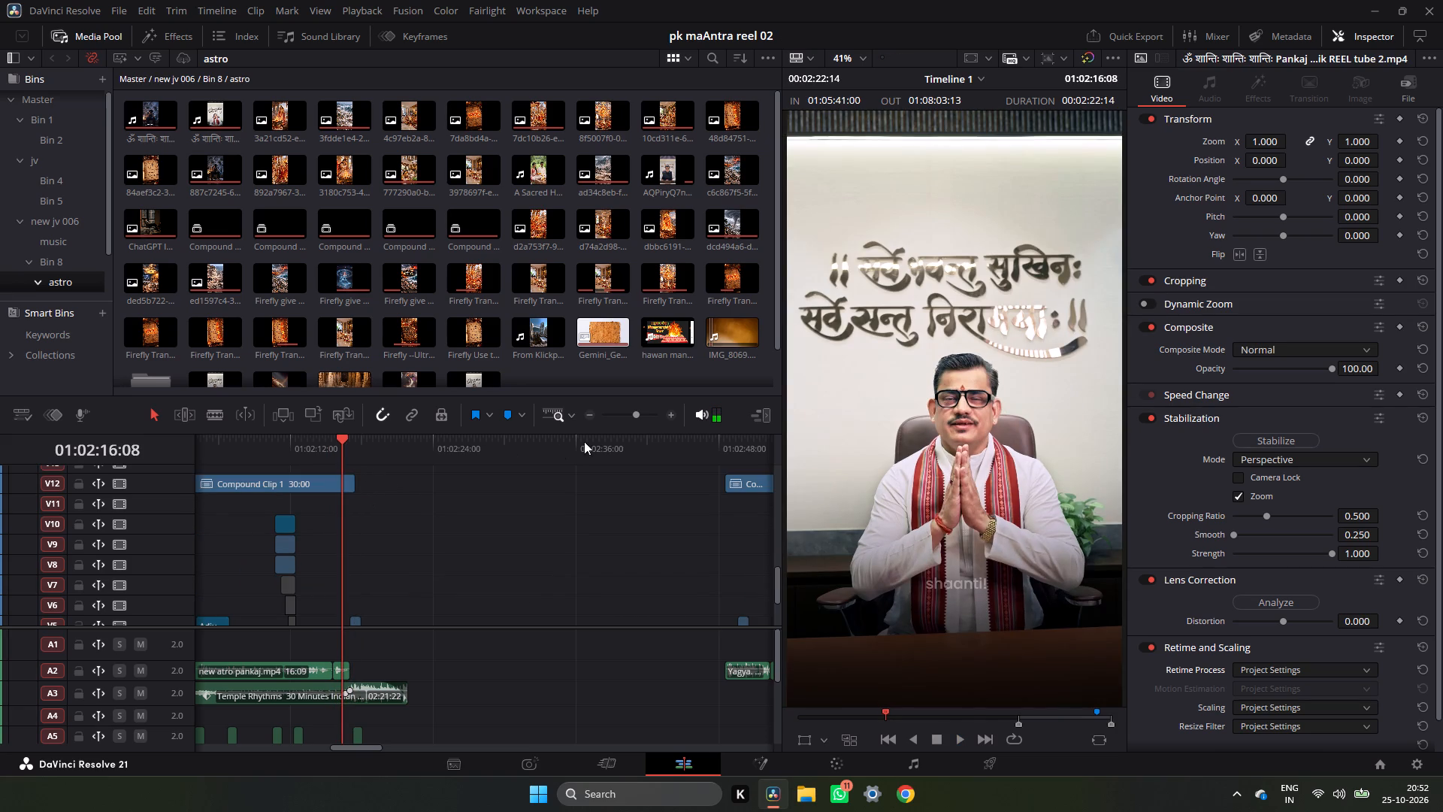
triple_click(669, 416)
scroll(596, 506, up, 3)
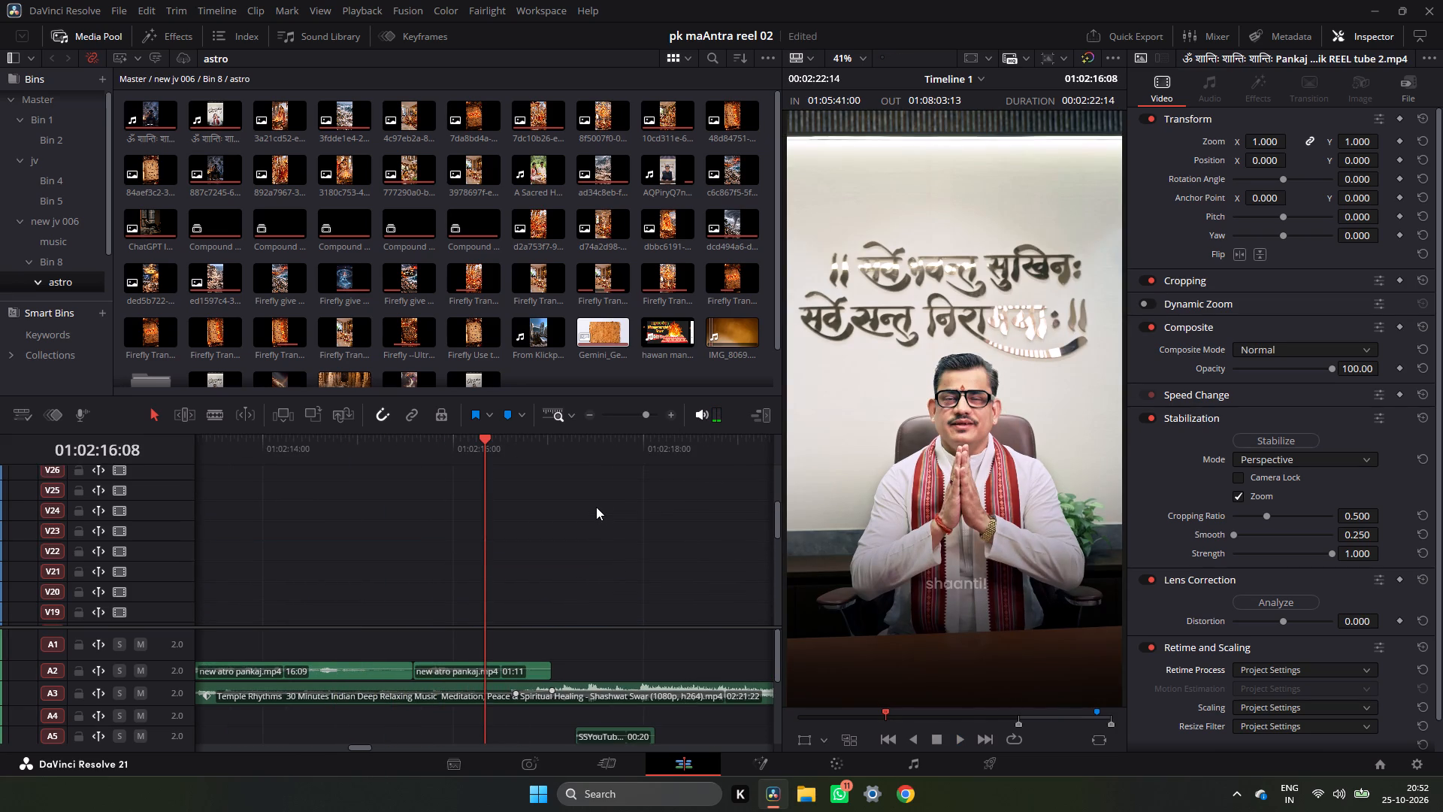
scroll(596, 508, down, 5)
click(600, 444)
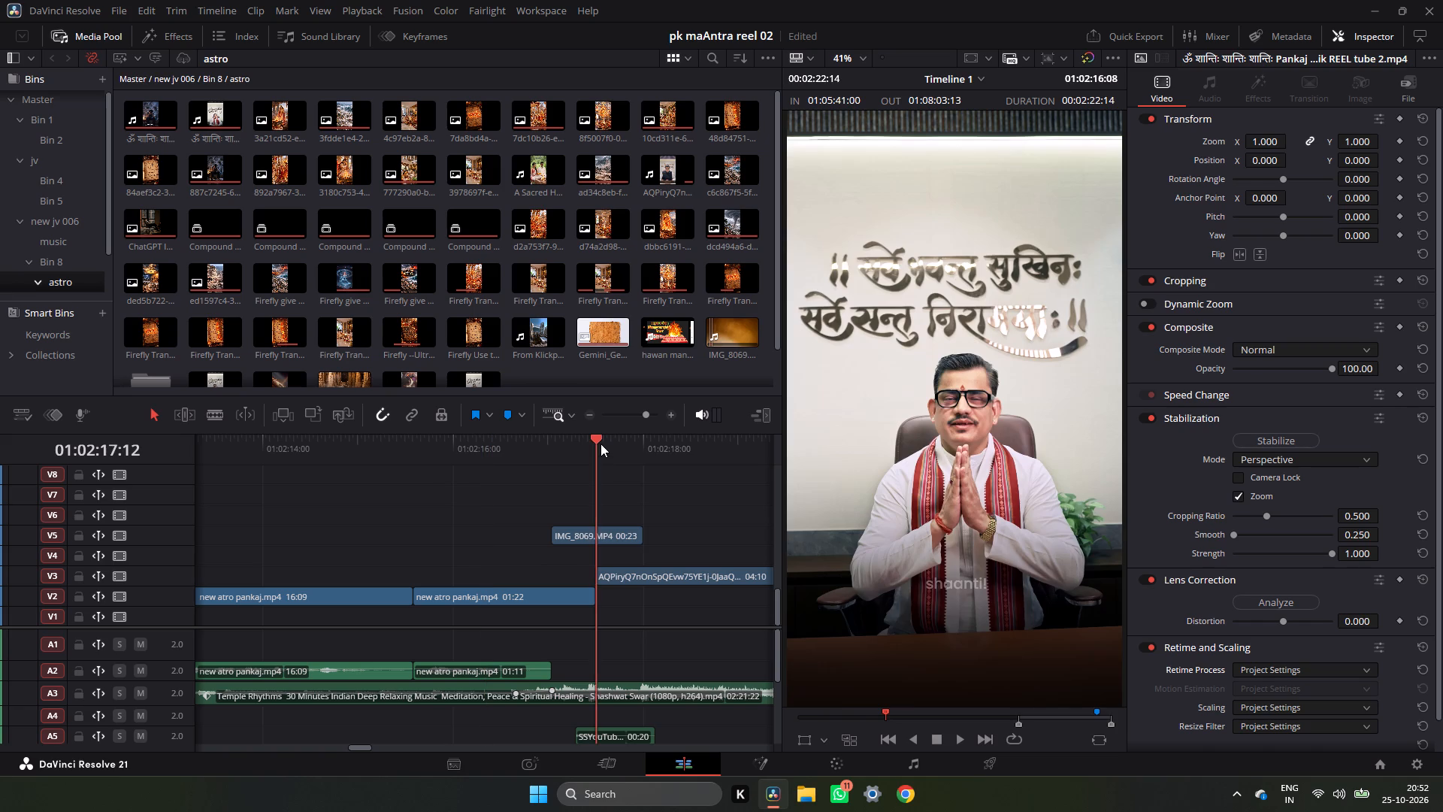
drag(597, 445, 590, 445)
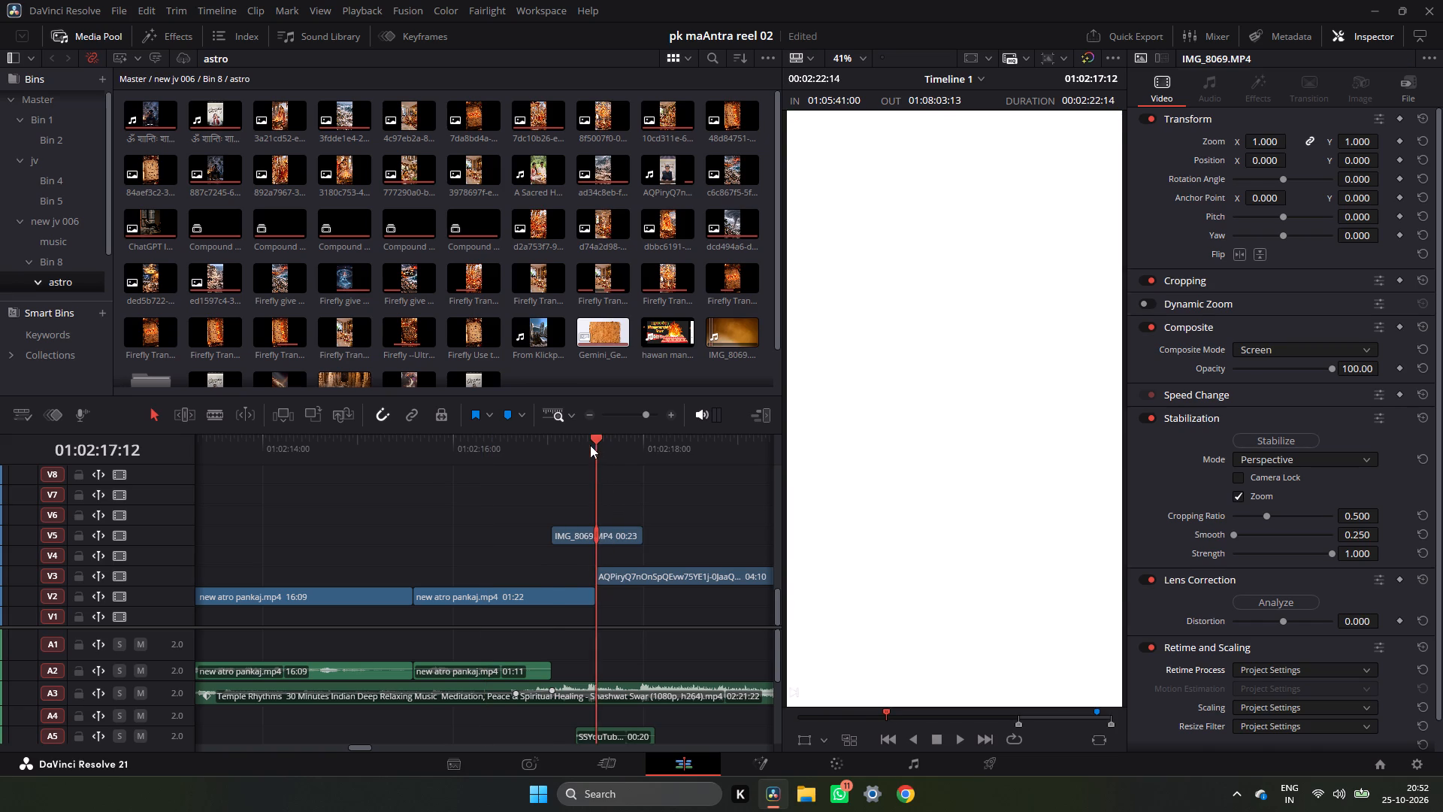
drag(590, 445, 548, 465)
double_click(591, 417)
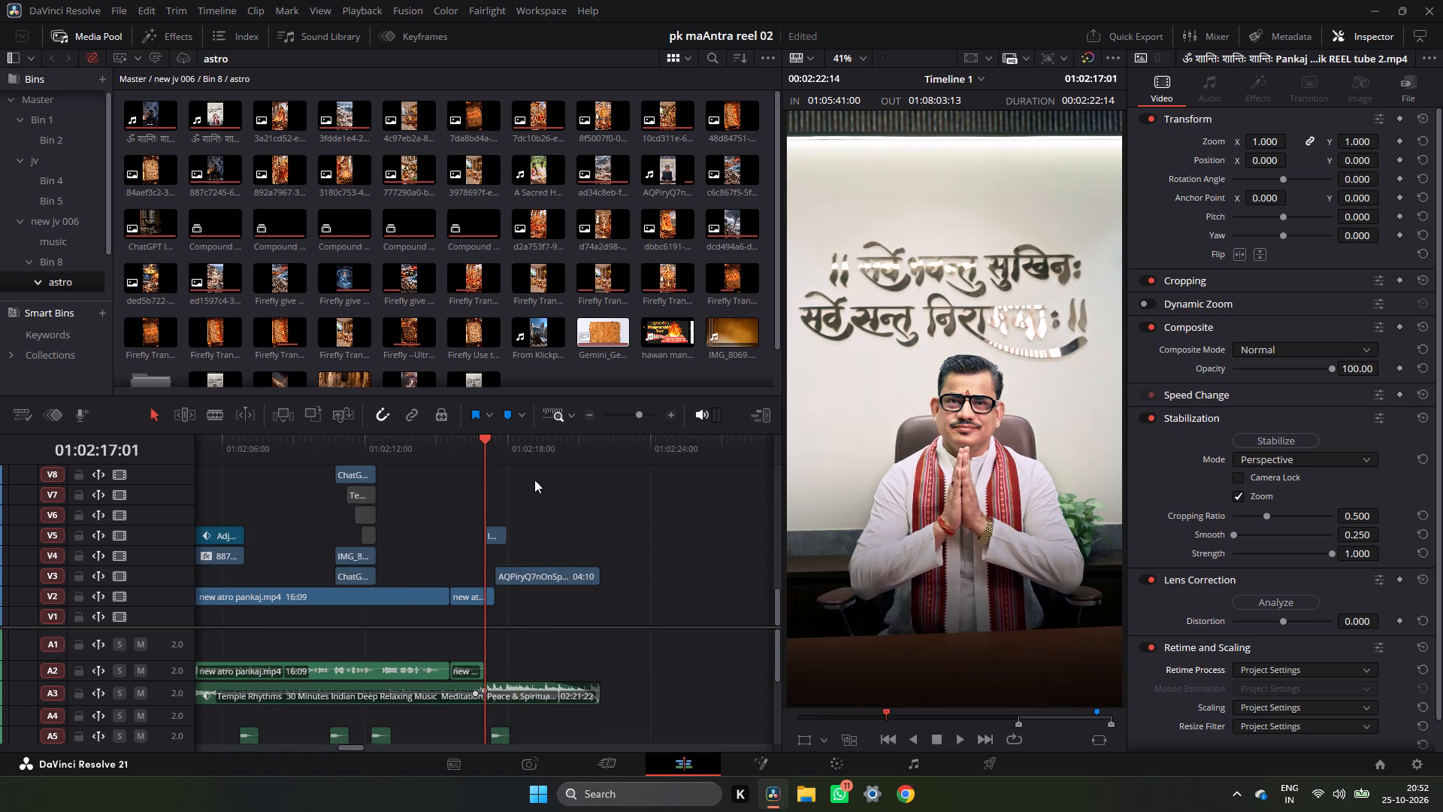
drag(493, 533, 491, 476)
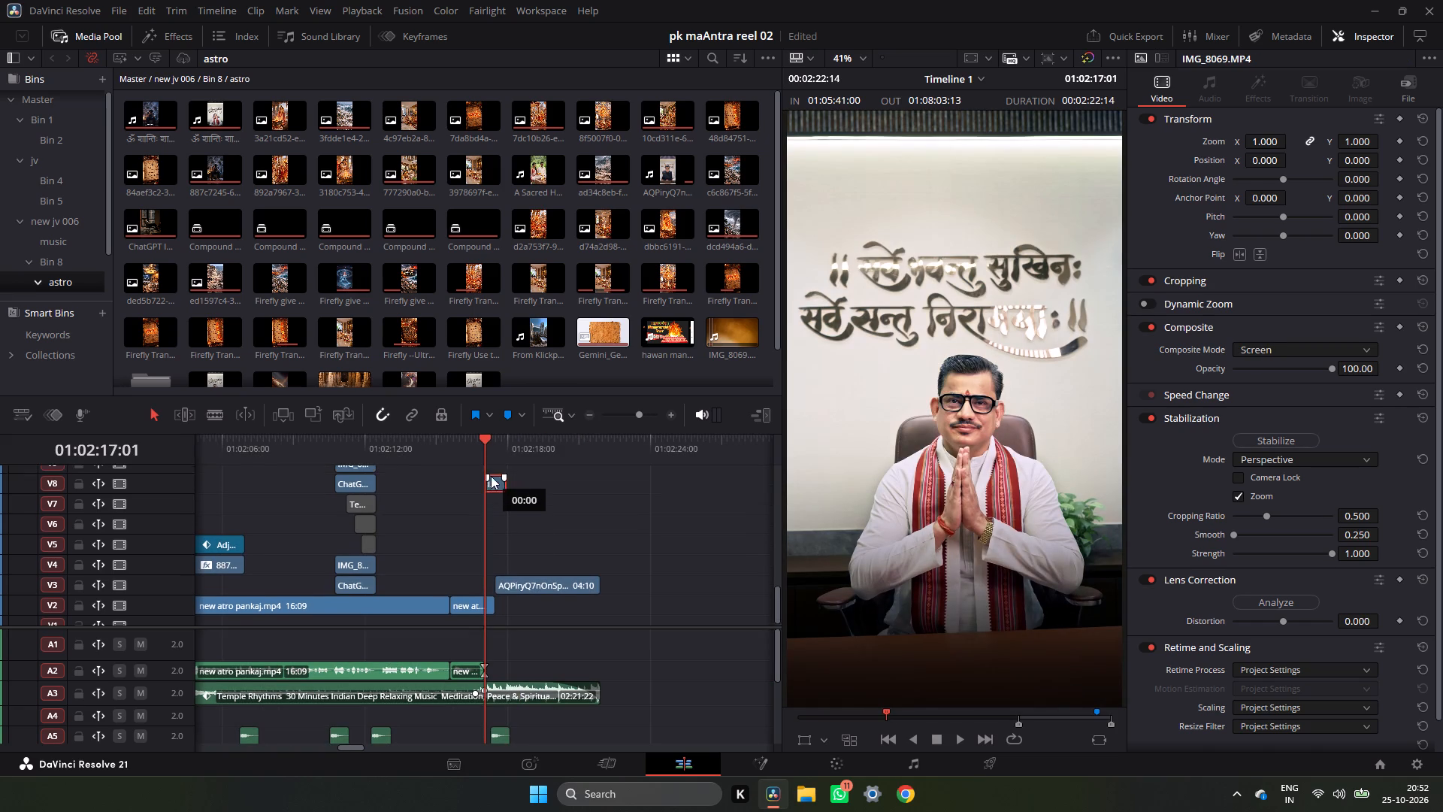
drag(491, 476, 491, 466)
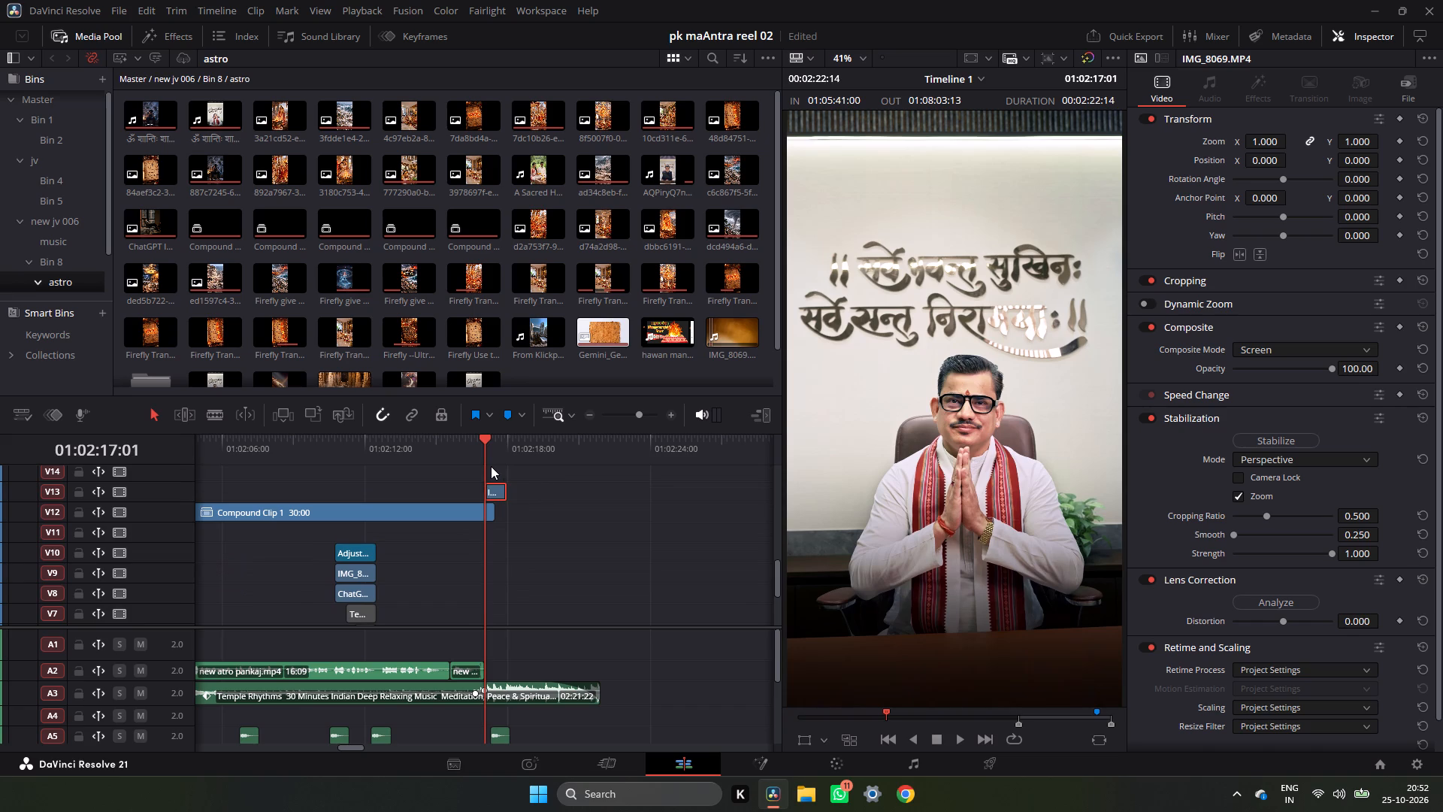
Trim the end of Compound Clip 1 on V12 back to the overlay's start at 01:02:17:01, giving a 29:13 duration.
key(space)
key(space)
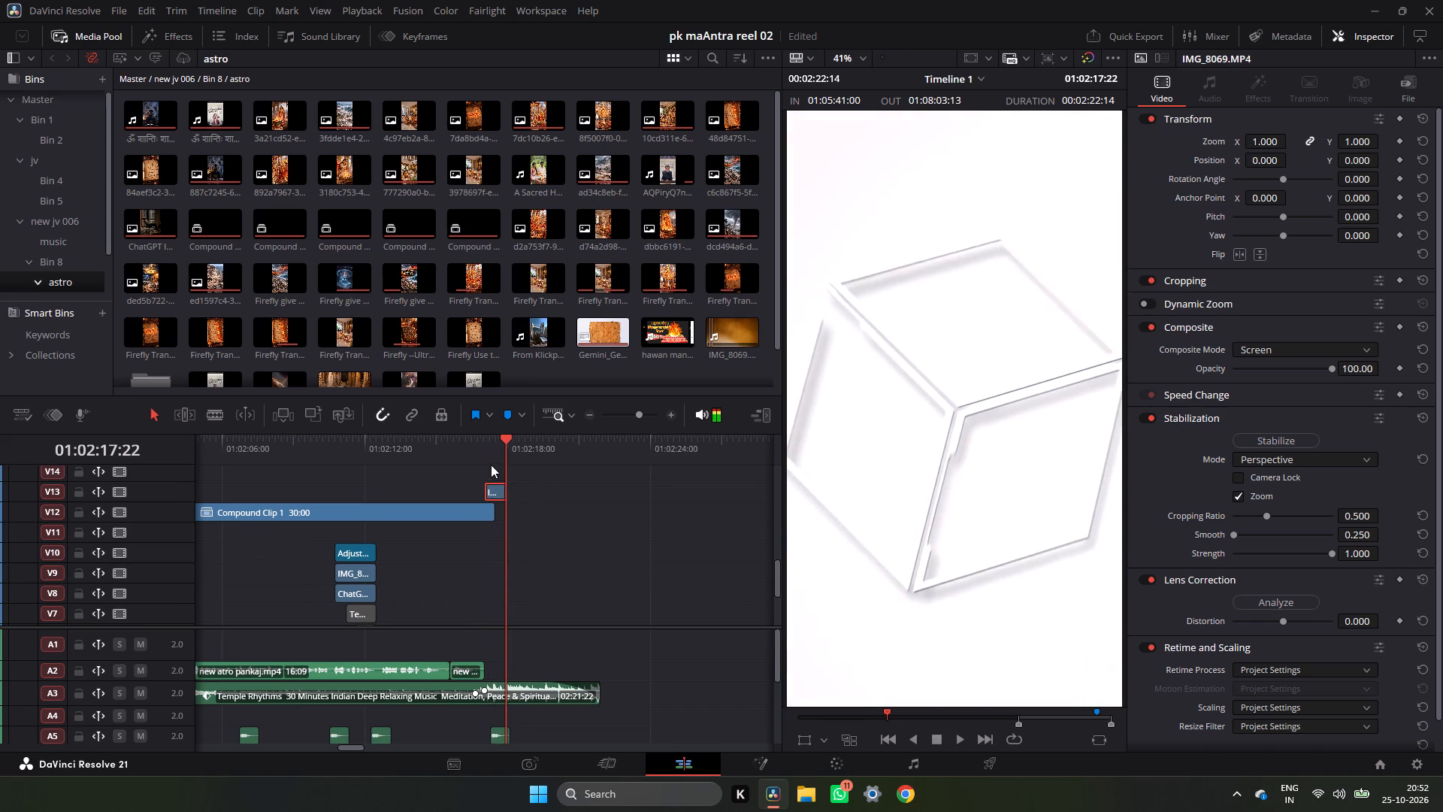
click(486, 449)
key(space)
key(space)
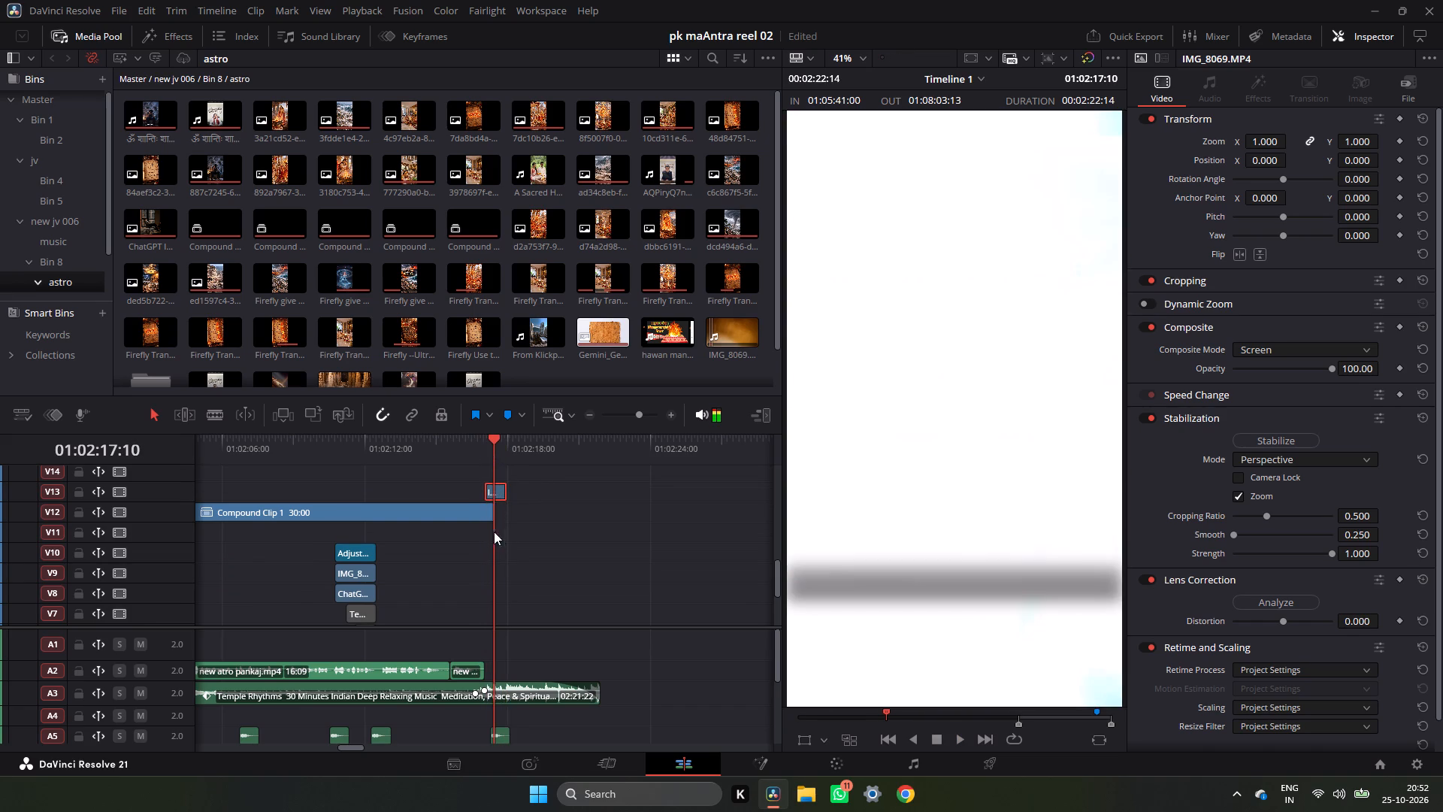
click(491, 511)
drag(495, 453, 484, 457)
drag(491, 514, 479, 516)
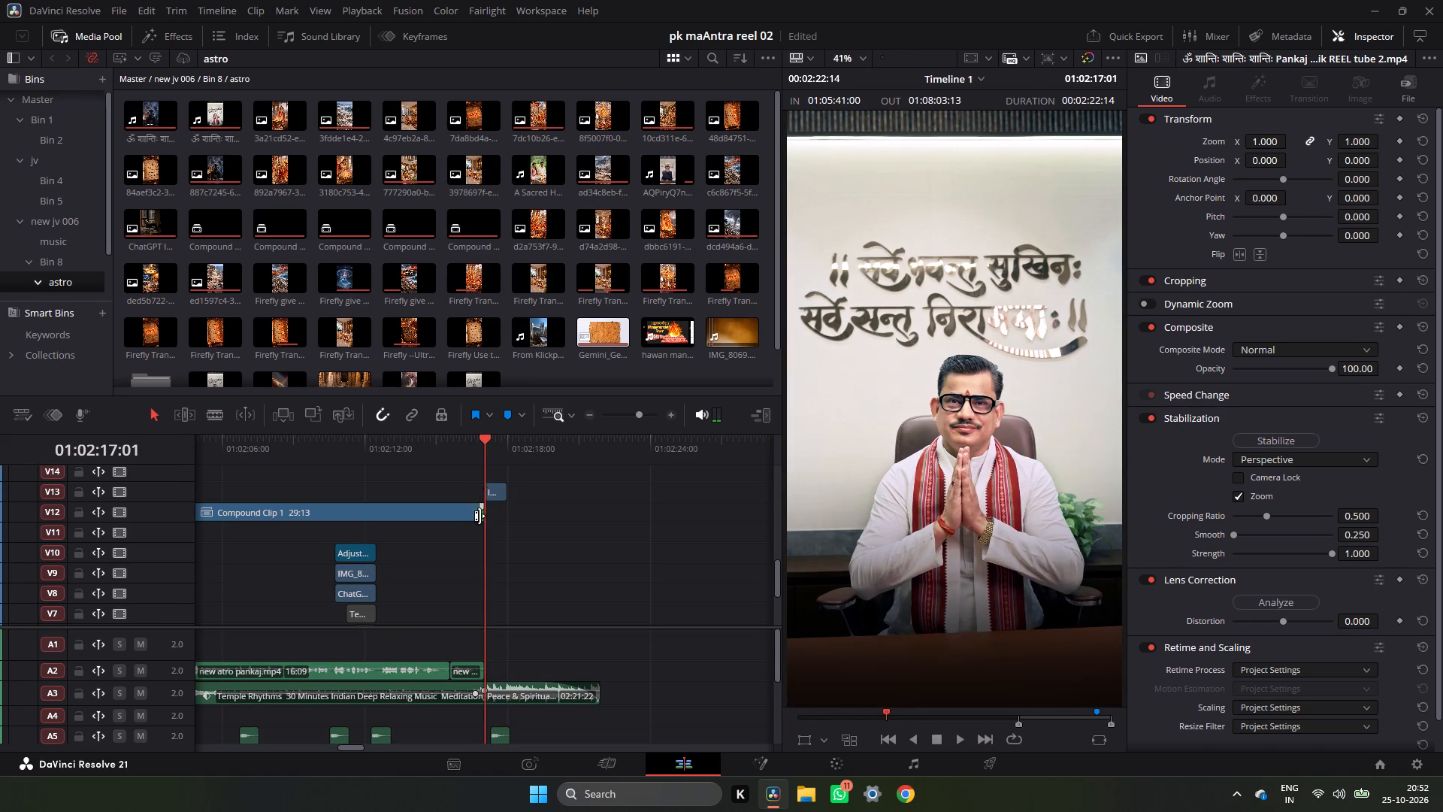
Replay the speaker's last seconds, from about 01:02:15 into the logo, to check the captions and the transition.
click(470, 450)
key(space)
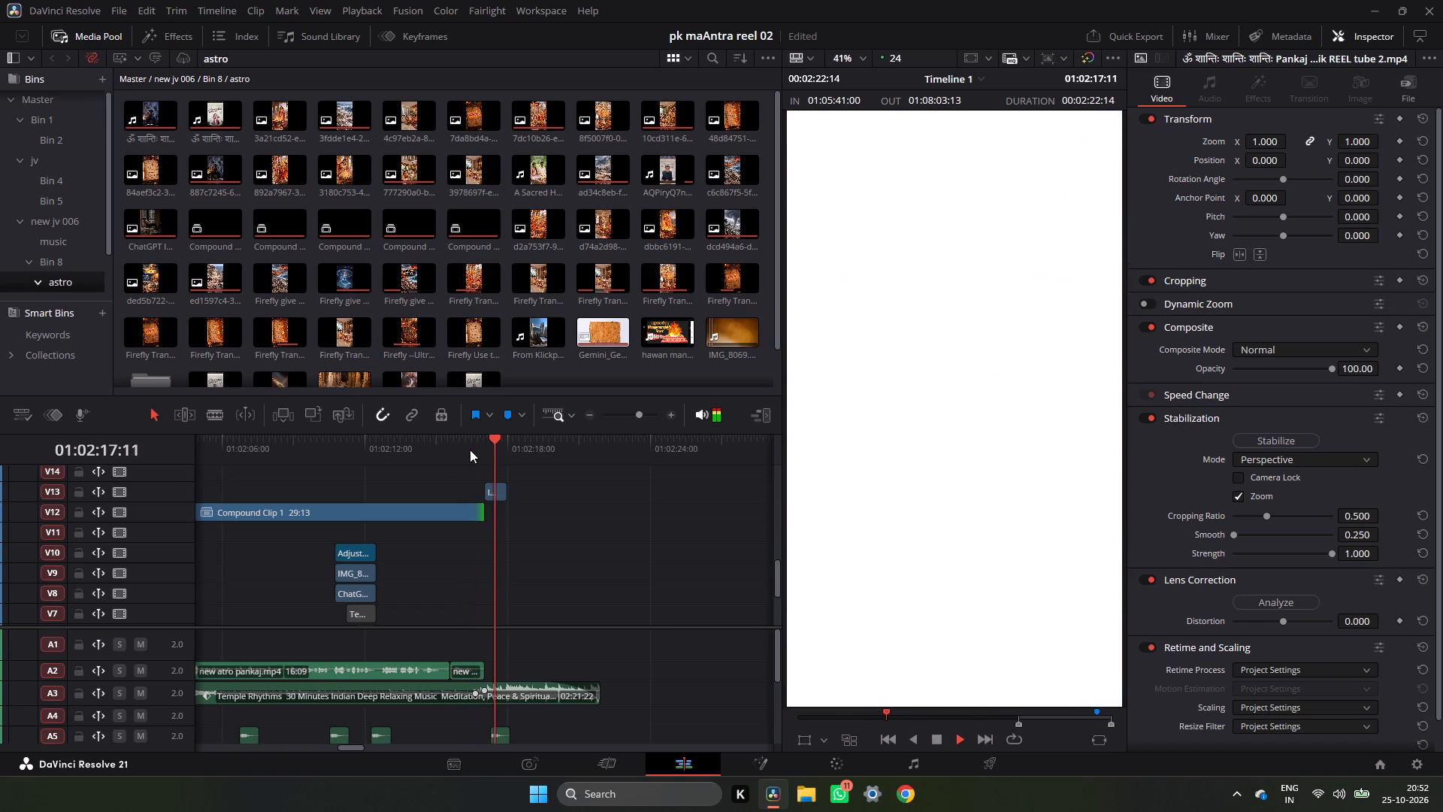
key(space)
click(472, 447)
key(space)
key(space)
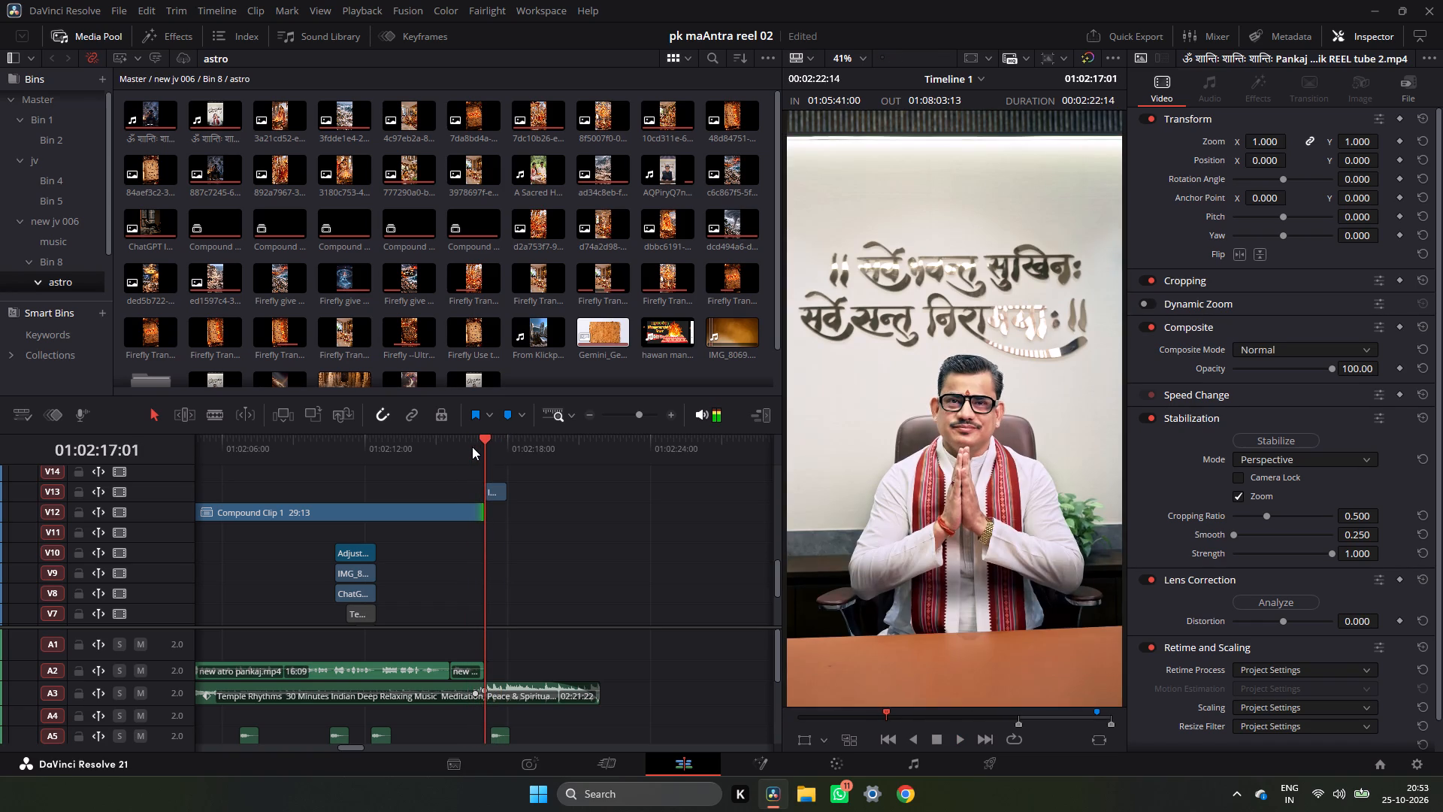
click(472, 447)
key(space)
click(436, 445)
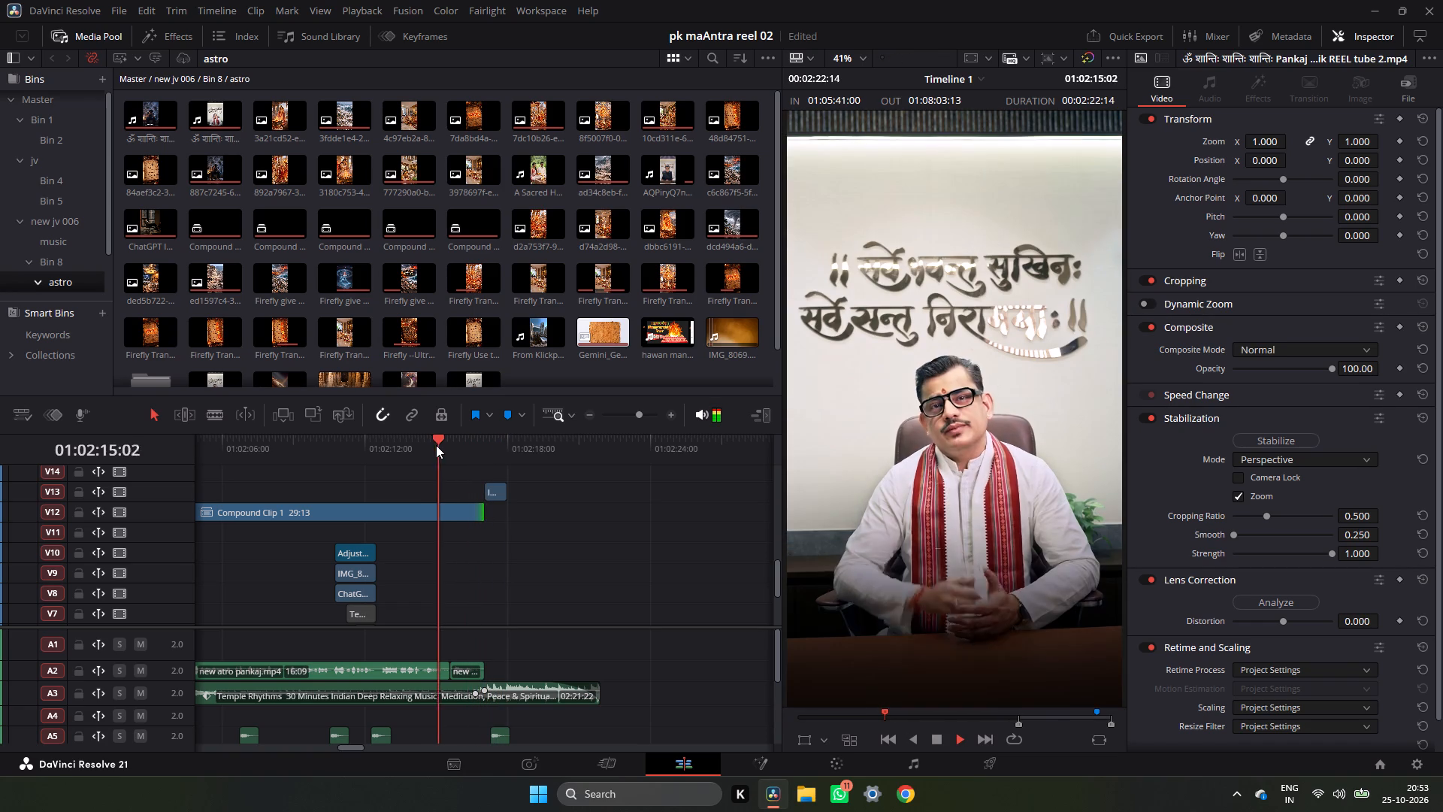
key(space)
click(436, 445)
key(space)
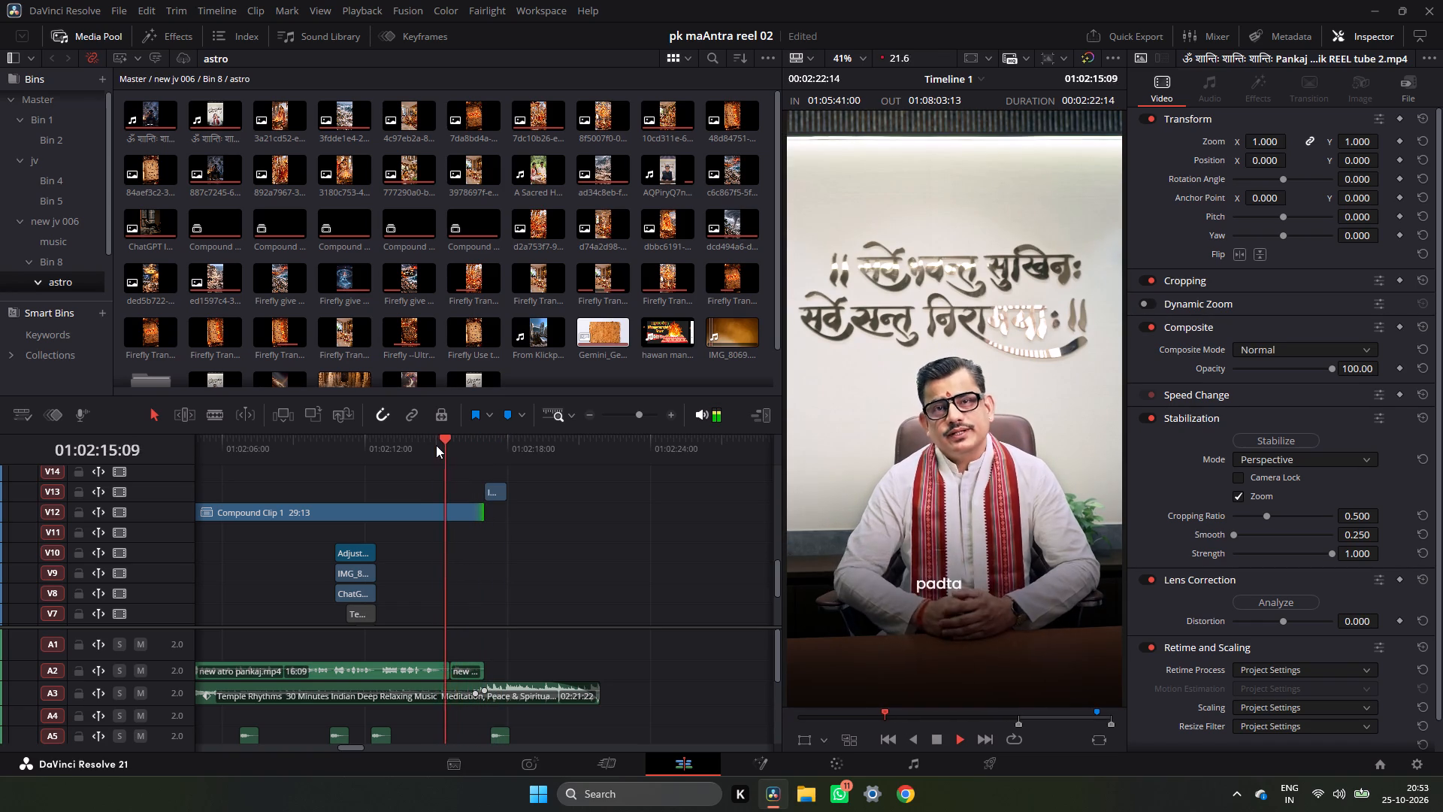
key(space)
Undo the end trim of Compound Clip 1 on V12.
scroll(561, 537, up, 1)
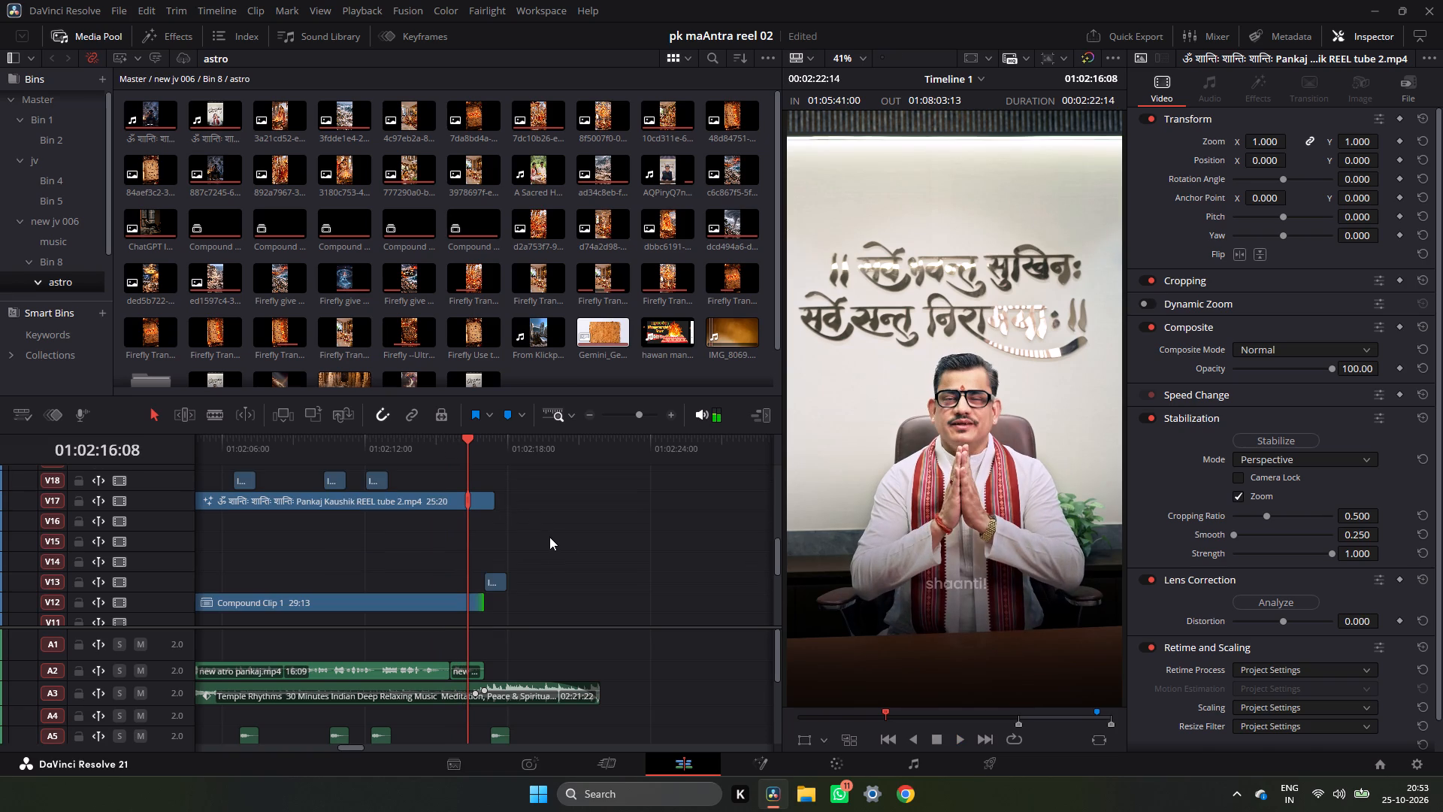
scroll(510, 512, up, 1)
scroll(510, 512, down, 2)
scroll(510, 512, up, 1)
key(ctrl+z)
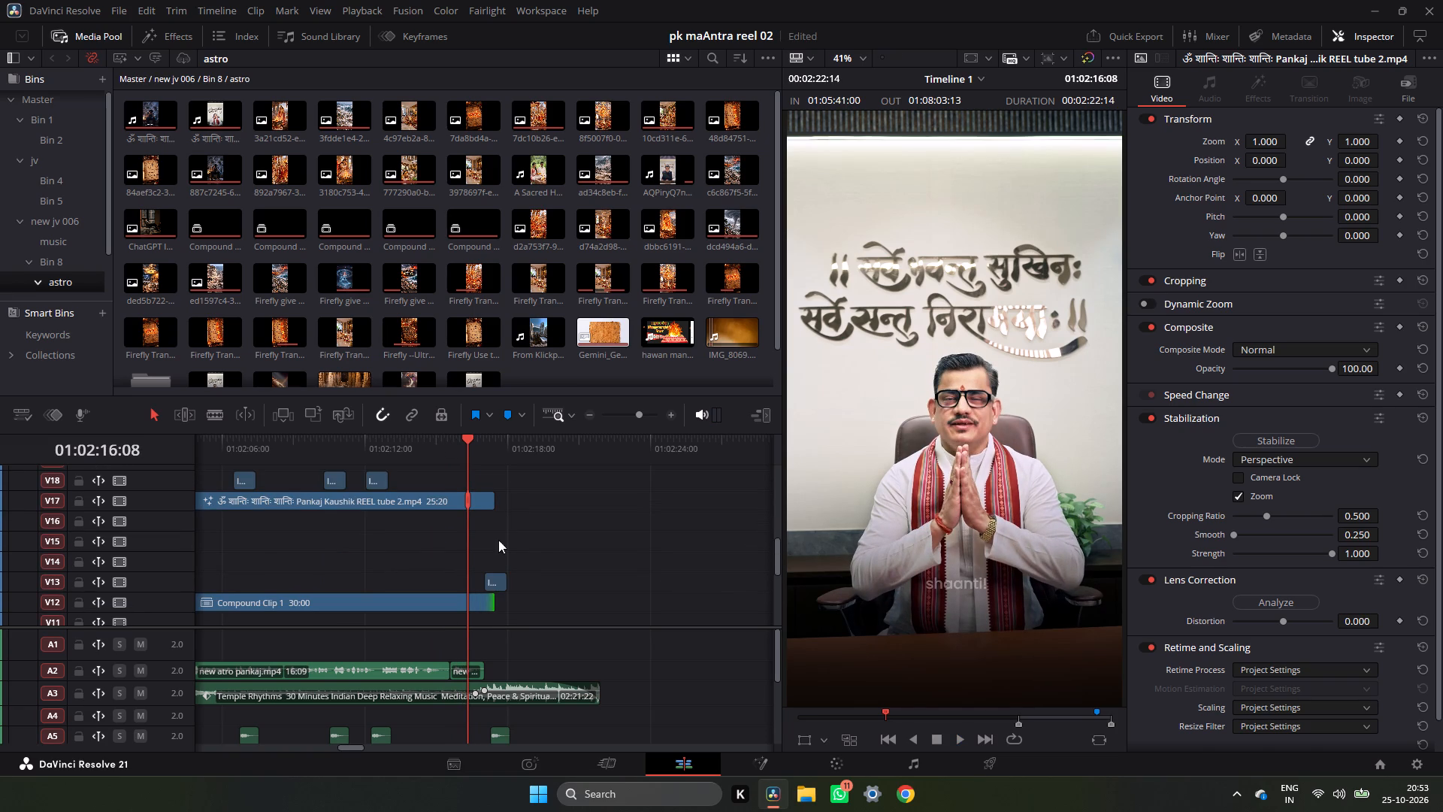
Move the IMG_8069.MP4 overlay from V13 up to V18, above the caption clip, keeping its start at 01:02:17:01.
click(482, 450)
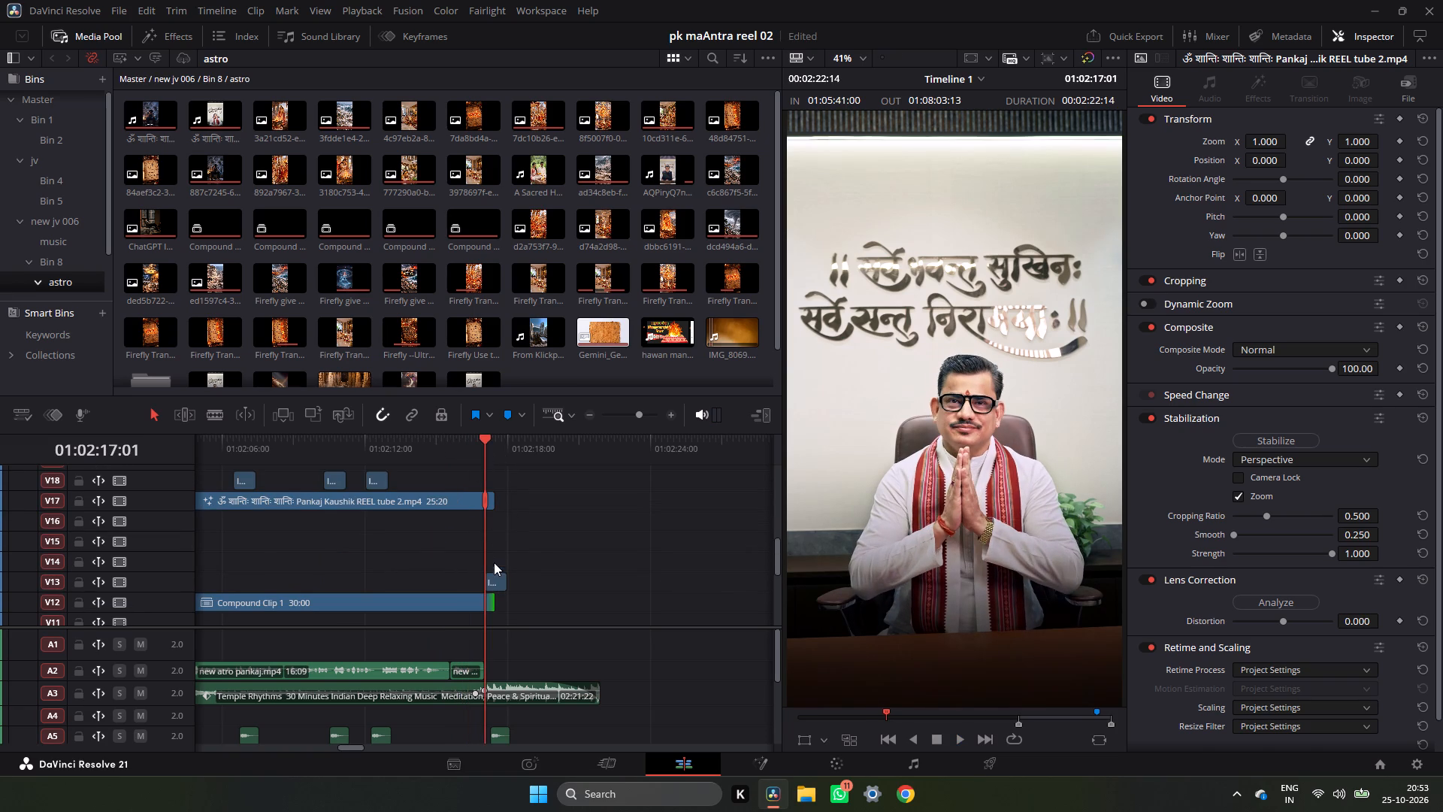
drag(494, 574, 495, 489)
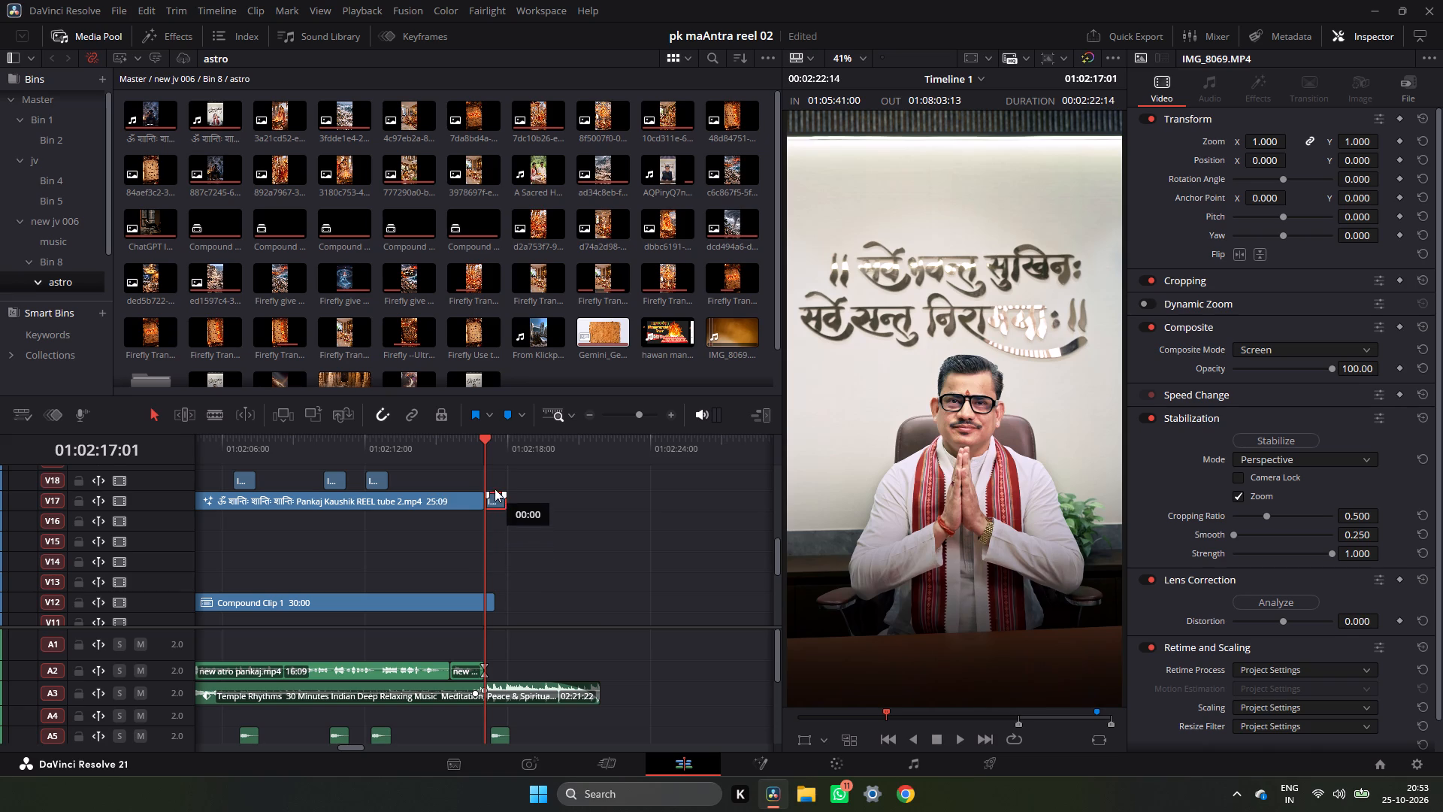
drag(495, 489, 495, 483)
Replay the overlay transition and the closing logo animation from about 01:02:16 through its end at 01:02:21:22.
click(452, 444)
key(space)
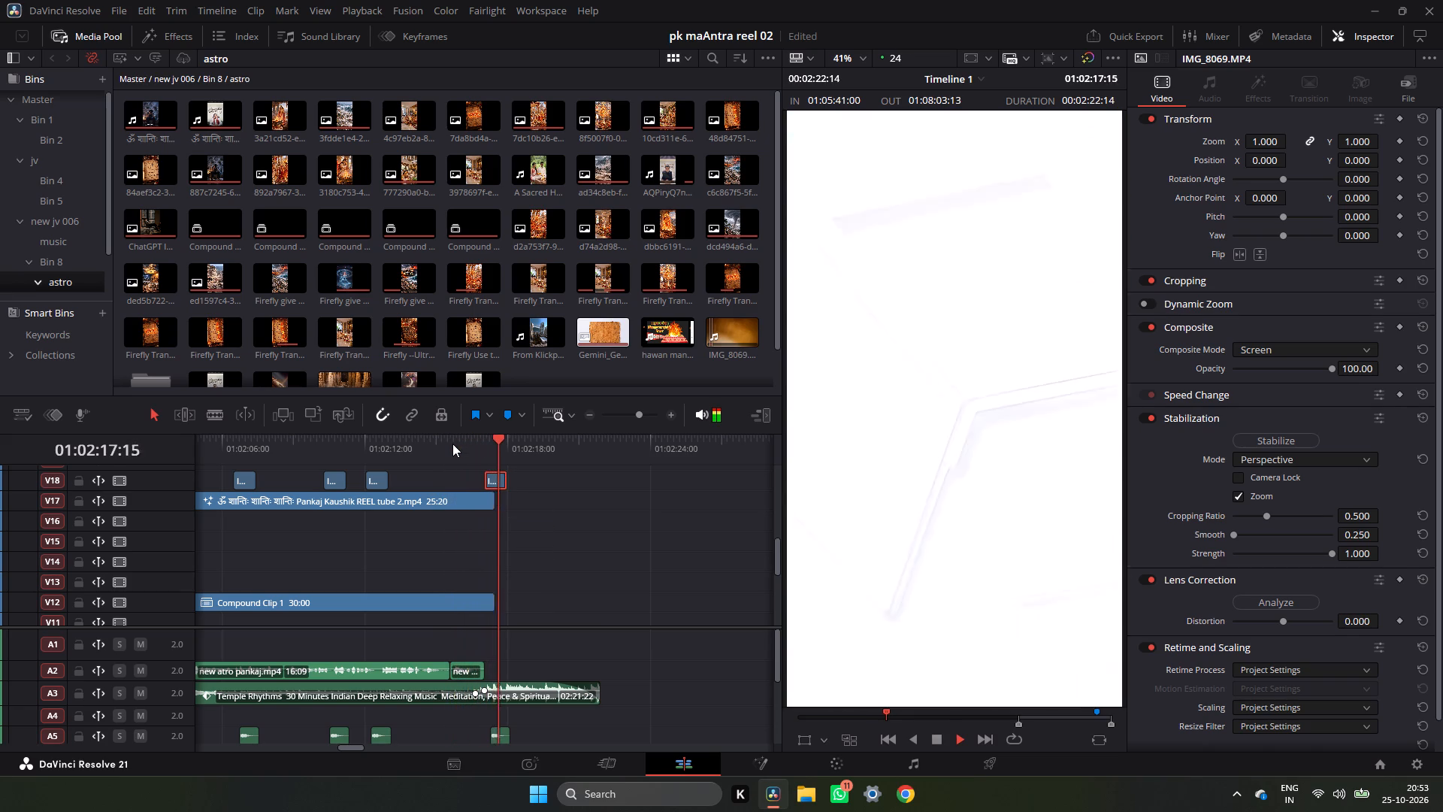
key(space)
click(472, 452)
key(space)
key(space)
key(space)
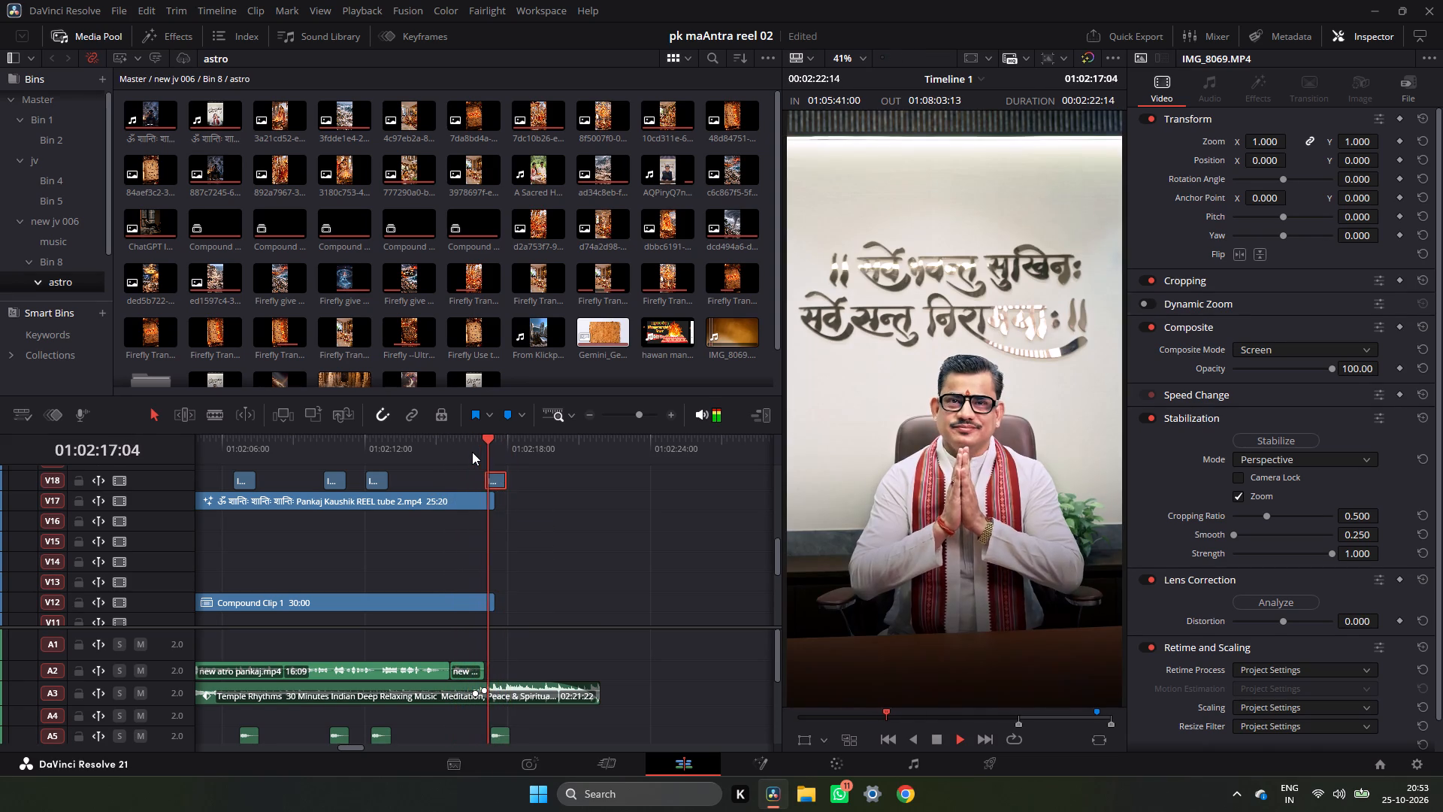
key(space)
click(472, 452)
key(space)
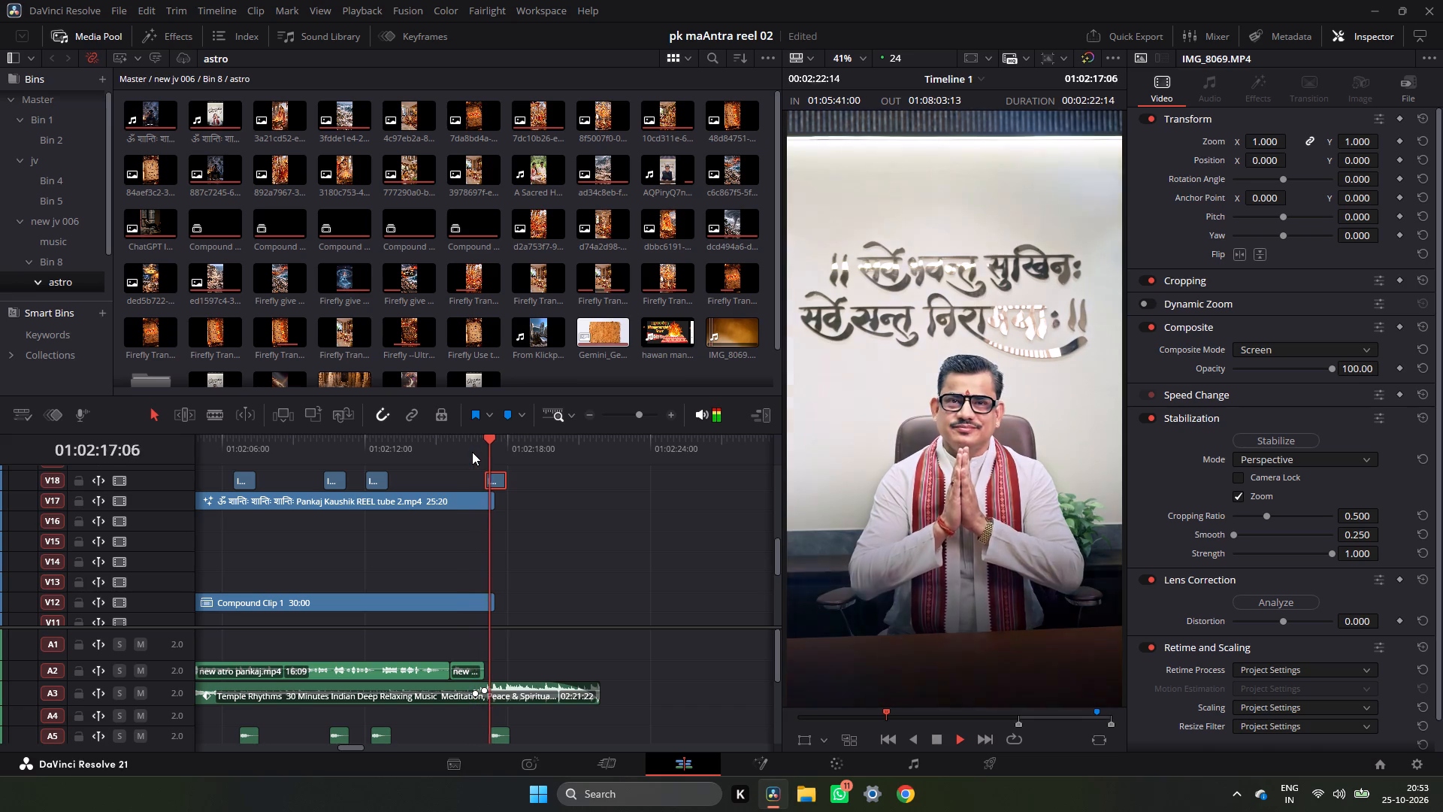
key(space)
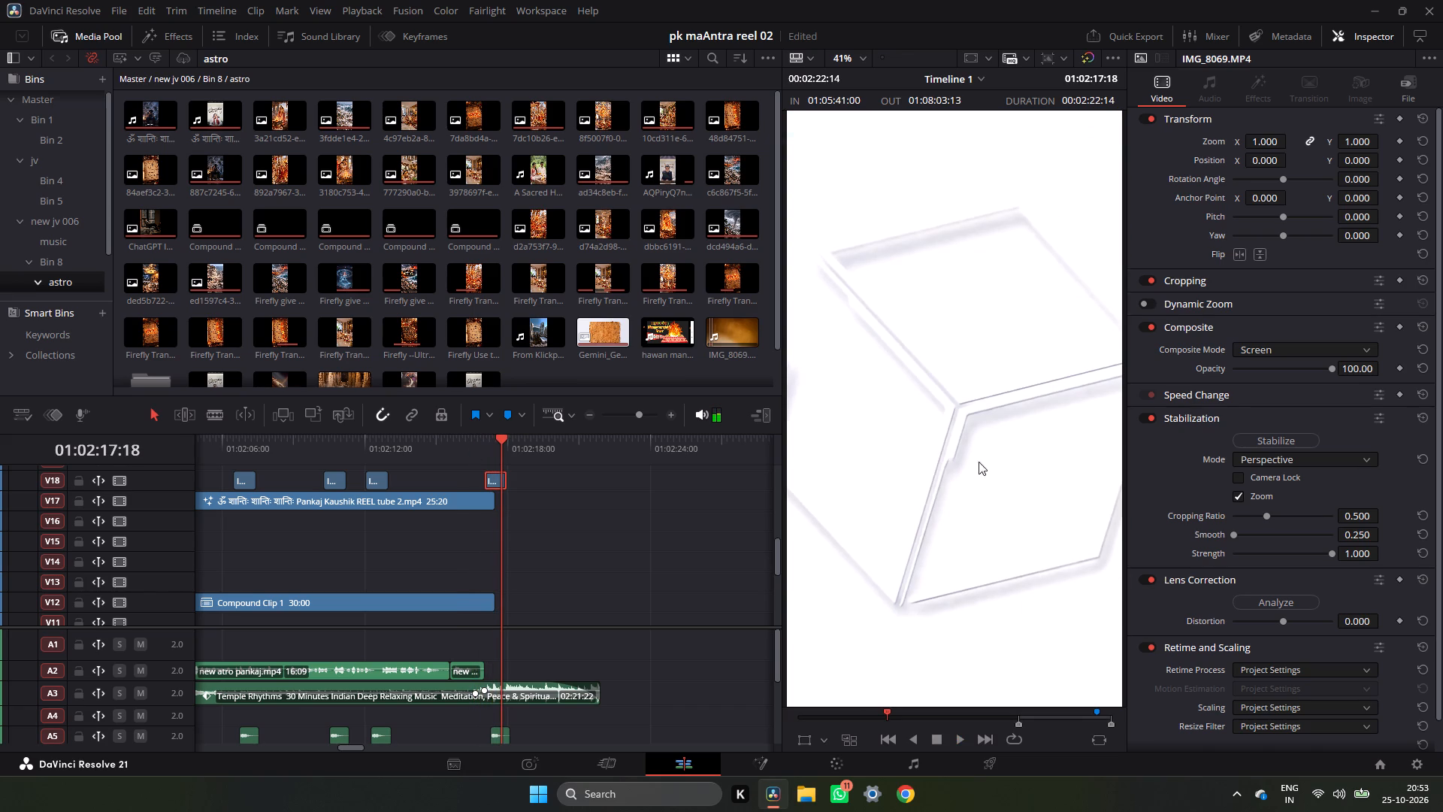
key(space)
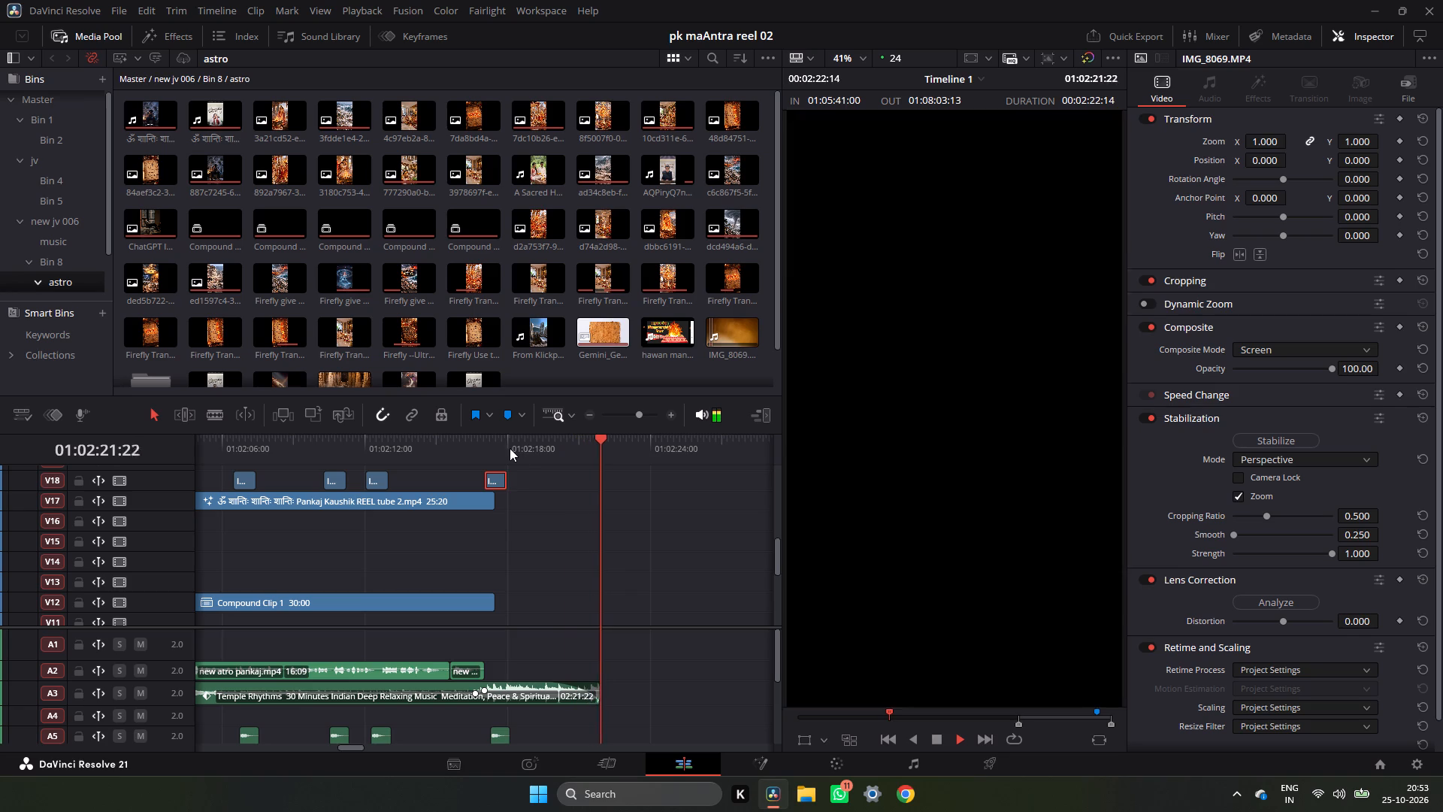
click(510, 448)
click(470, 444)
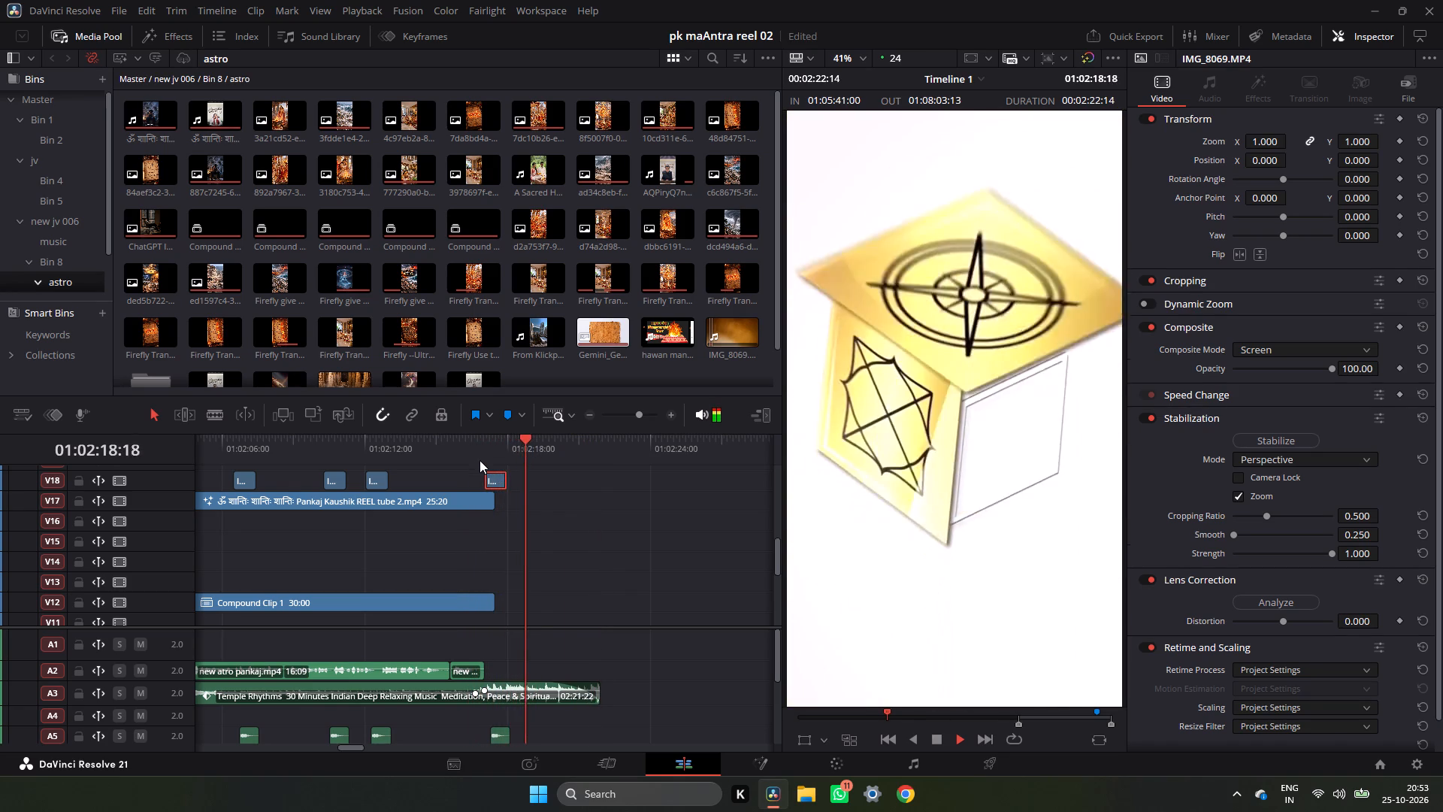
key(space)
key(space)
Turn off Stabilization and Retime and Scaling for the closing logo clip on V3.
scroll(622, 577, down, 2)
click(543, 603)
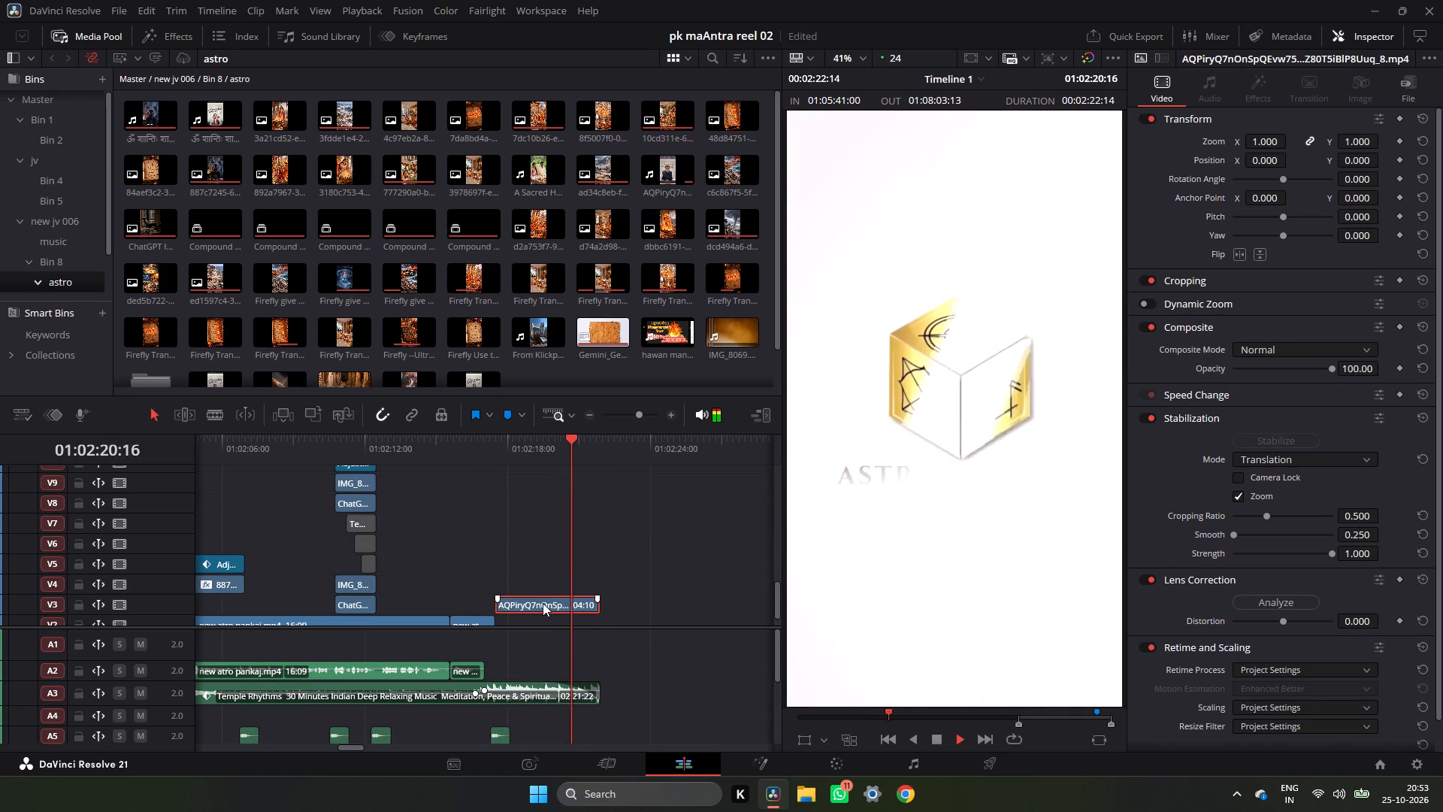
key(space)
click(1149, 417)
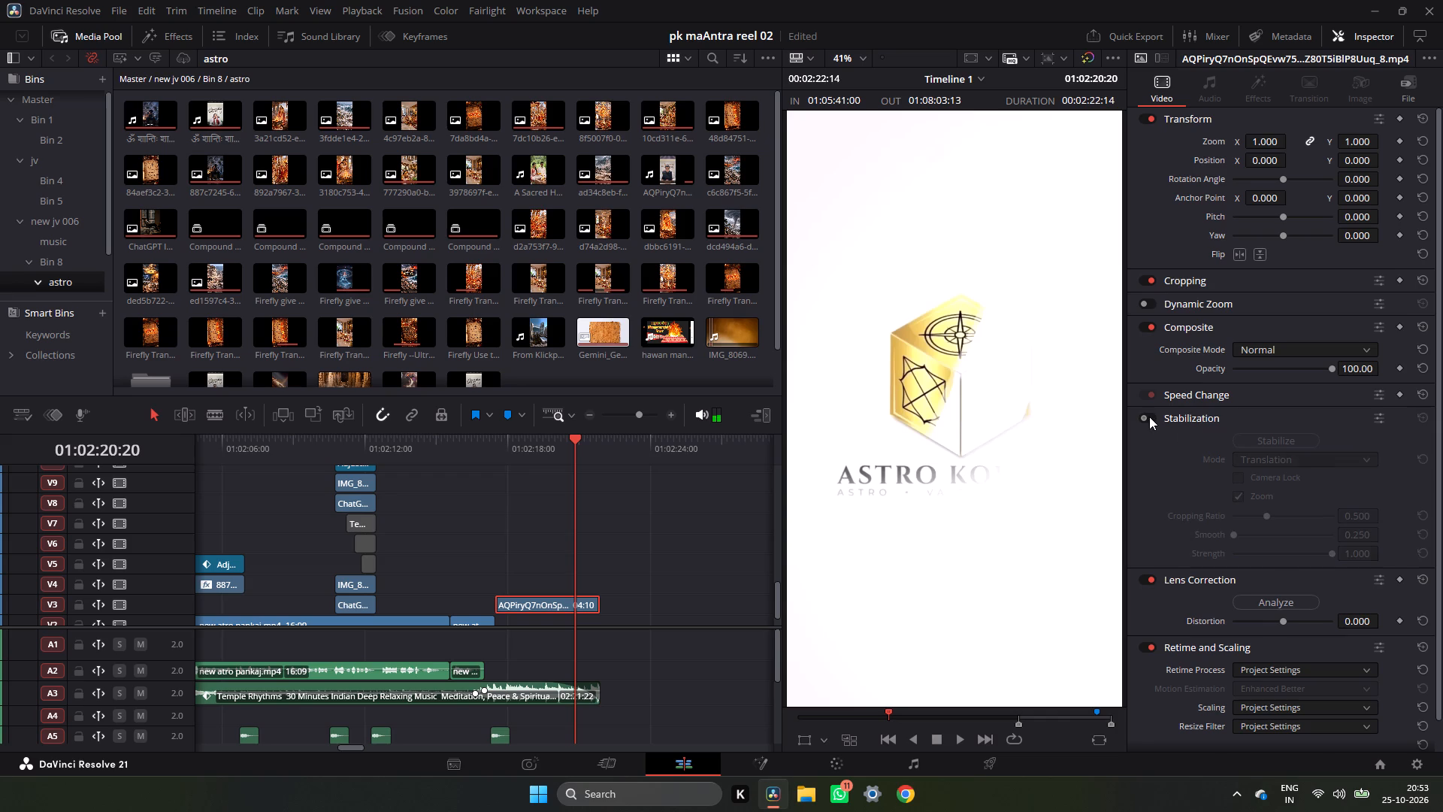
click(1144, 647)
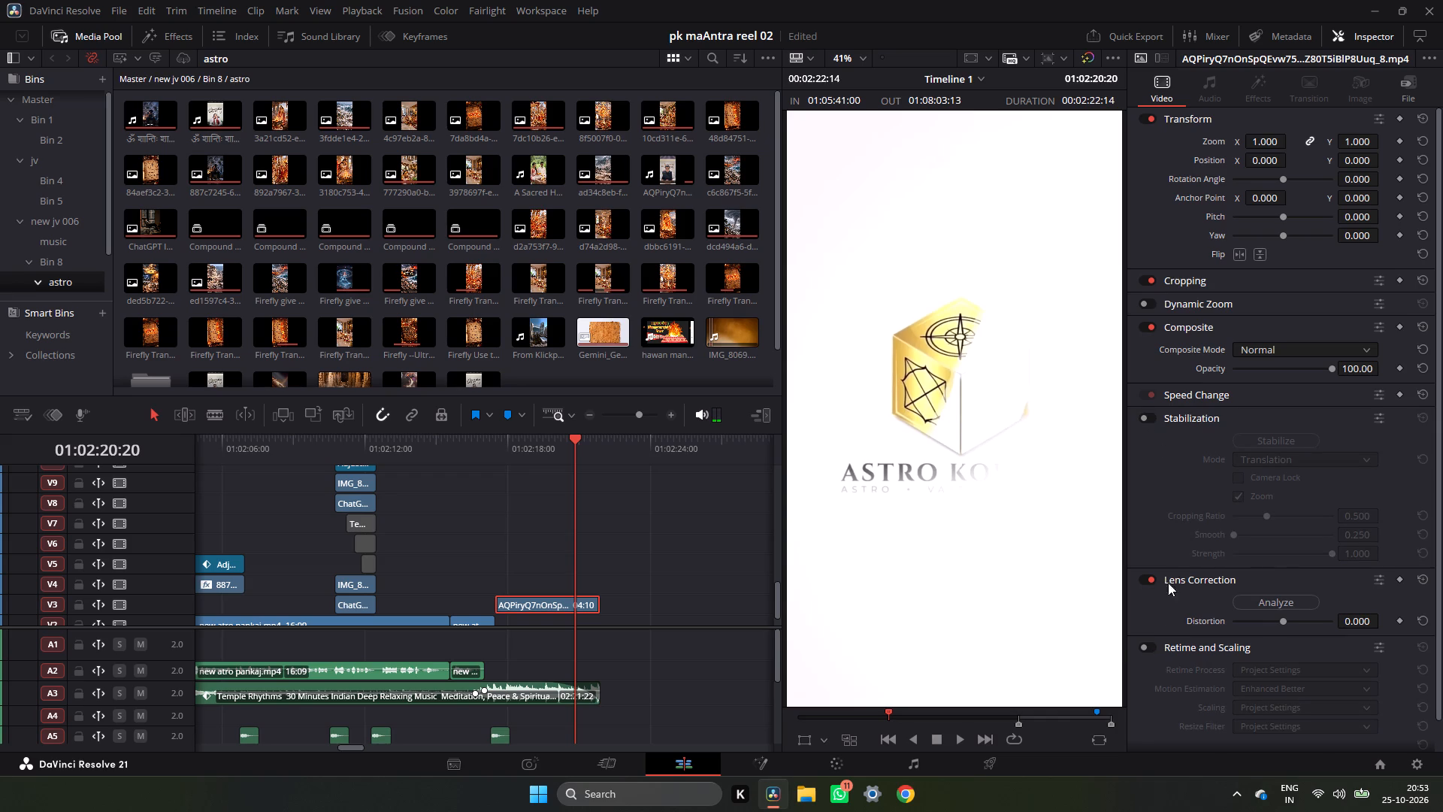
Turn off Lens Correction for the closing logo clip on V3.
click(1144, 580)
scroll(1163, 340, up, 2)
Replay the closing logo animation from about 01:02:17 through its end.
click(486, 456)
key(space)
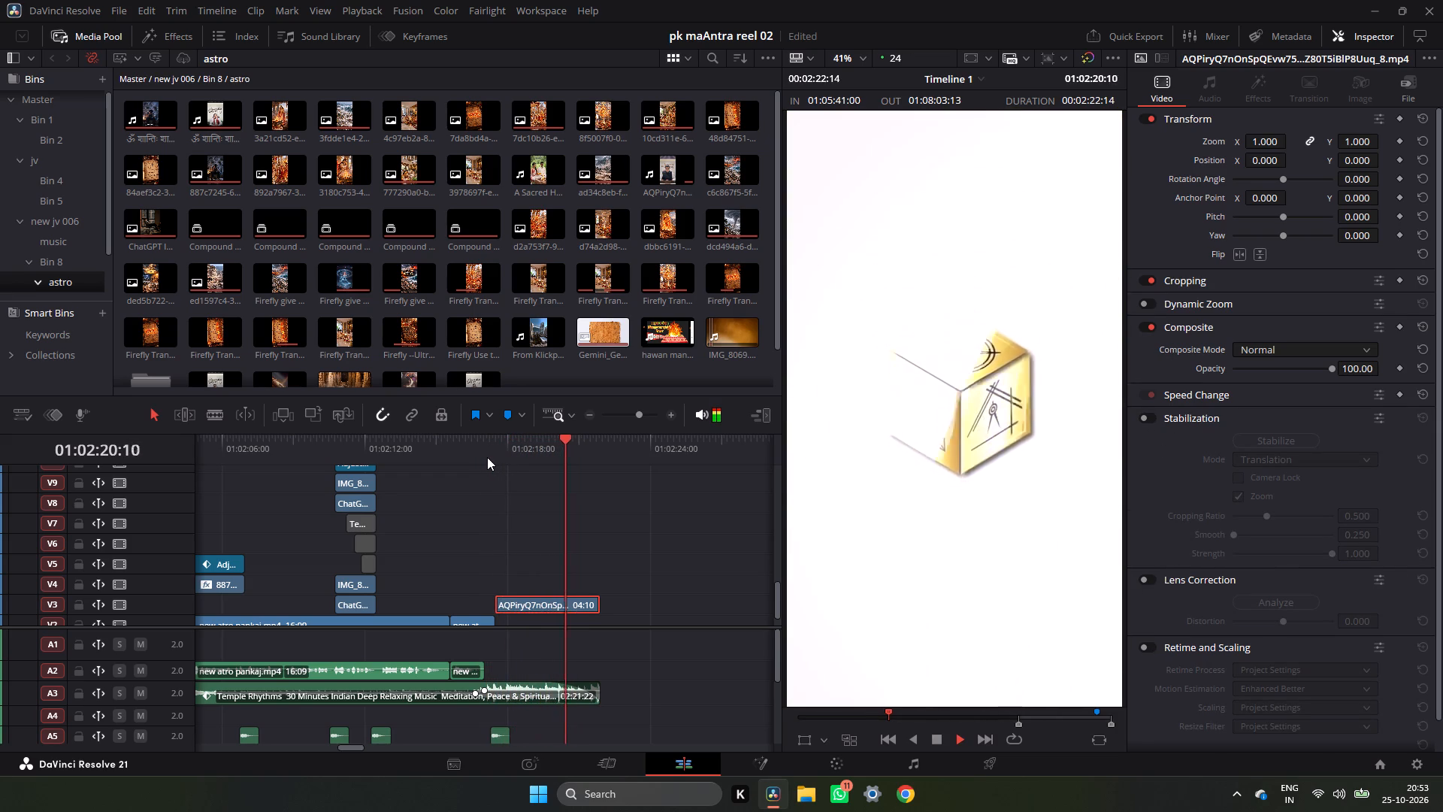
key(space)
key(space)
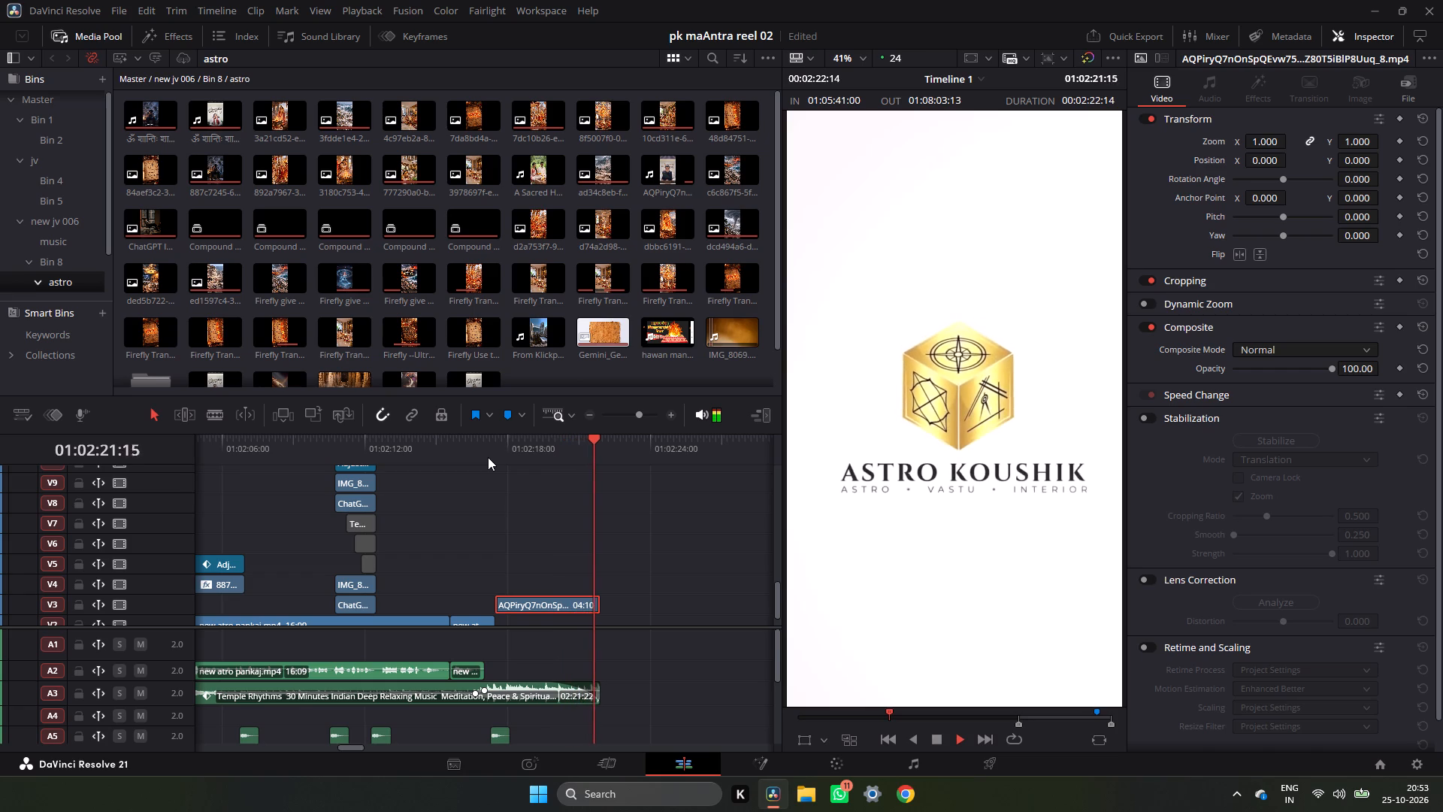
key(space)
Mark the timeline's Out point at 01:02:21:21, the last frame of the closing logo clip.
drag(615, 443, 611, 452)
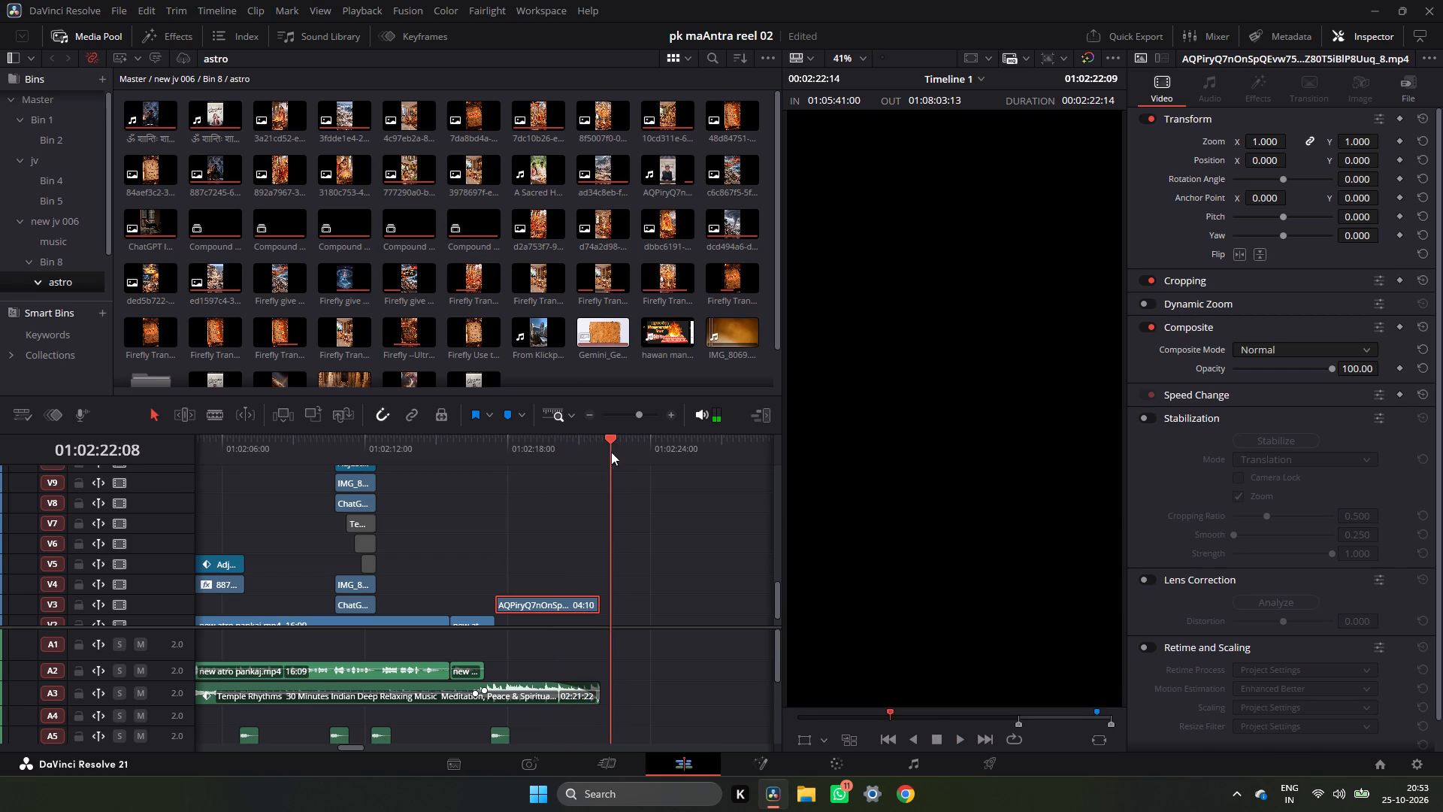
drag(611, 452, 600, 466)
key(Left)
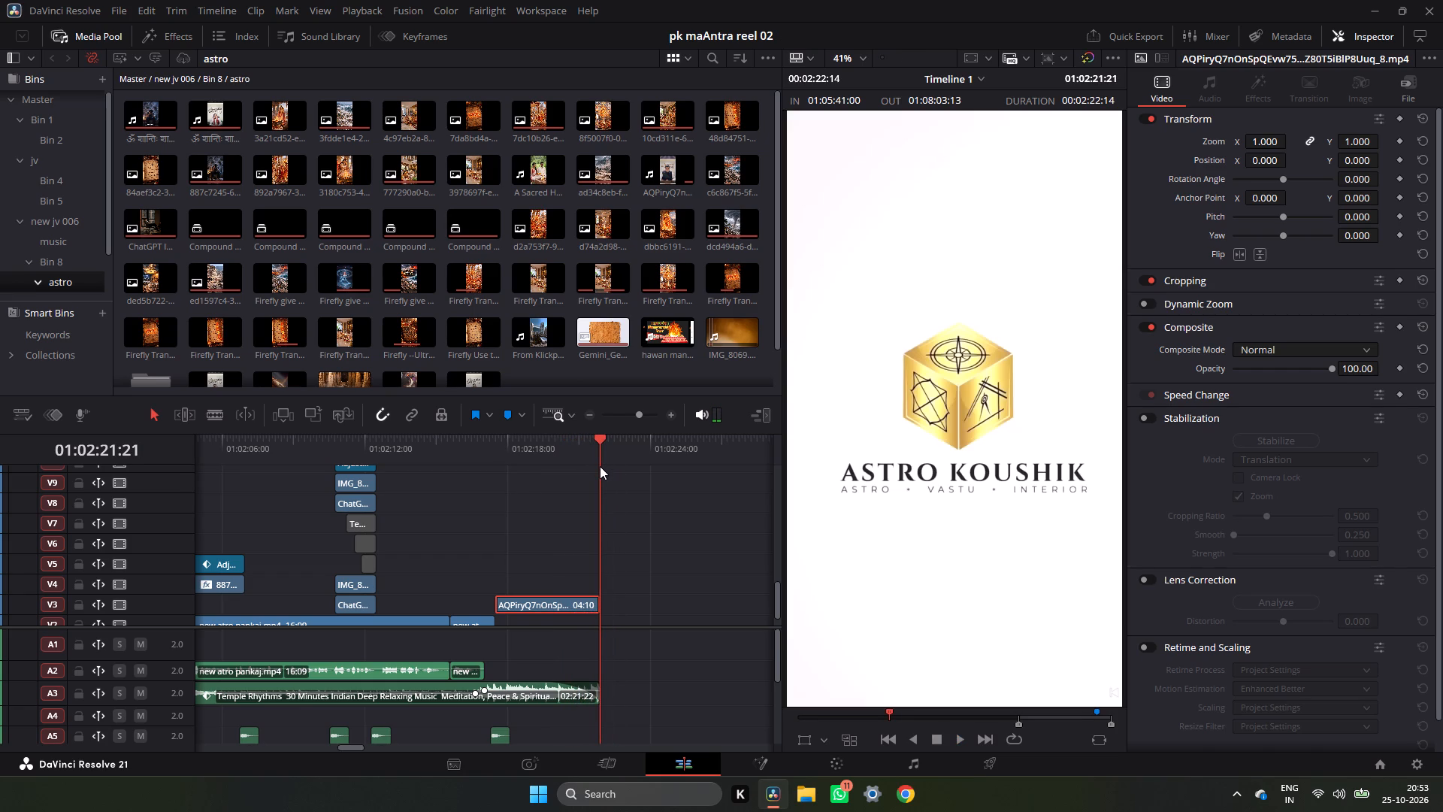
key(o)
Review the overlay and captions between about 01:02:10 and 01:02:15, and return to the timeline's start.
drag(594, 438, 386, 450)
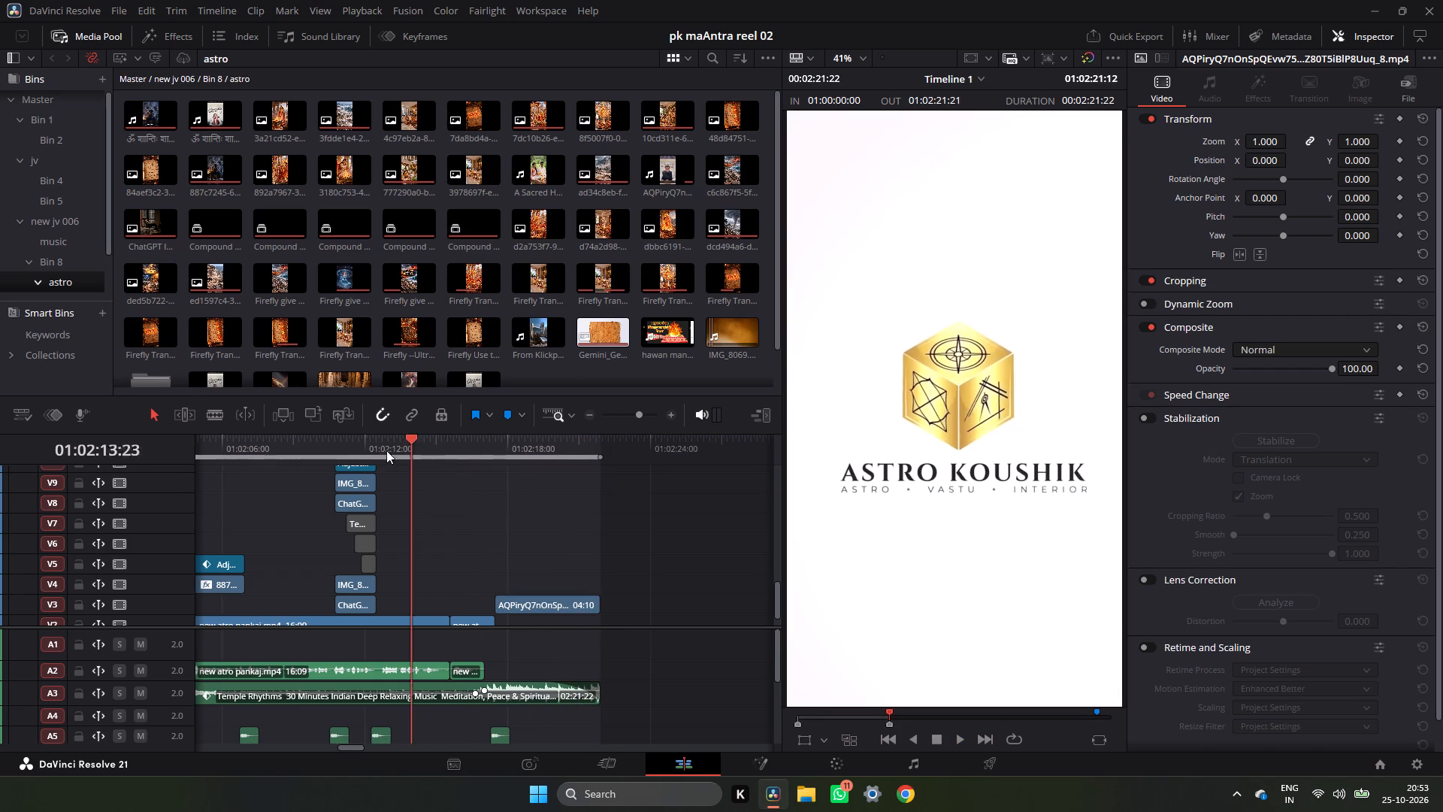
drag(386, 450, 439, 462)
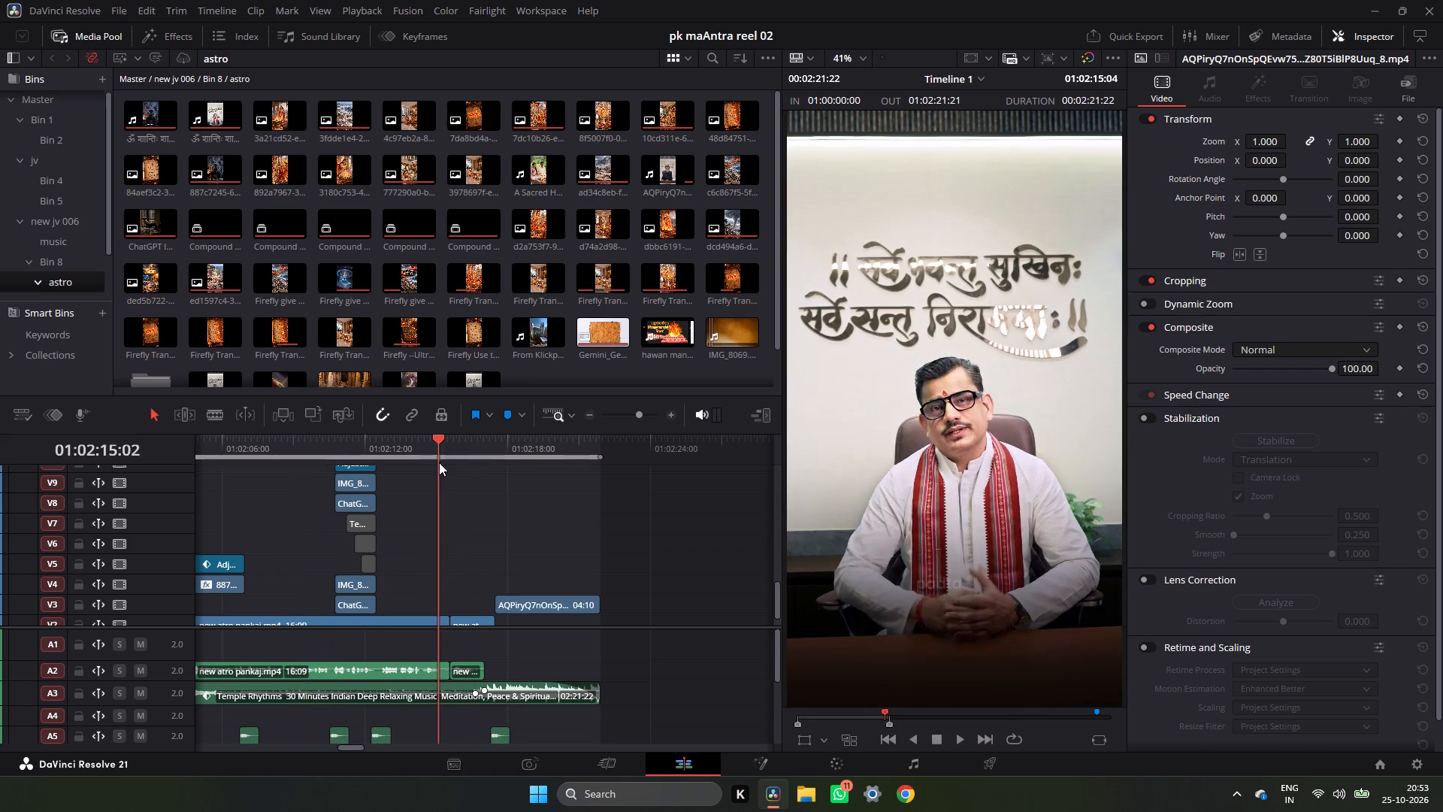
drag(439, 462, 335, 474)
key(space)
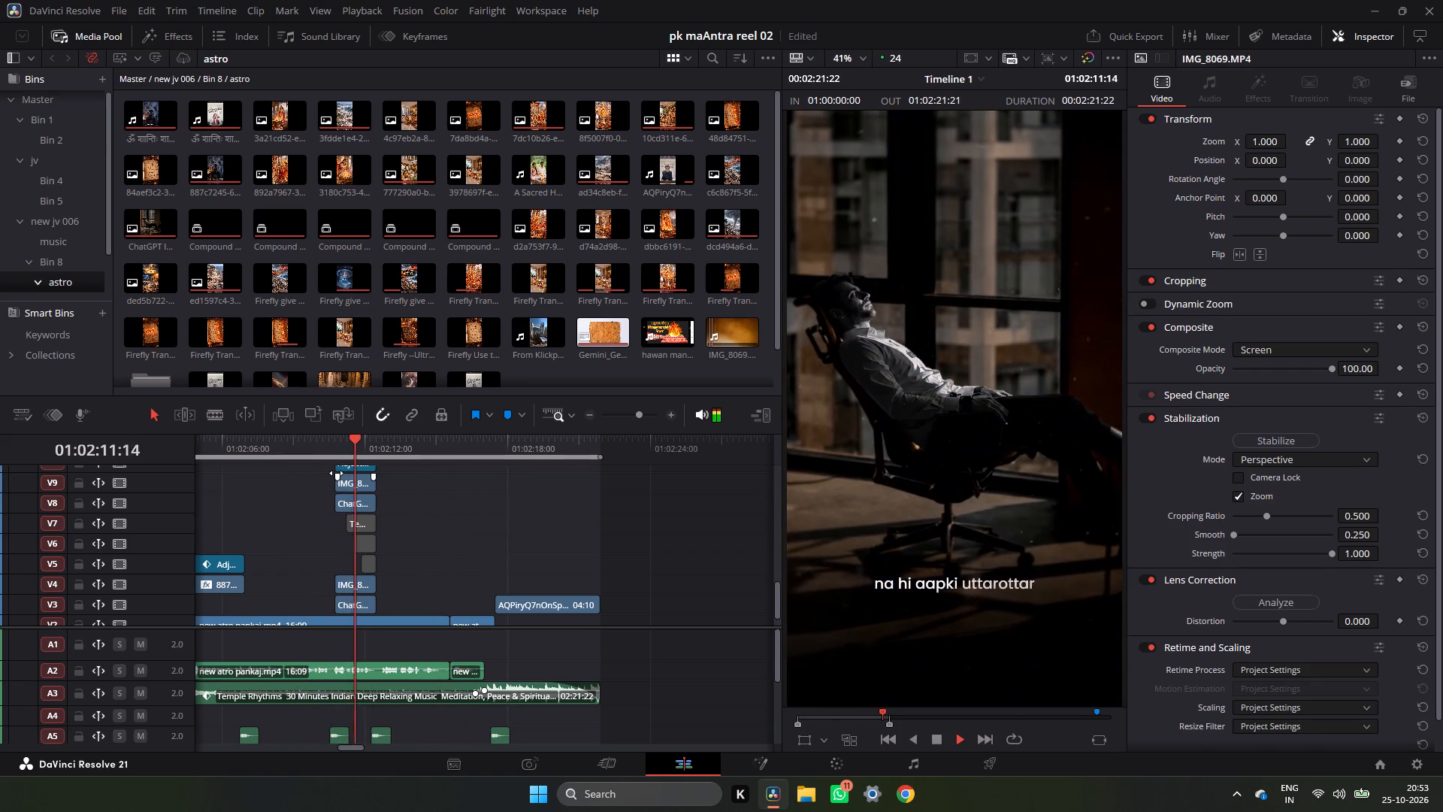
key(space)
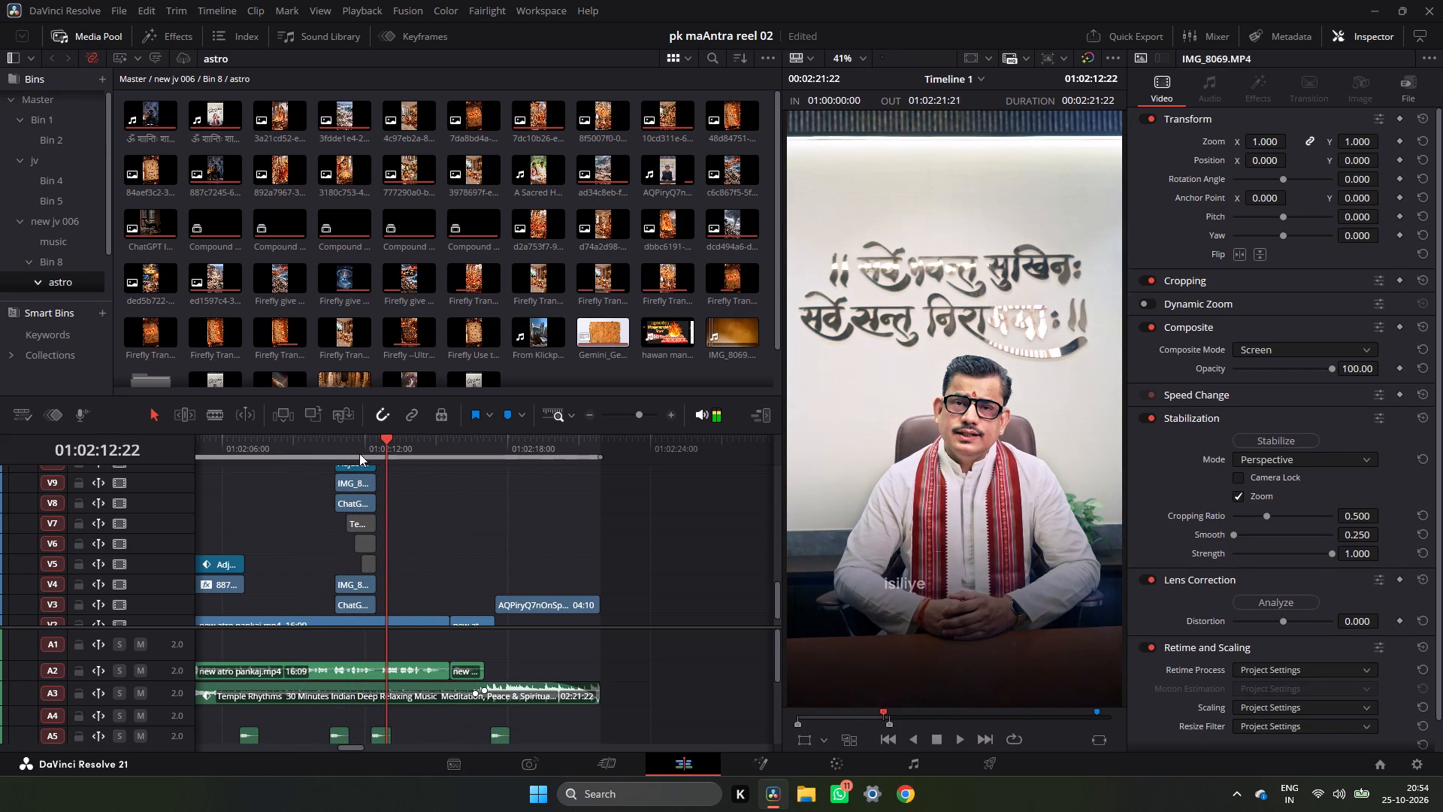
scroll(384, 493, up, 2)
scroll(383, 496, down, 3)
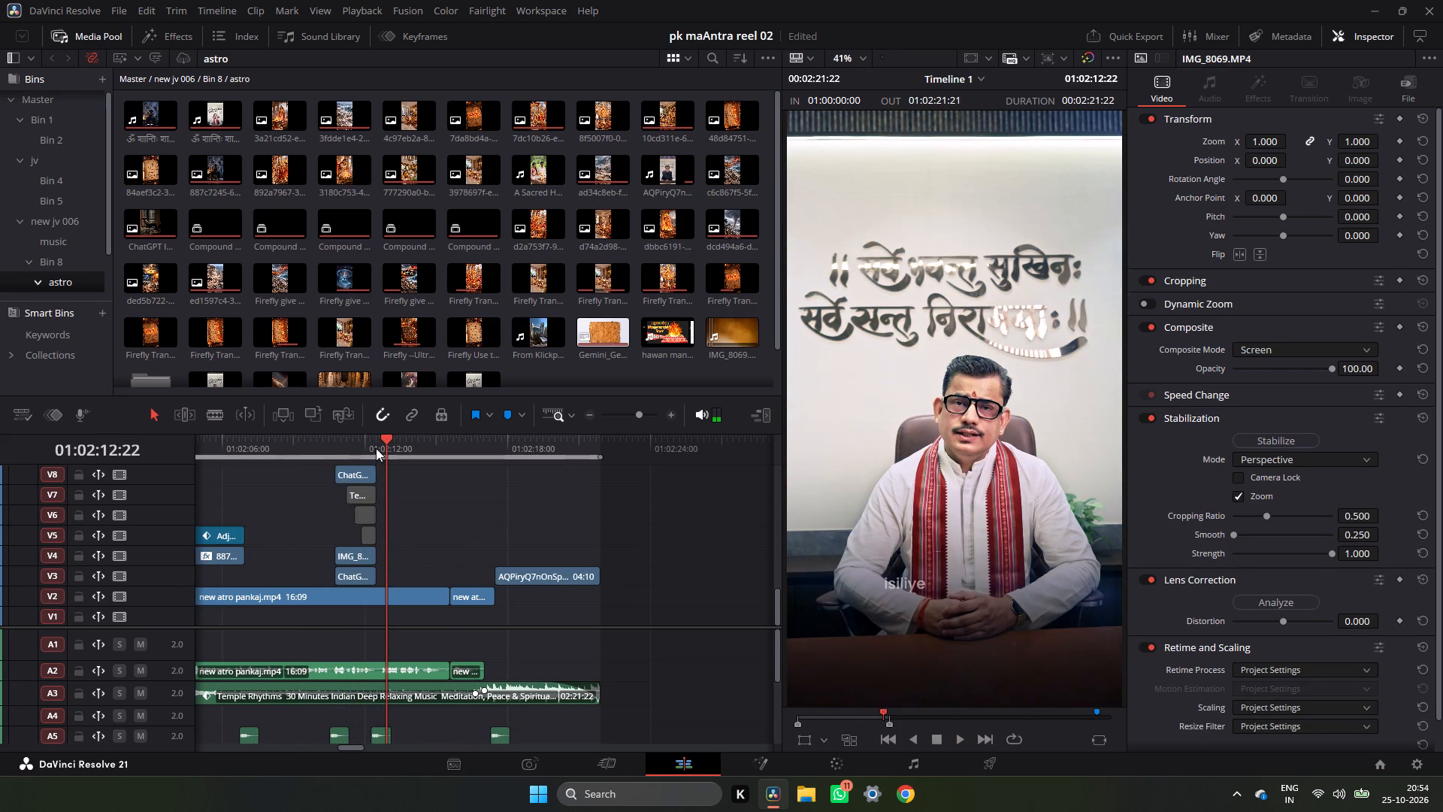
drag(376, 448, 336, 457)
key(space)
key(space)
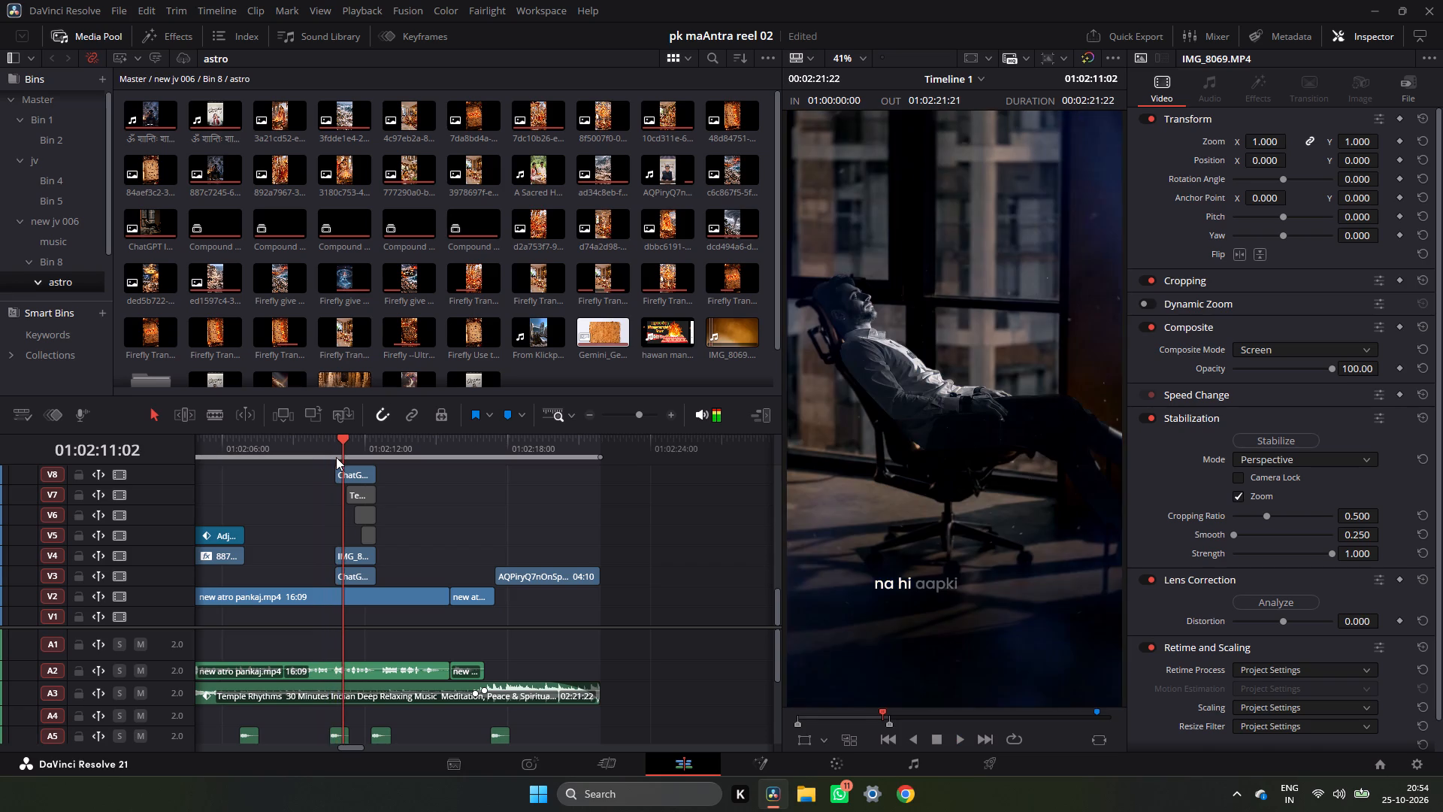
key(space)
key(space)
key(space)
key(space)
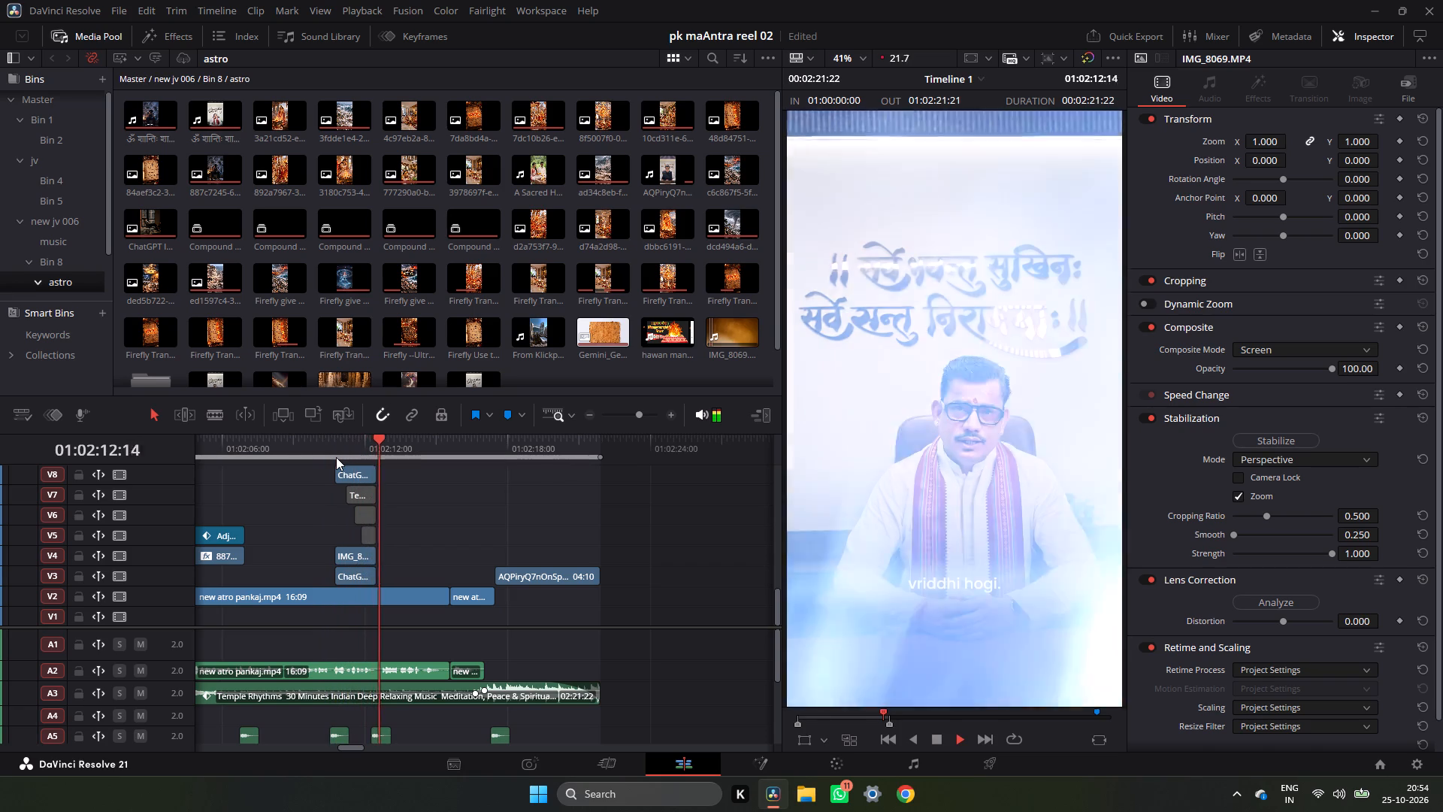
drag(371, 443, 377, 450)
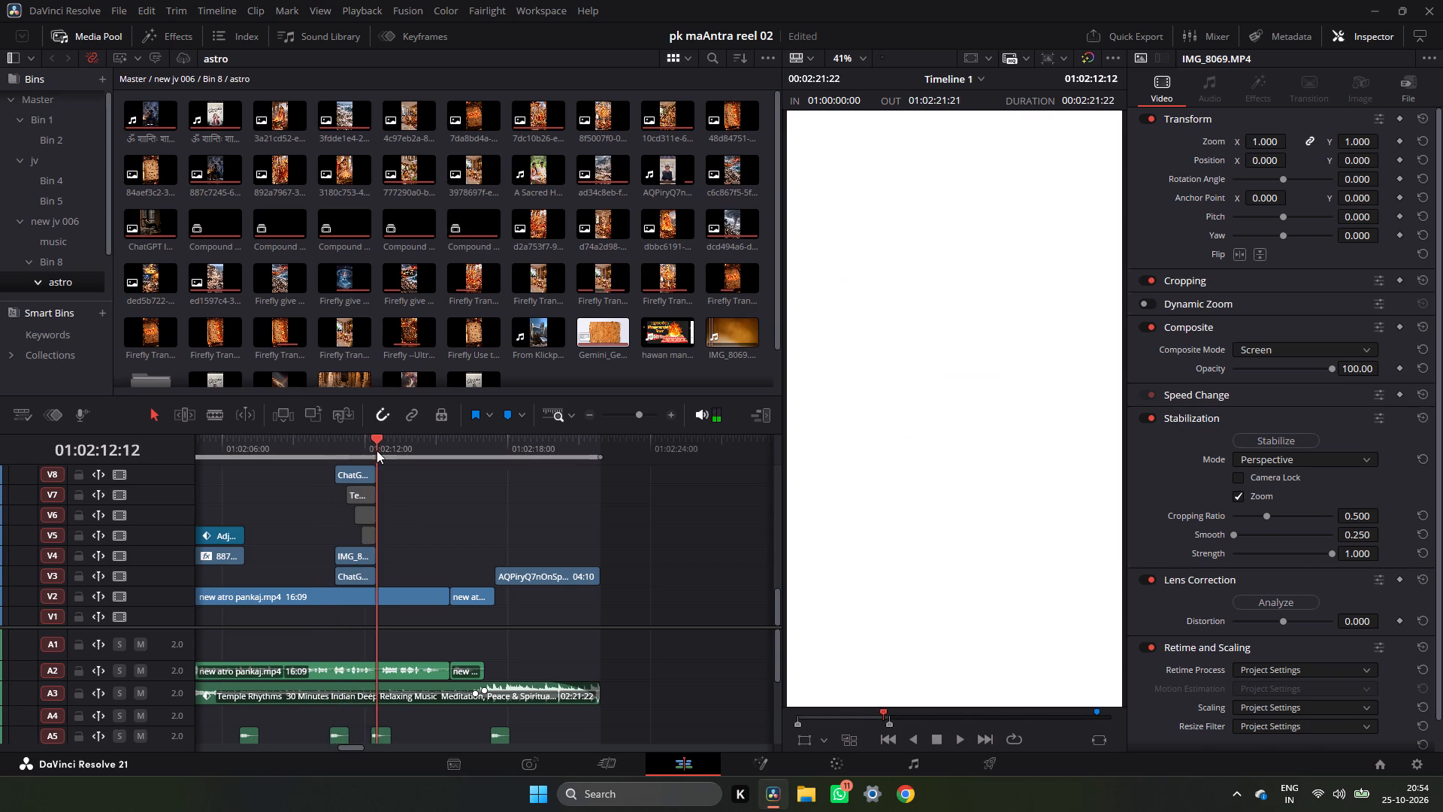
drag(377, 450, 374, 456)
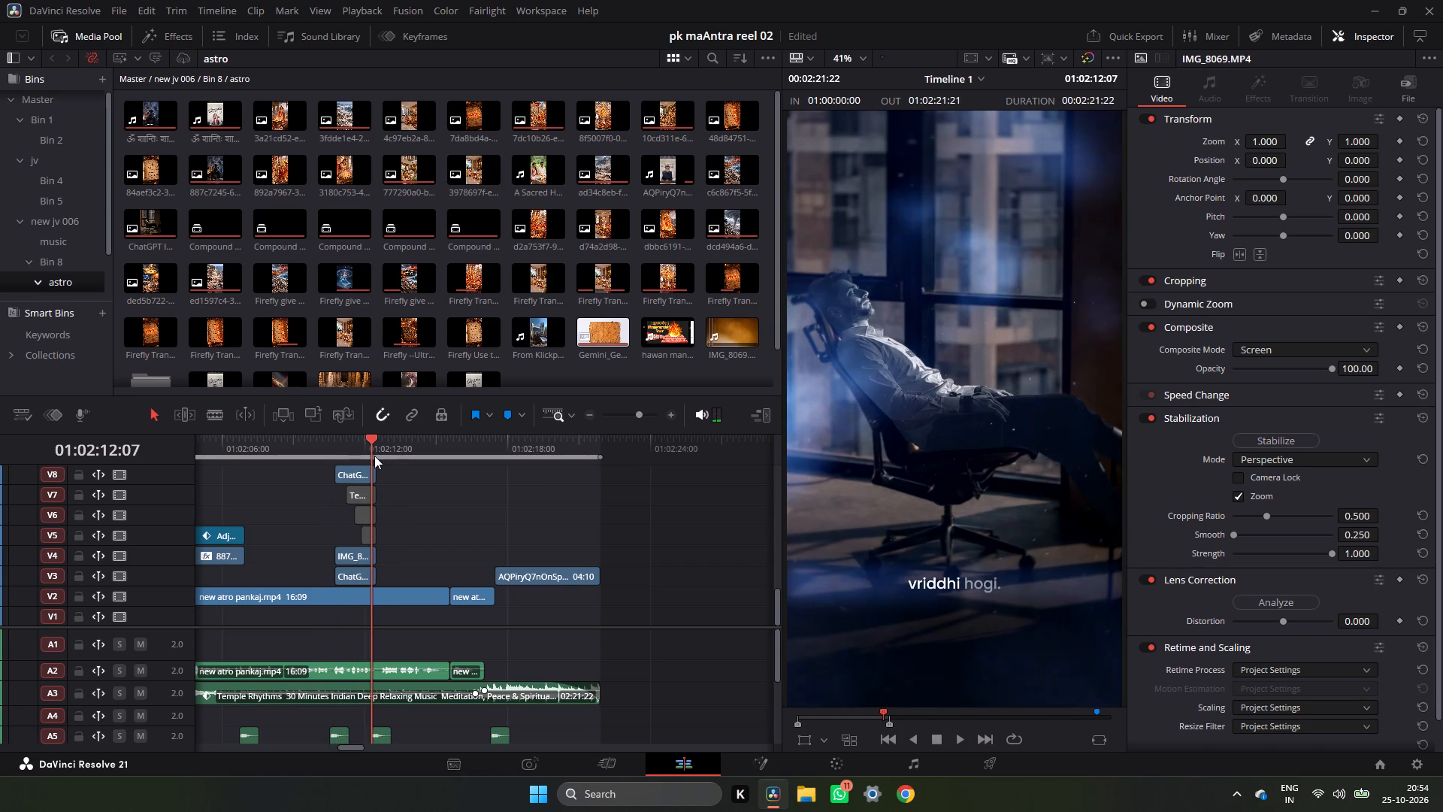
drag(374, 456, 150, 456)
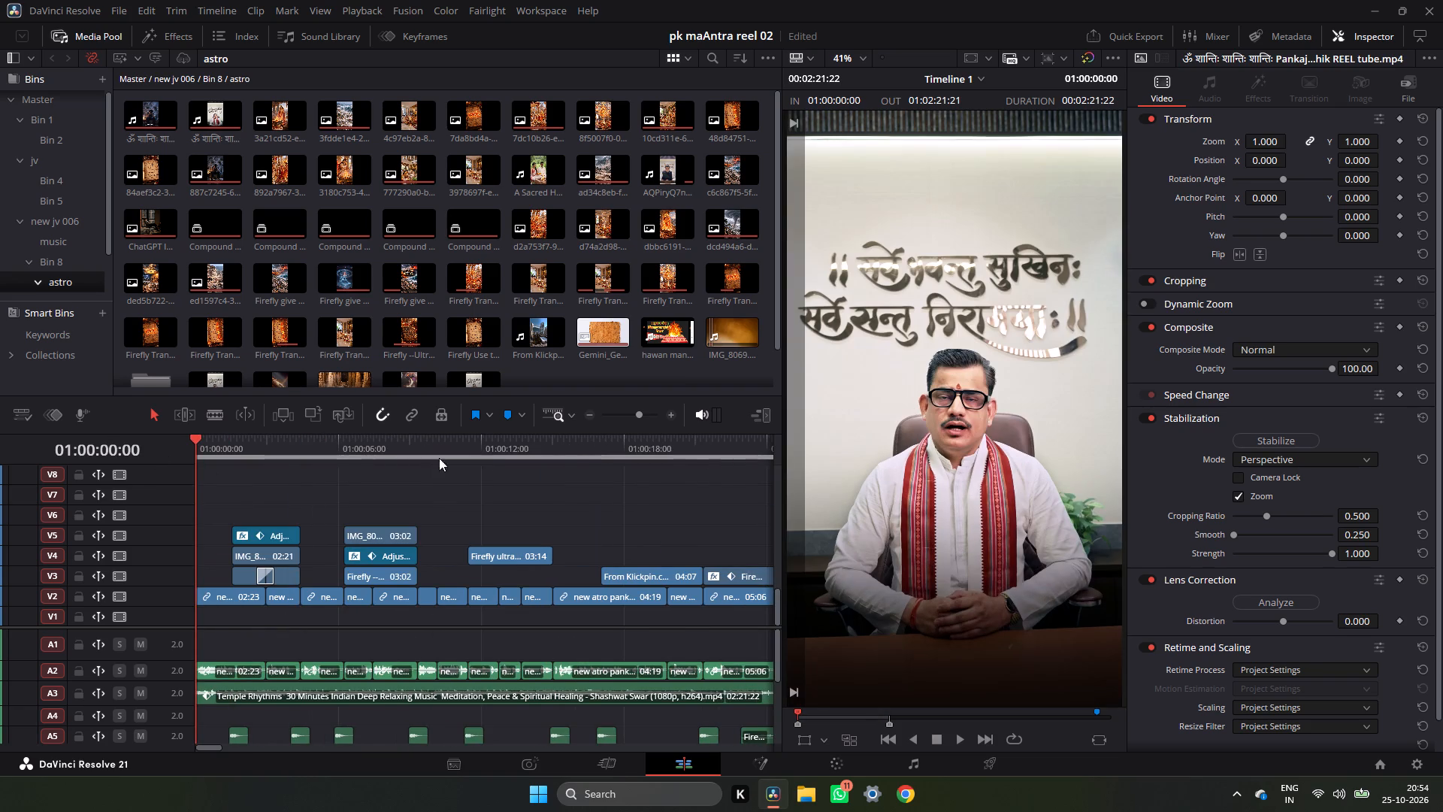
Go to the Deliver page to set up the reel's export.
click(1008, 769)
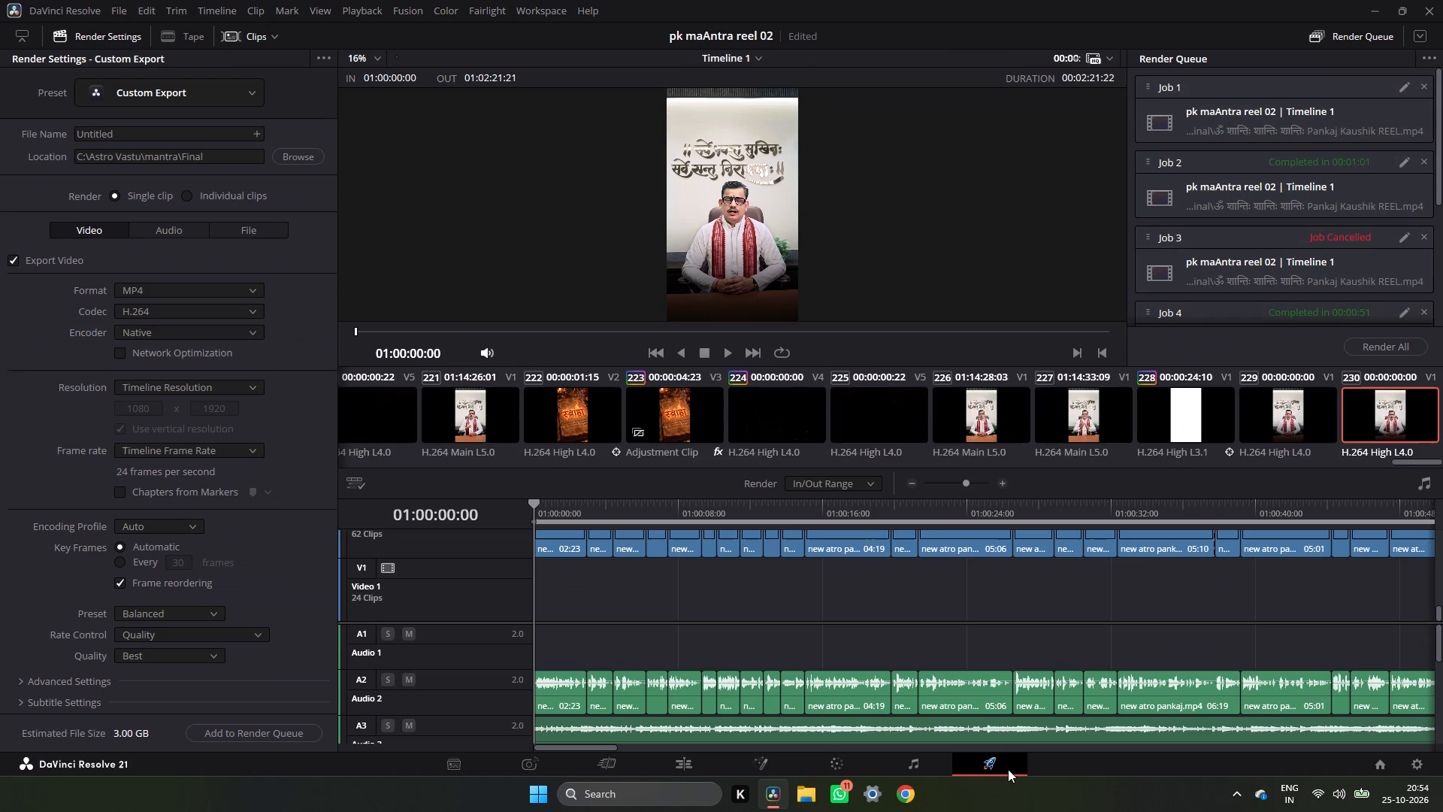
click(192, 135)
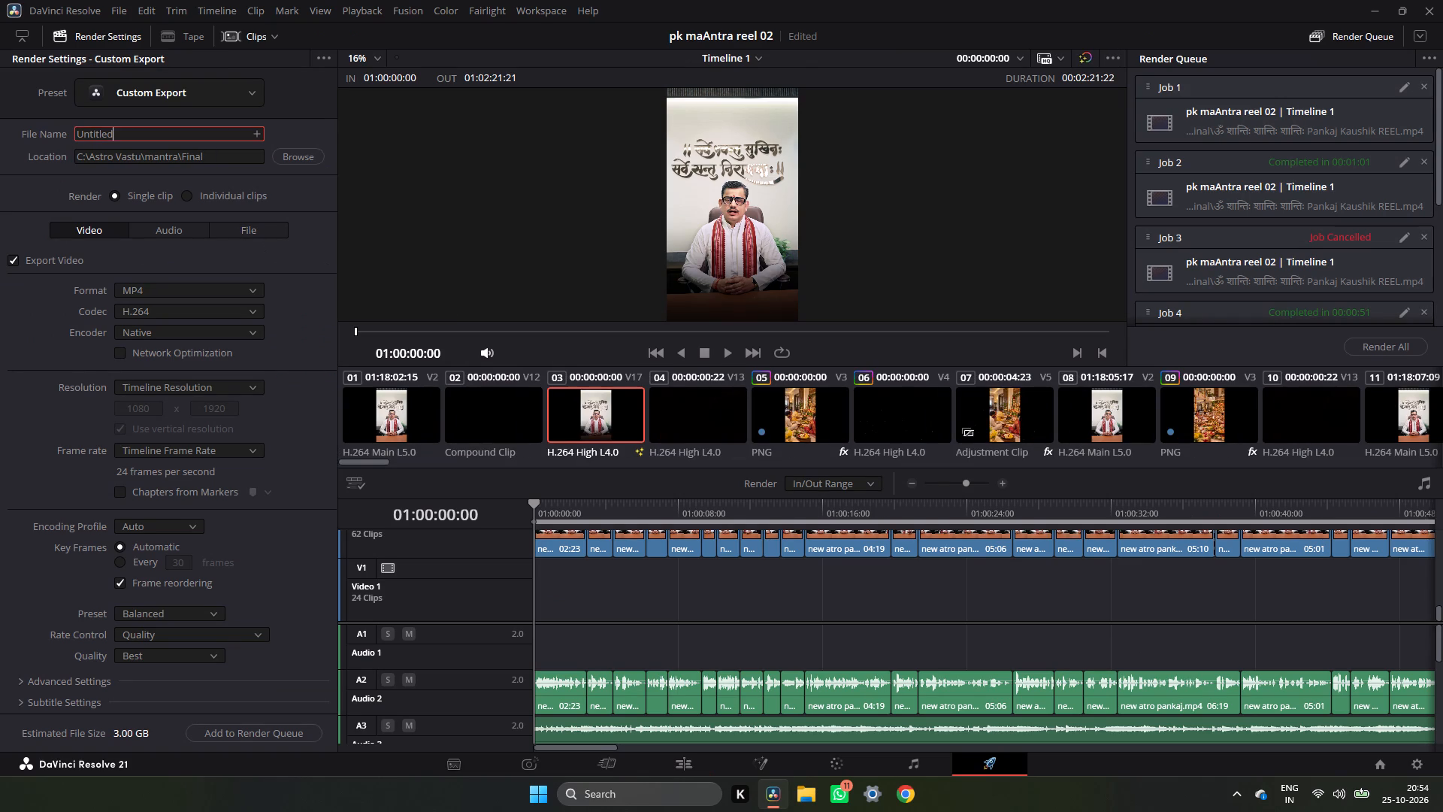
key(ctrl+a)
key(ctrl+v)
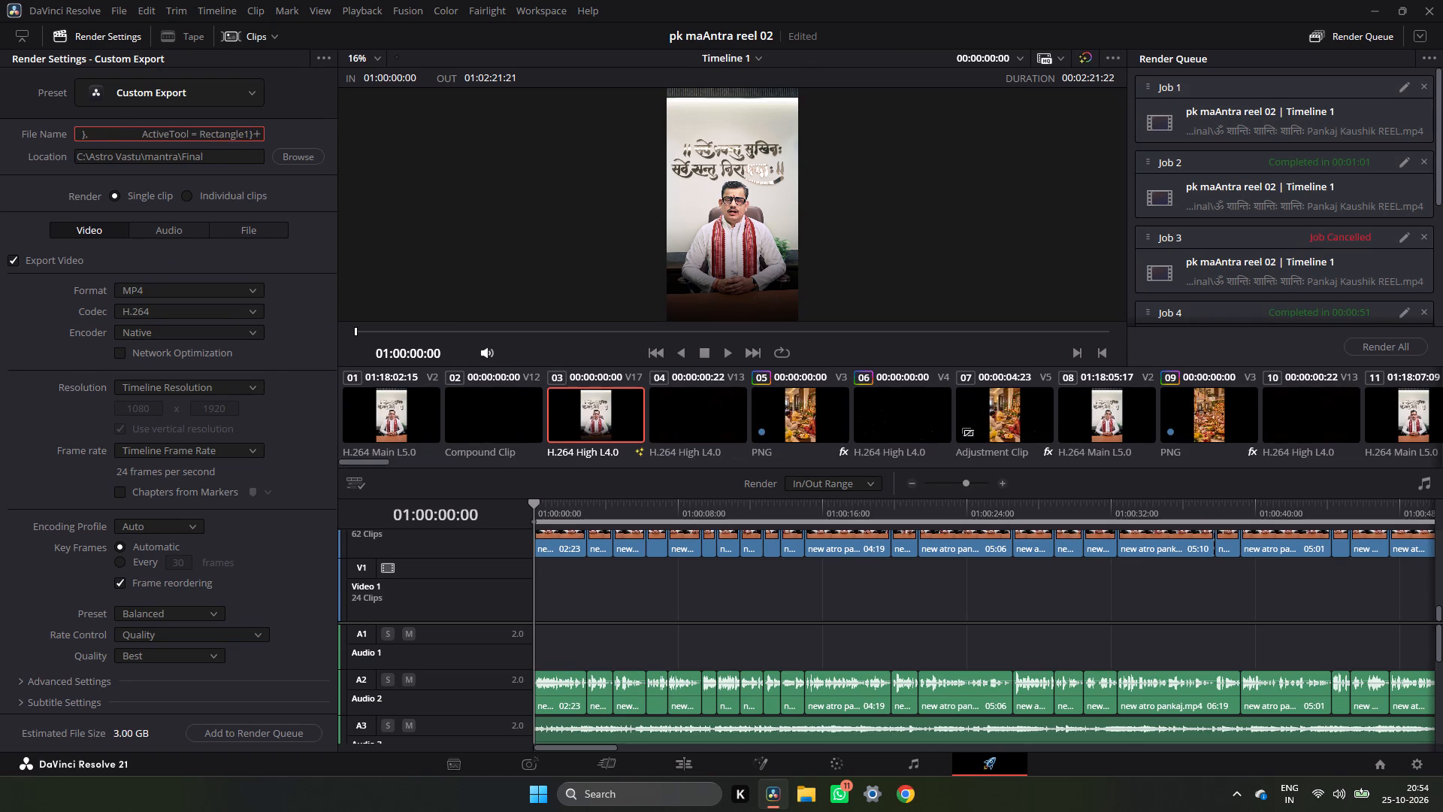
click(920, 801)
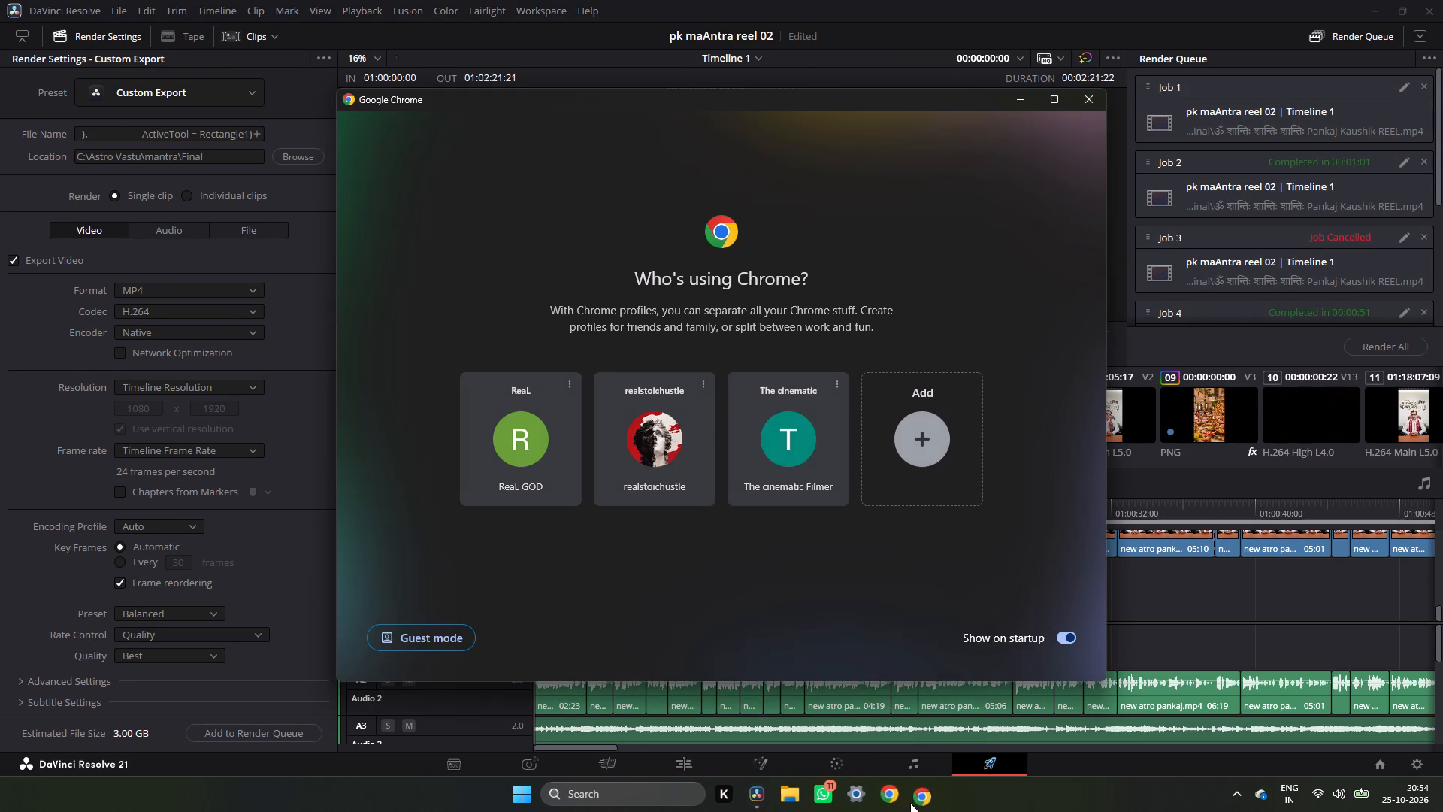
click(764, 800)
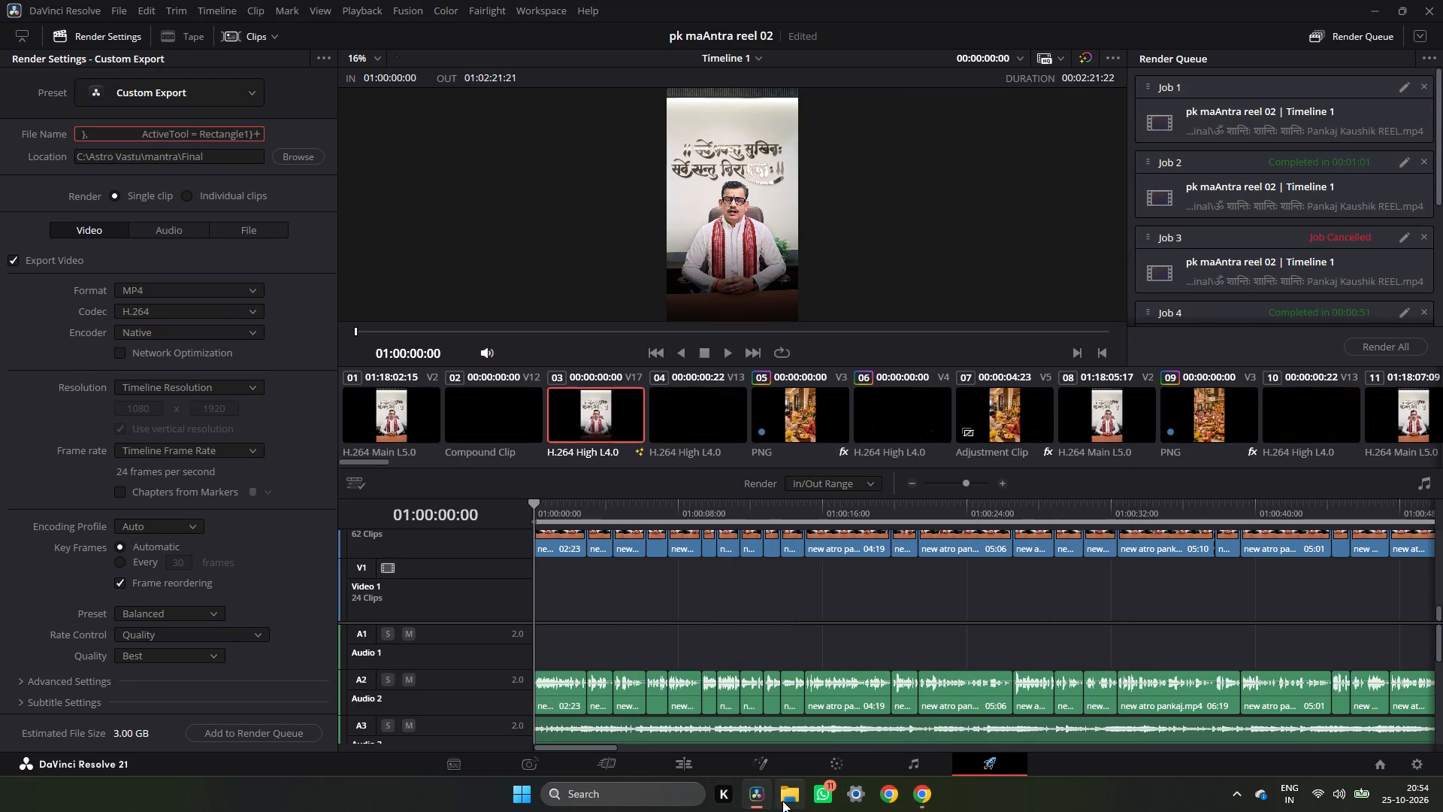
Switch to File Explorer and copy the name of the video ending in "REEL FINAL" in the mantra\Final folder.
click(783, 801)
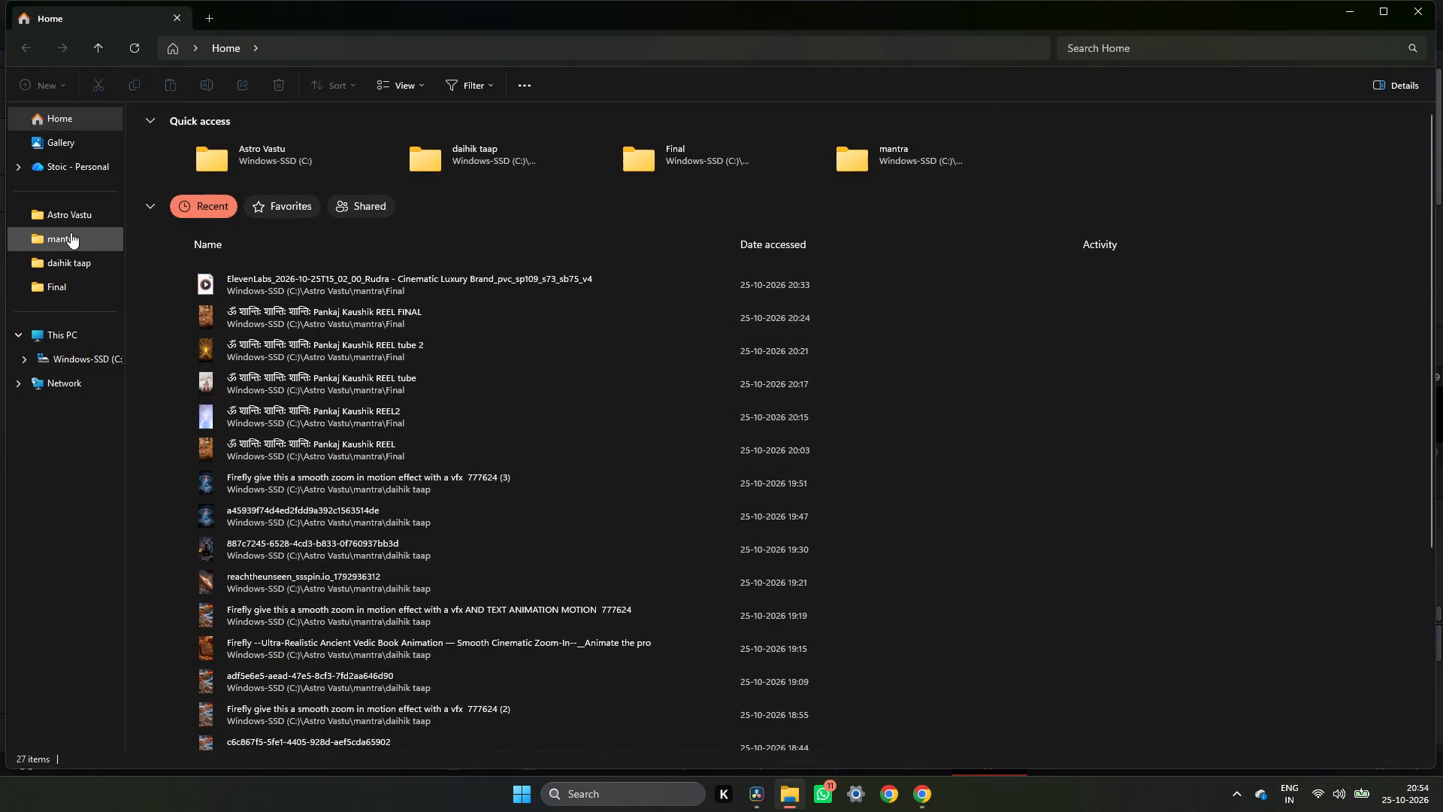
click(72, 238)
double_click(252, 165)
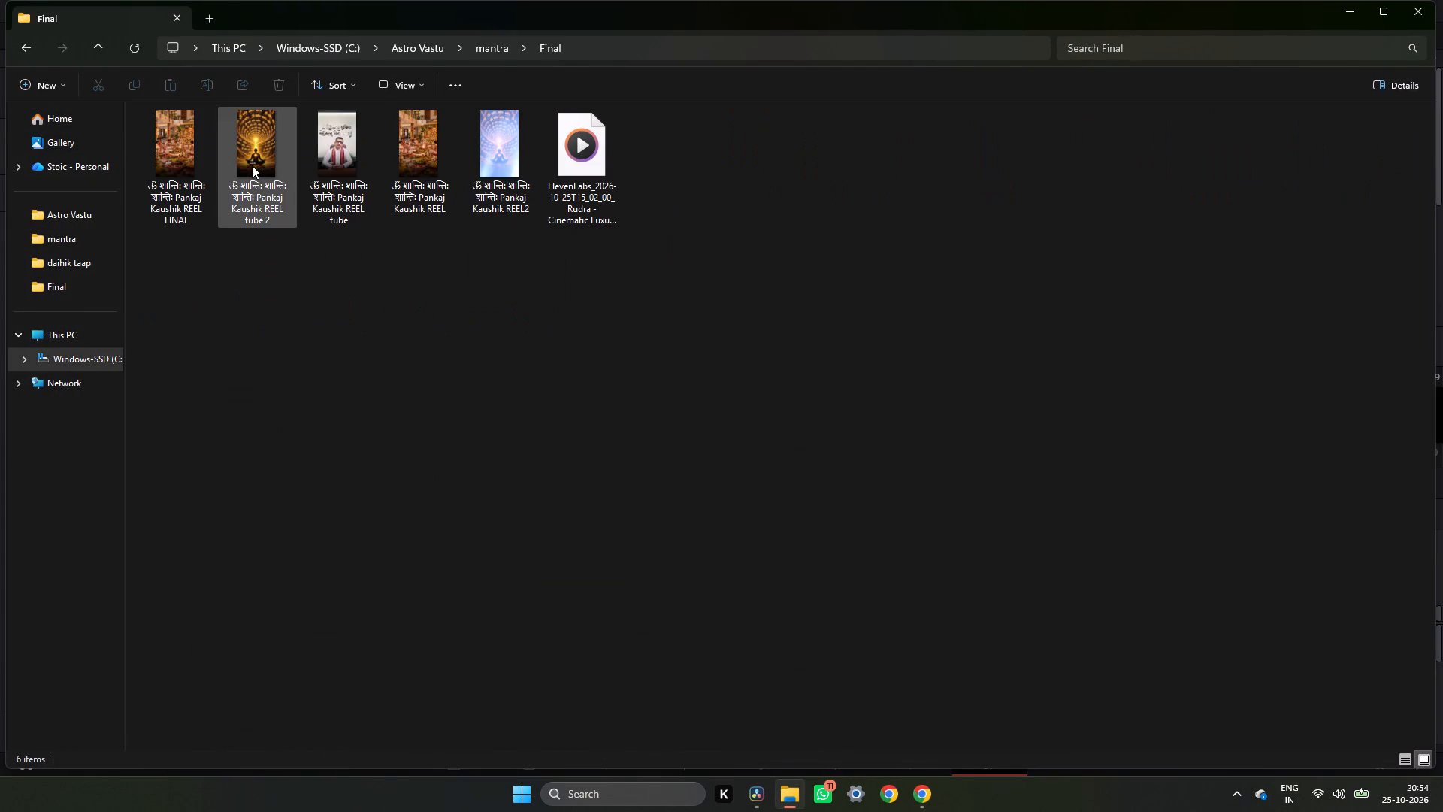
right_click(168, 176)
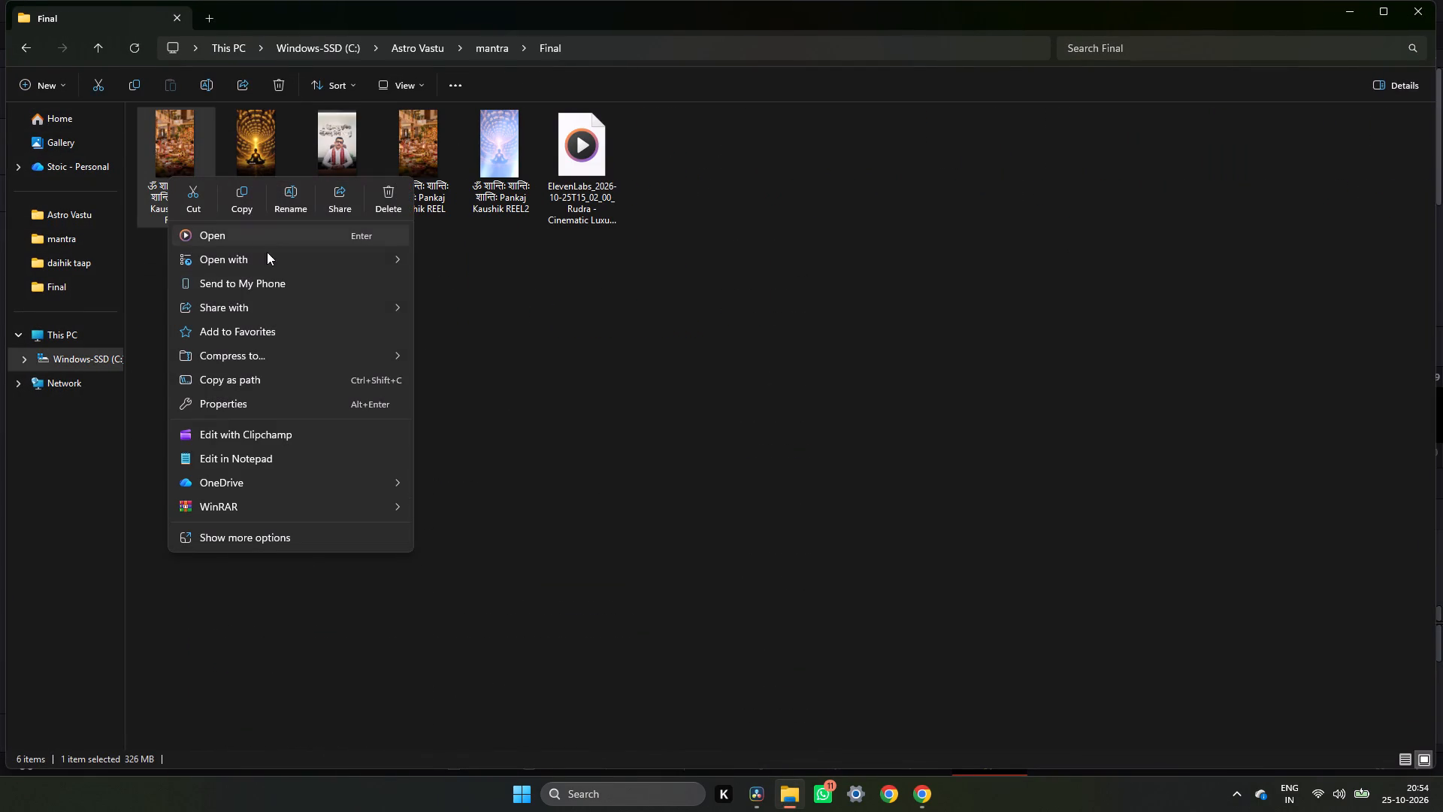
click(295, 206)
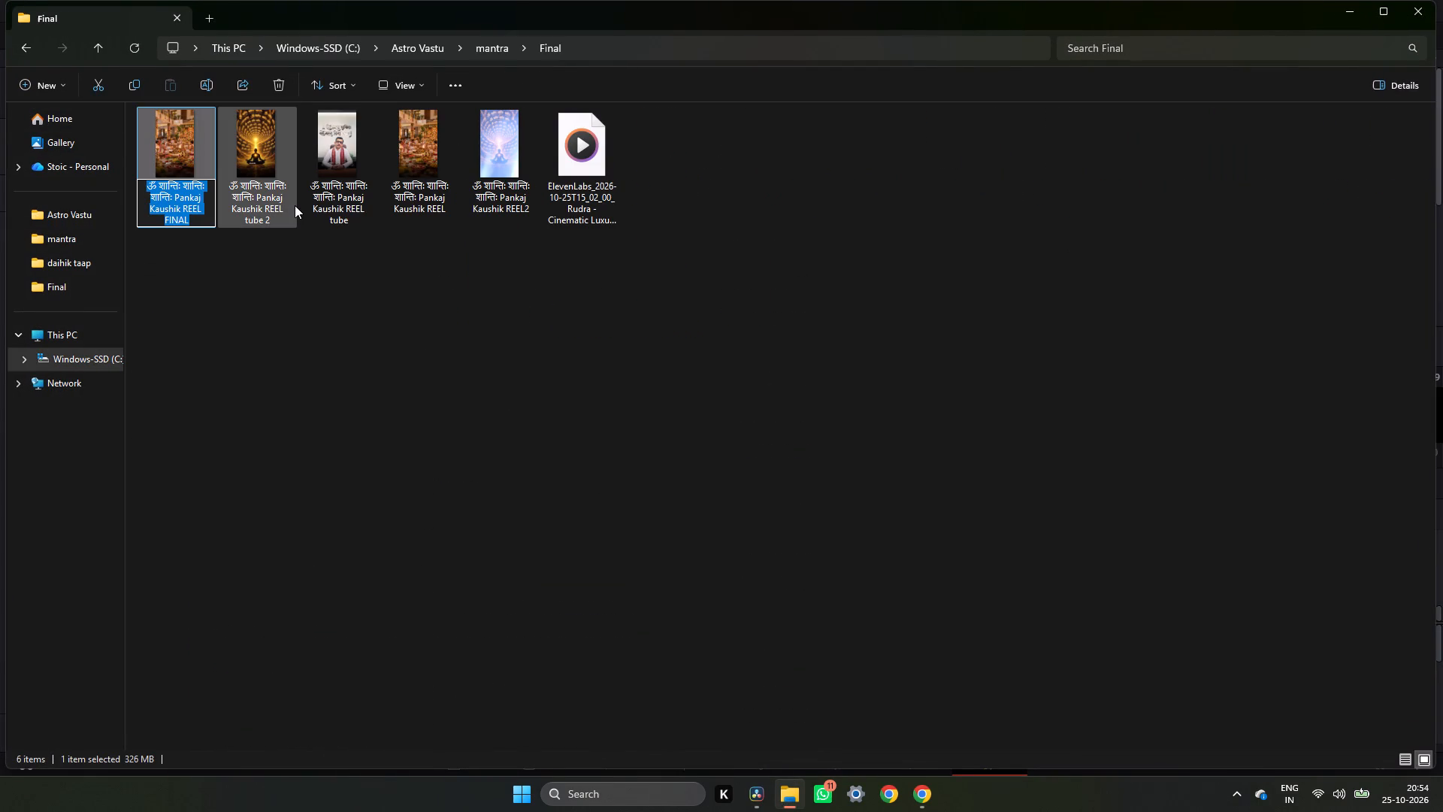
key(ctrl+c)
key(ctrl+c)
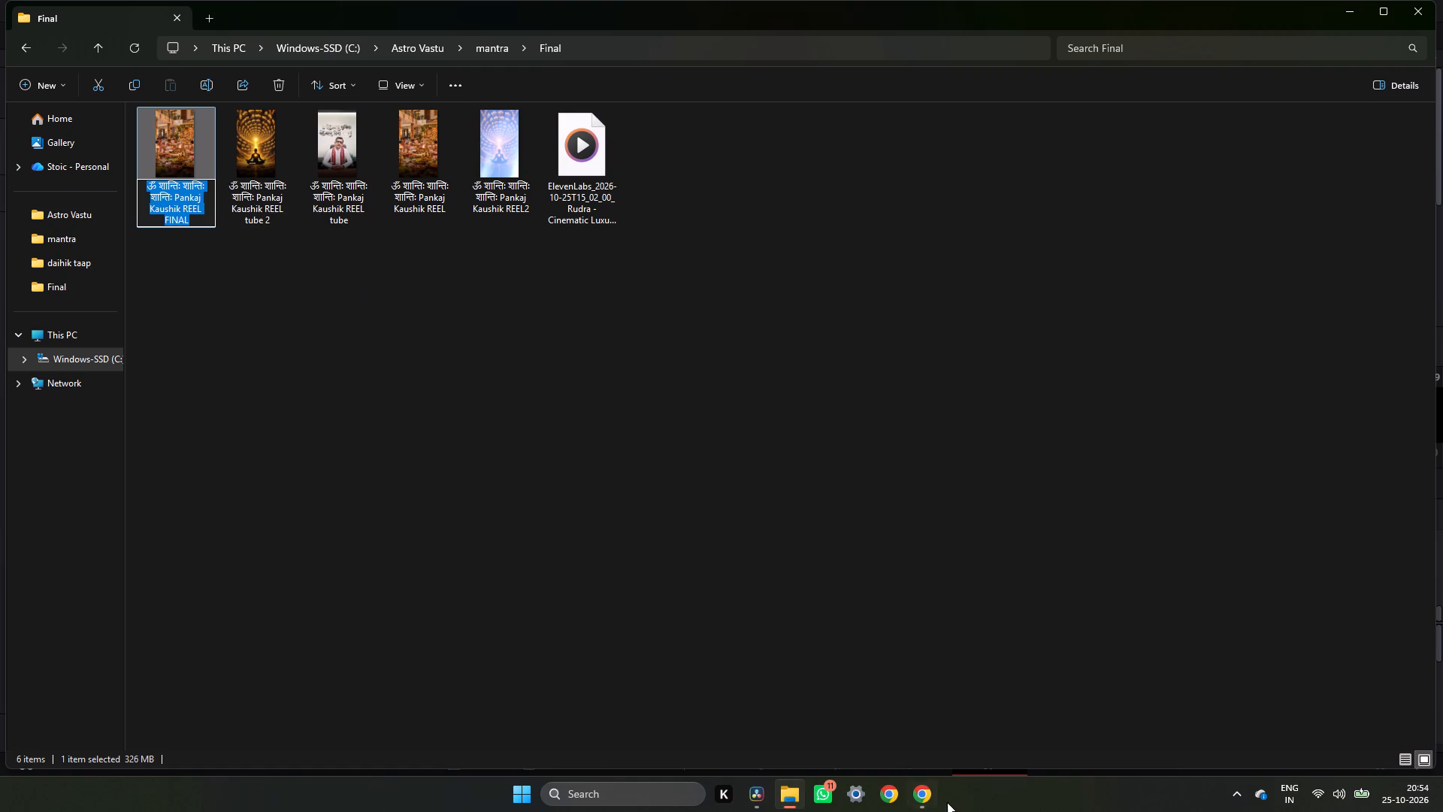
Switch back to DaVinci Resolve and replace the render's file name with the copied name ending in "REEL FINAL".
click(756, 802)
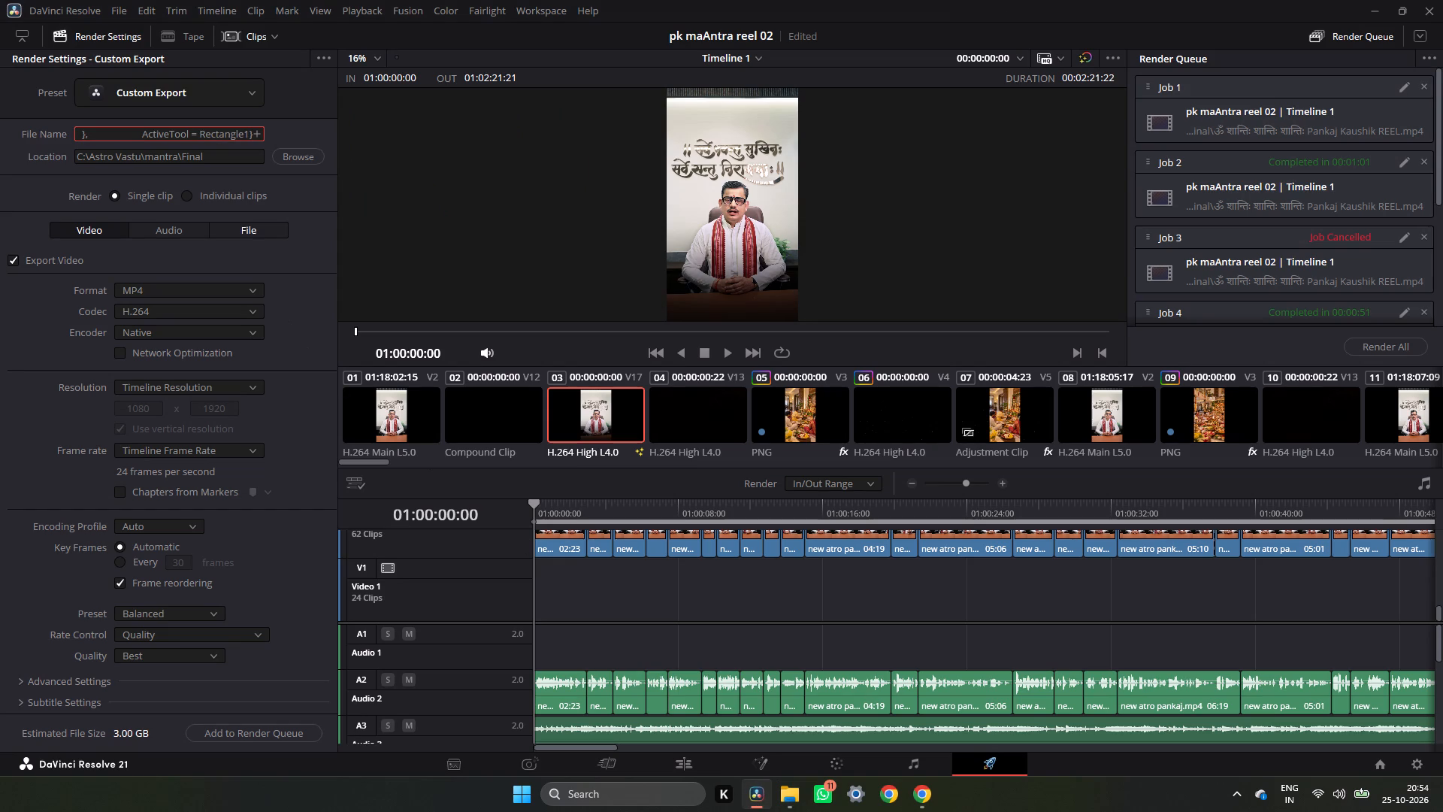
click(230, 133)
key(ctrl+a)
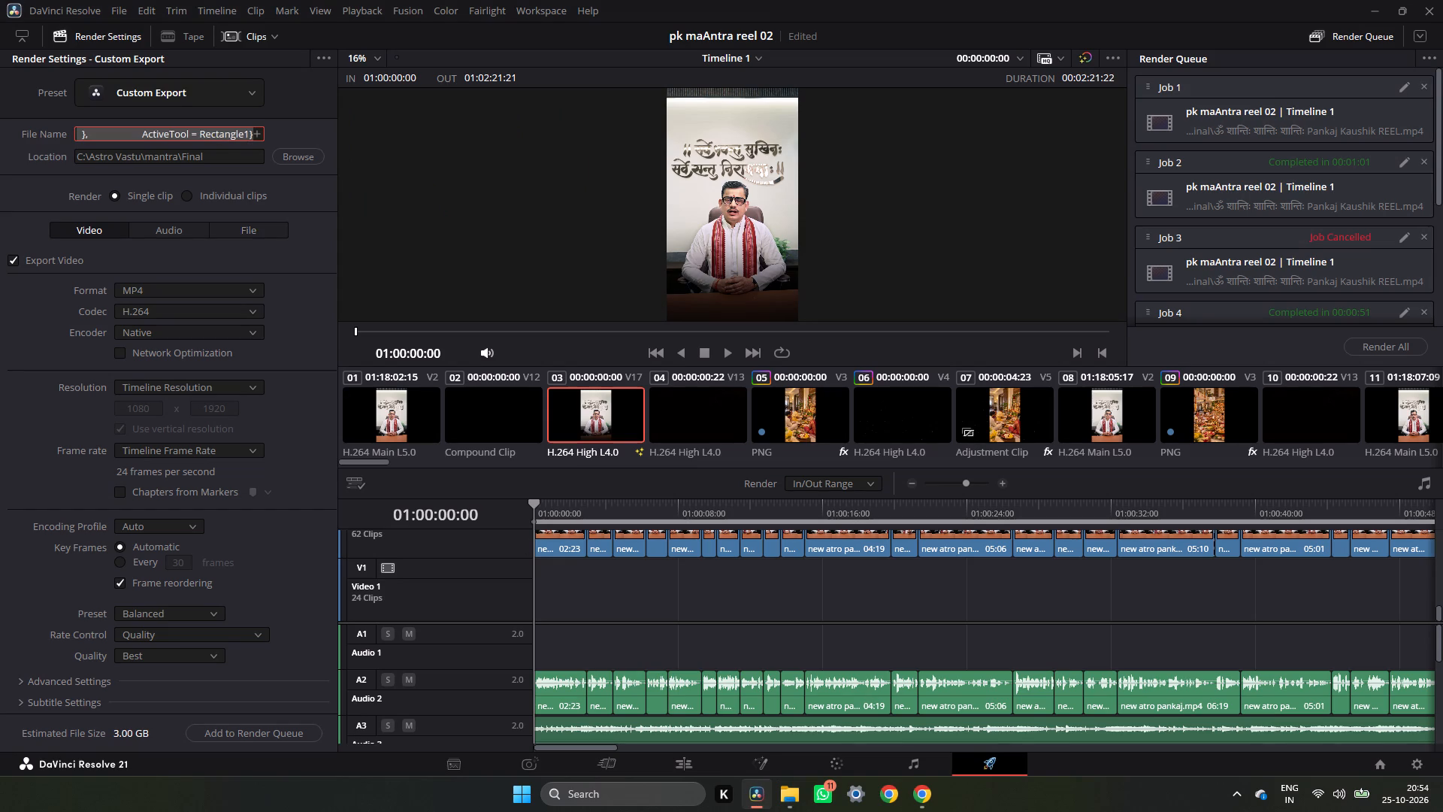
key(ctrl+v)
Add the export to the render queue with the Advanced Settings as they are, replacing the existing file, and start rendering that job.
scroll(227, 280, down, 7)
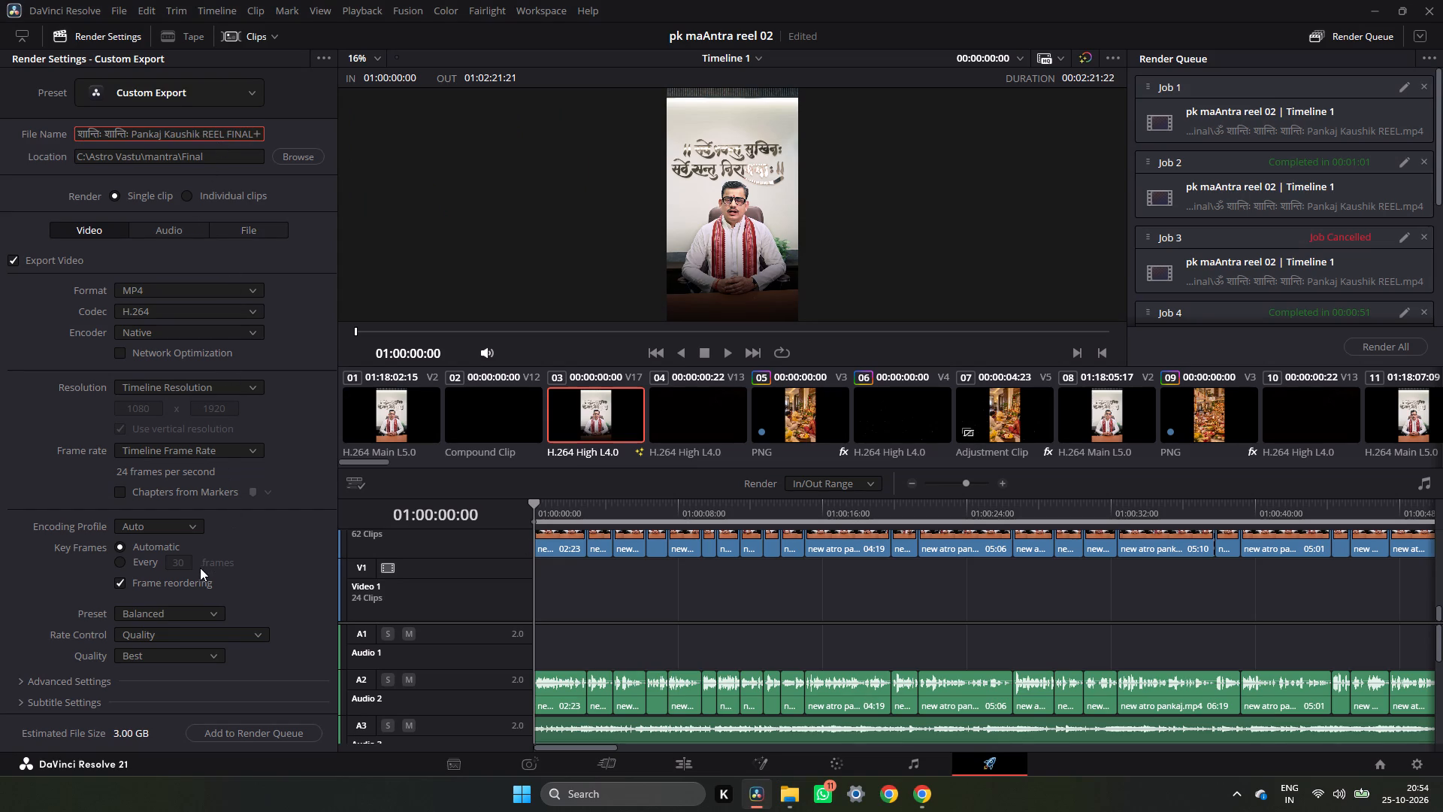
scroll(162, 615, down, 3)
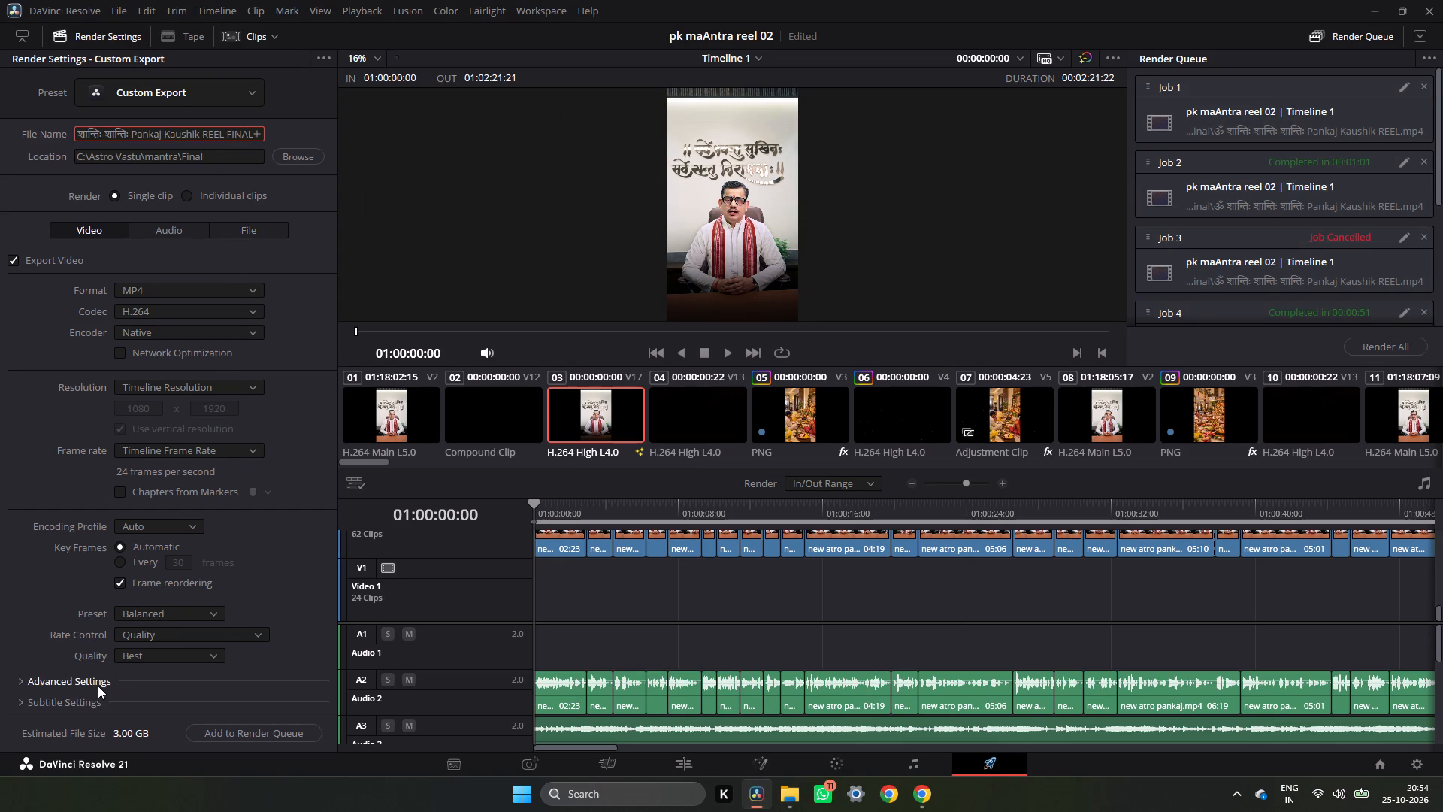
click(98, 686)
scroll(102, 683, down, 5)
scroll(217, 544, down, 8)
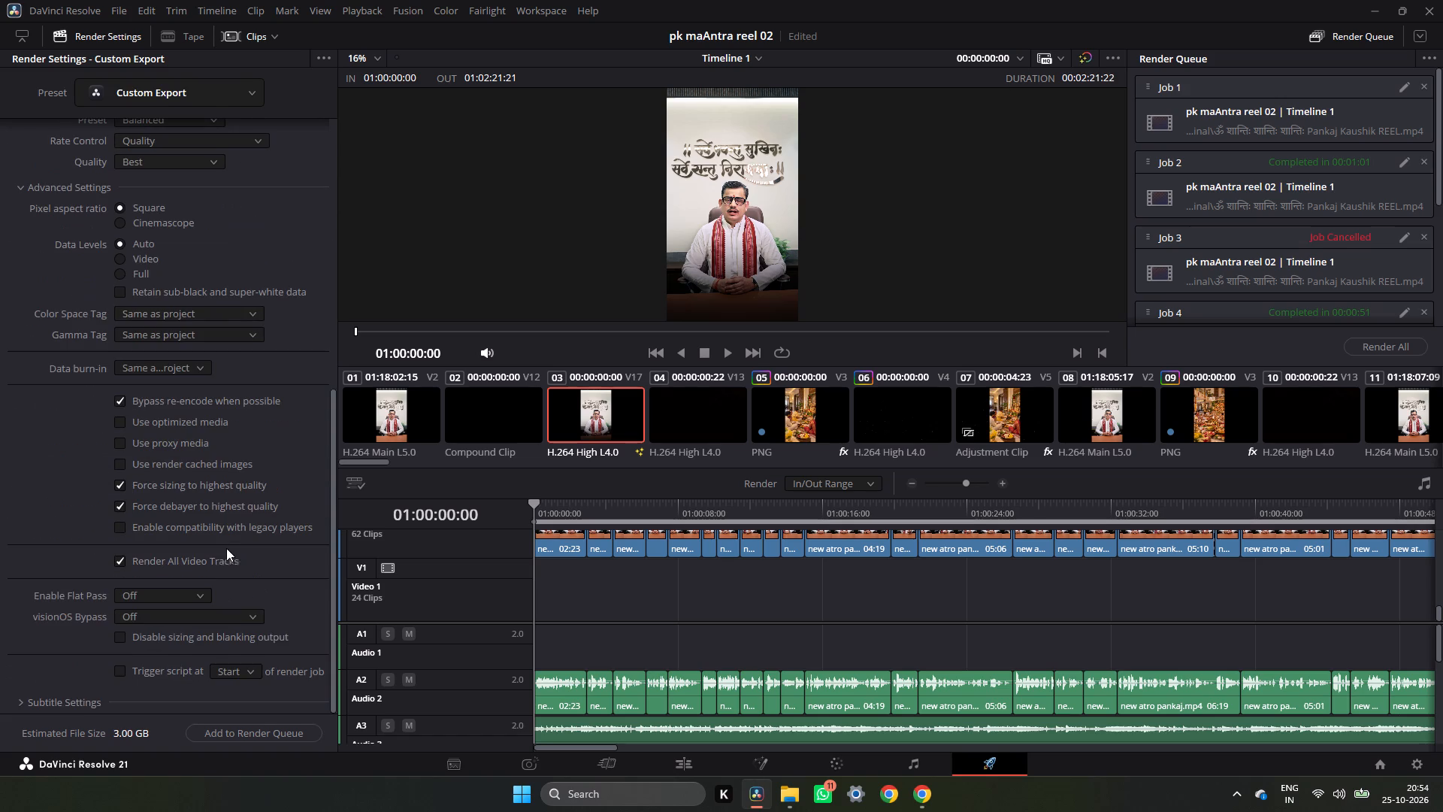
scroll(276, 638, down, 7)
click(253, 733)
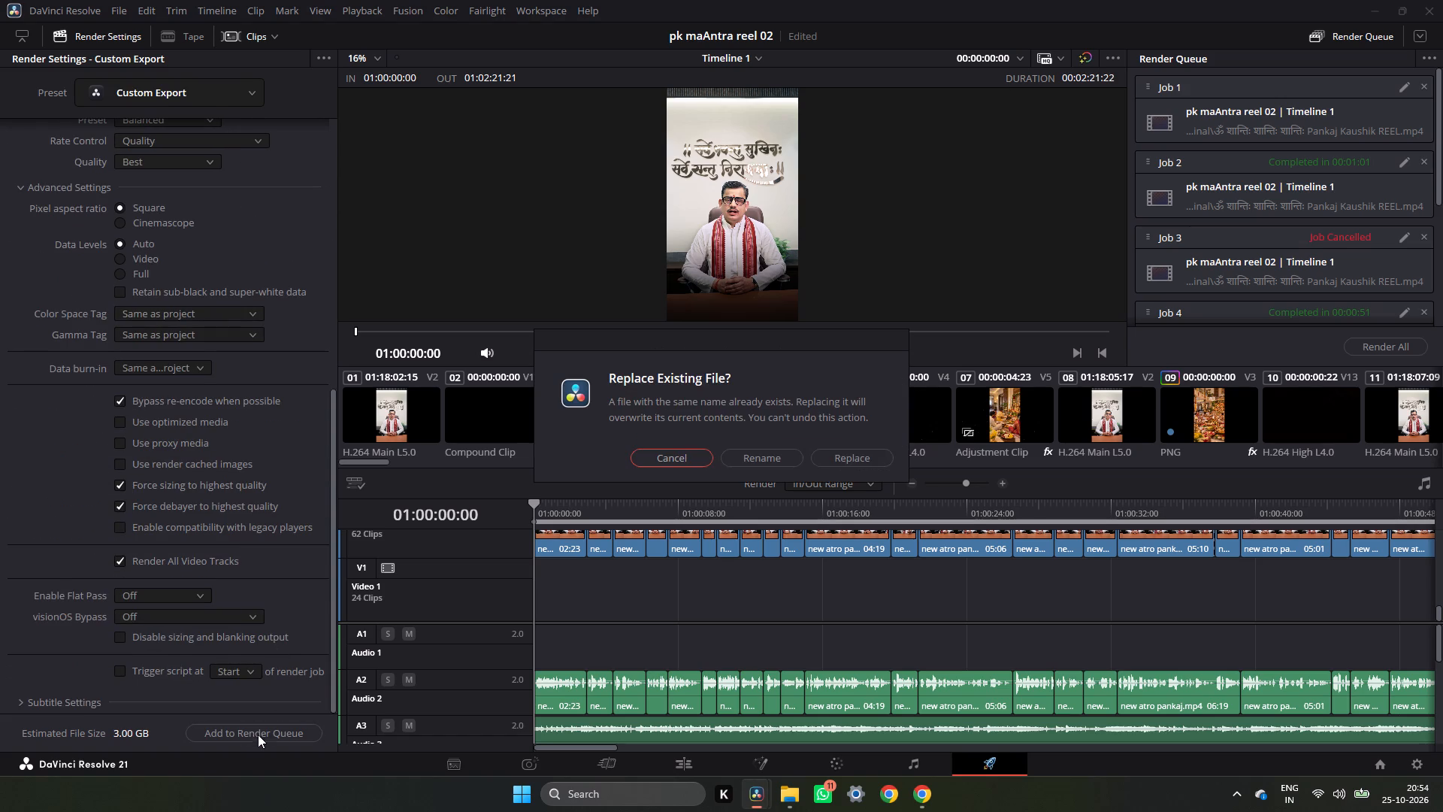
click(846, 452)
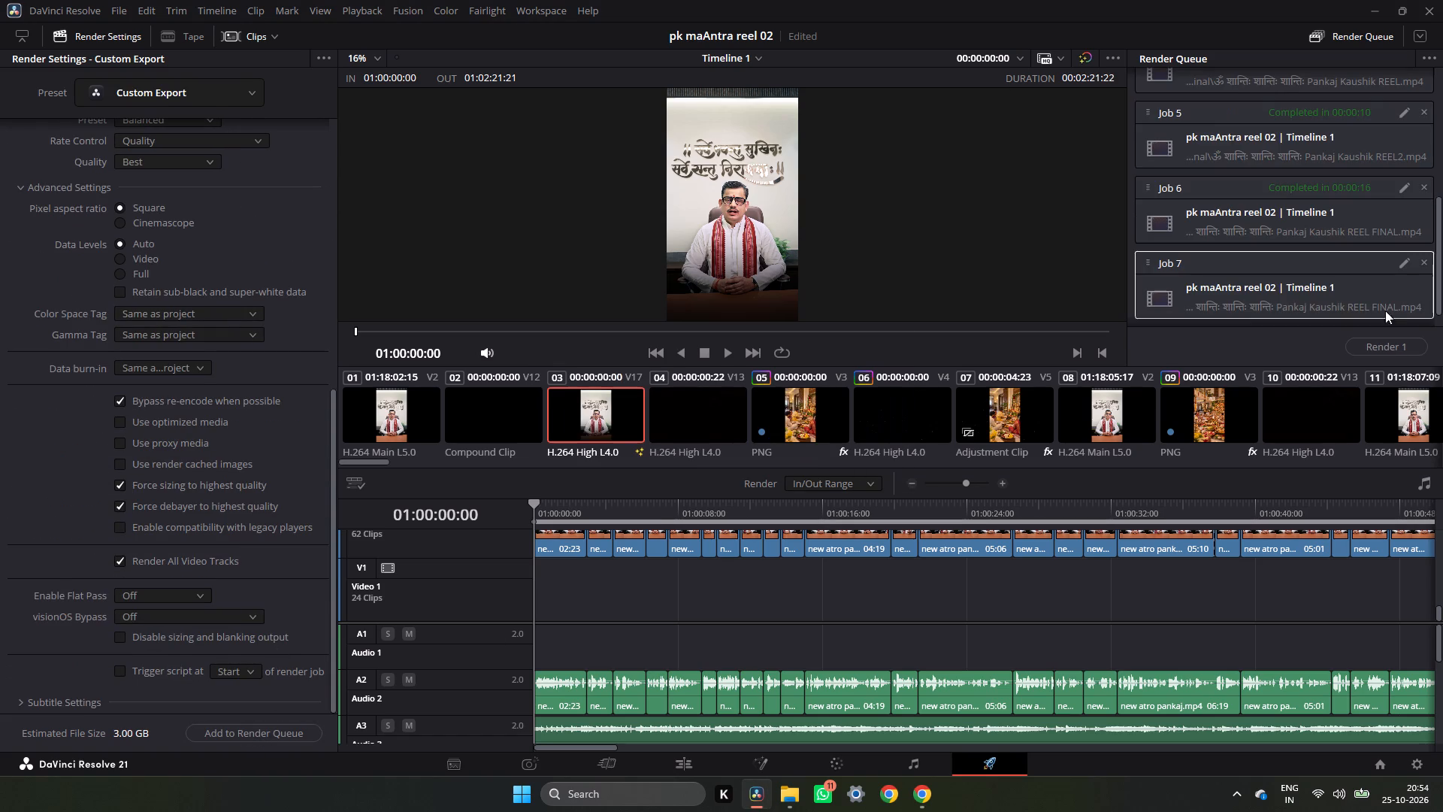
click(1369, 340)
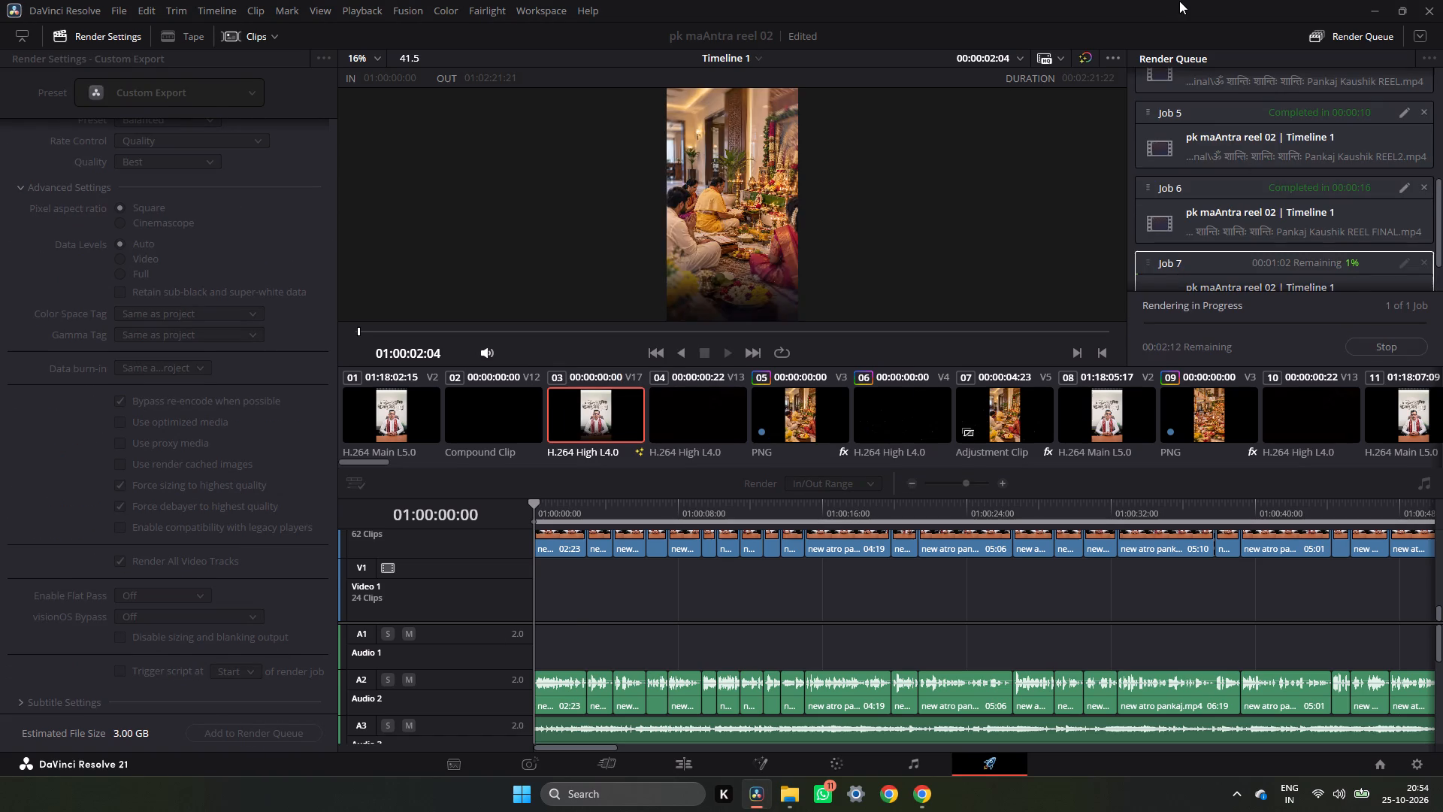